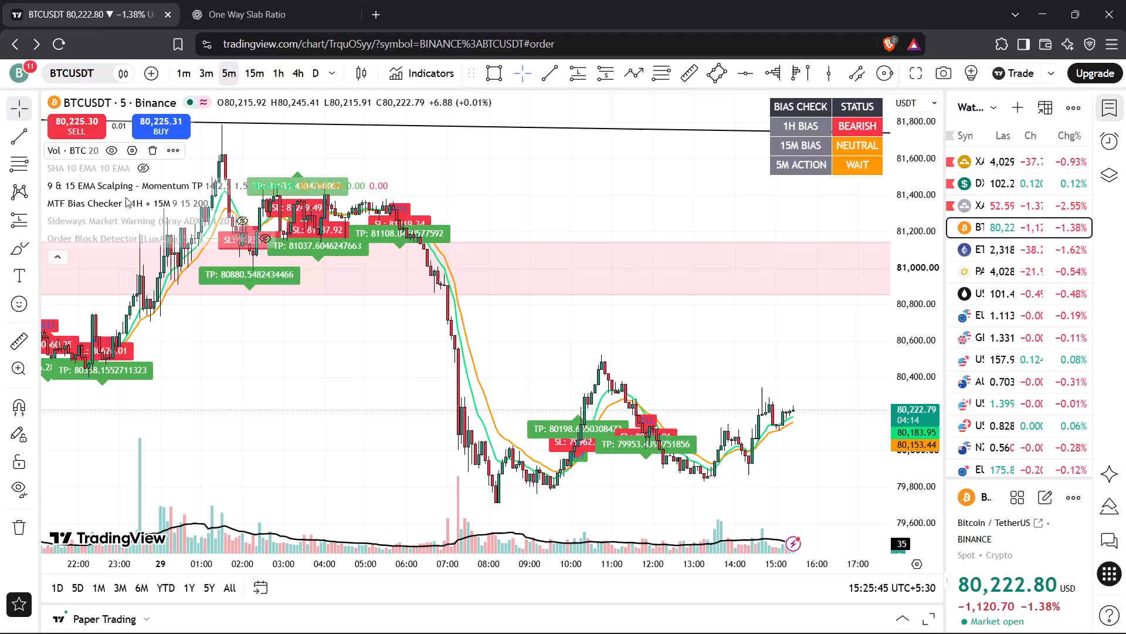
Hide the 9 & 15 EMA Scalping indicator and collapse the indicator legend on the BTCUSDT chart.
click(257, 187)
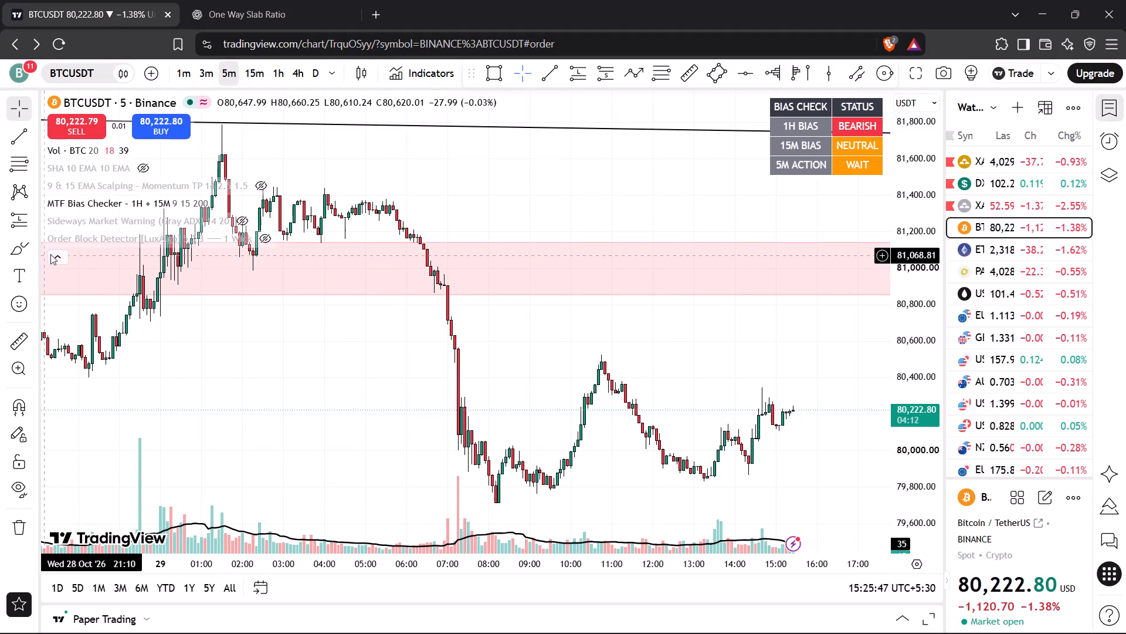
click(60, 257)
Examine the descending channel and the red supply zone on the 1h and 4h BTCUSDT charts.
click(279, 75)
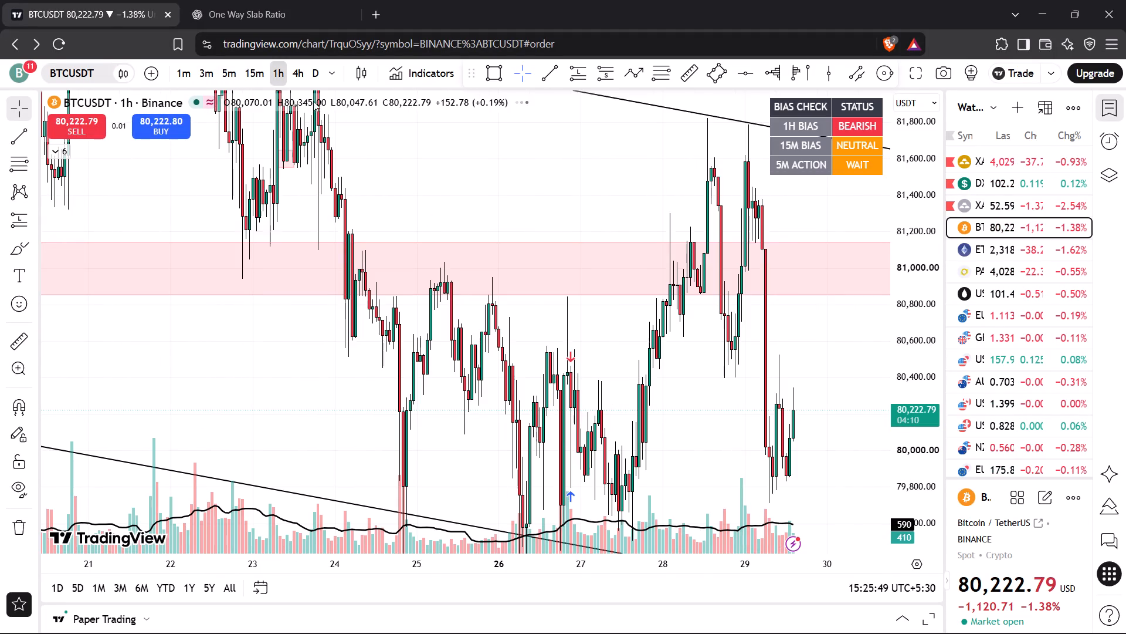
drag(913, 230, 904, 427)
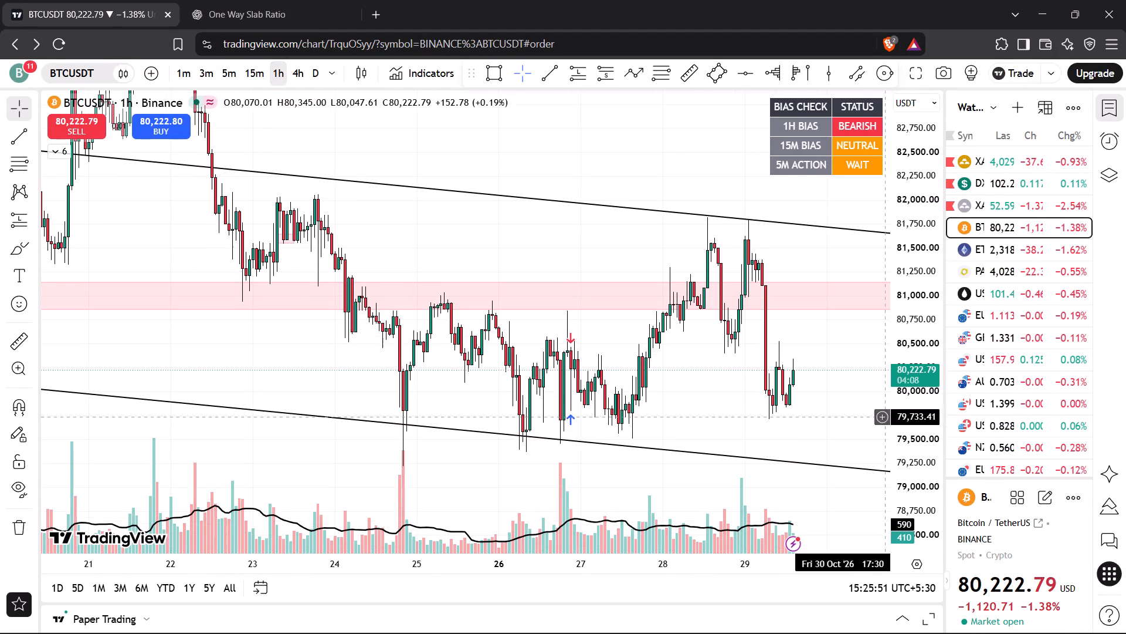
scroll(754, 359, down, 2)
click(304, 83)
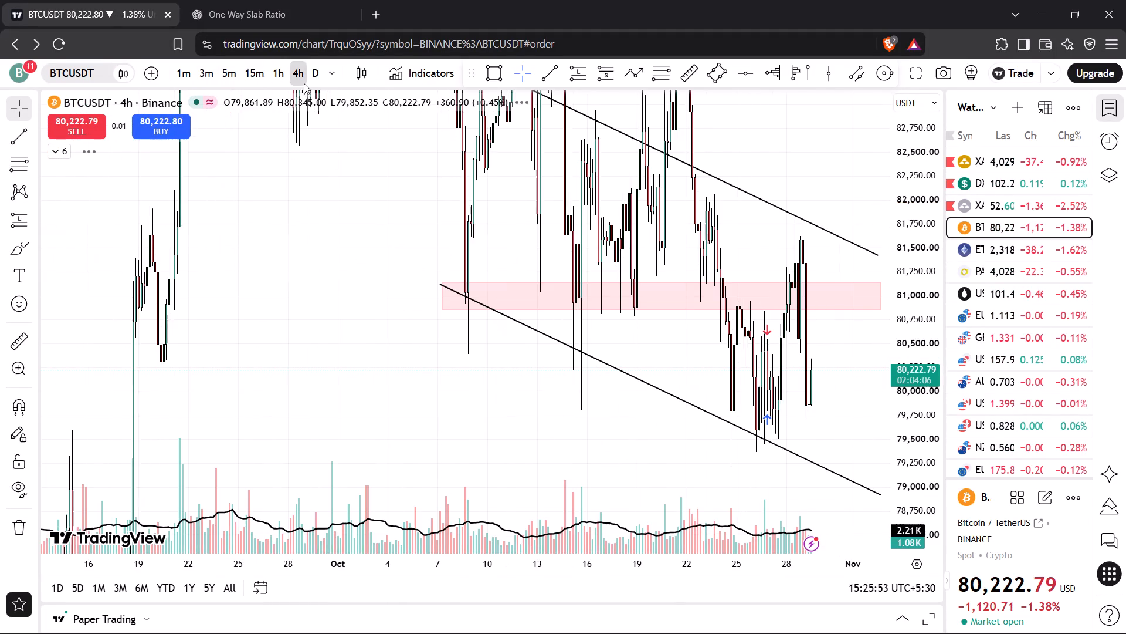
drag(907, 187, 893, 411)
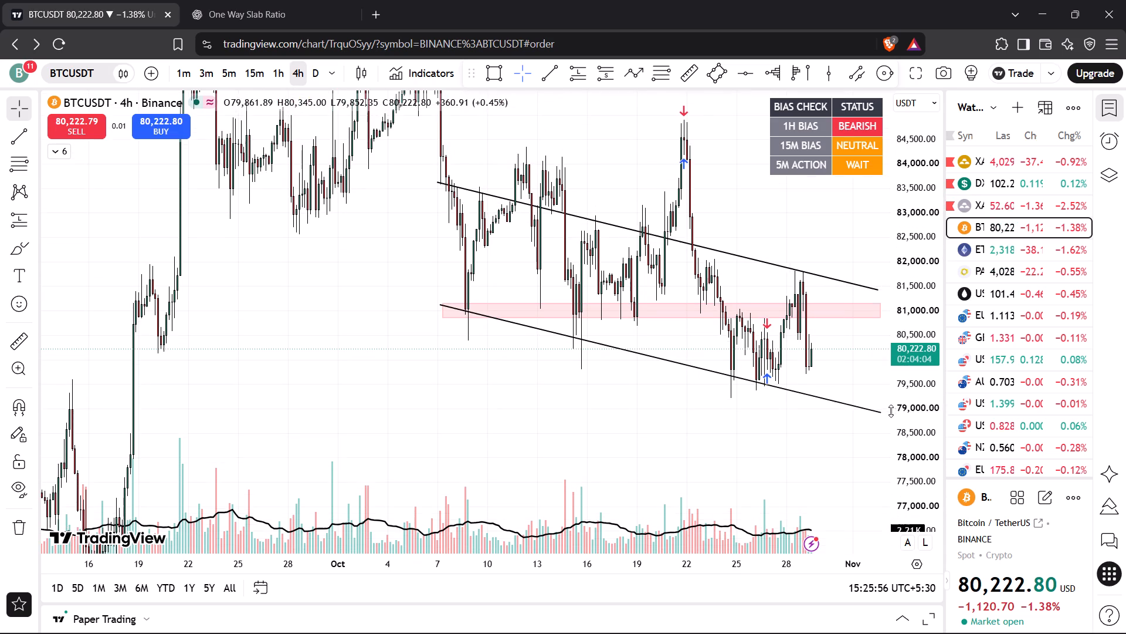
drag(696, 397, 524, 426)
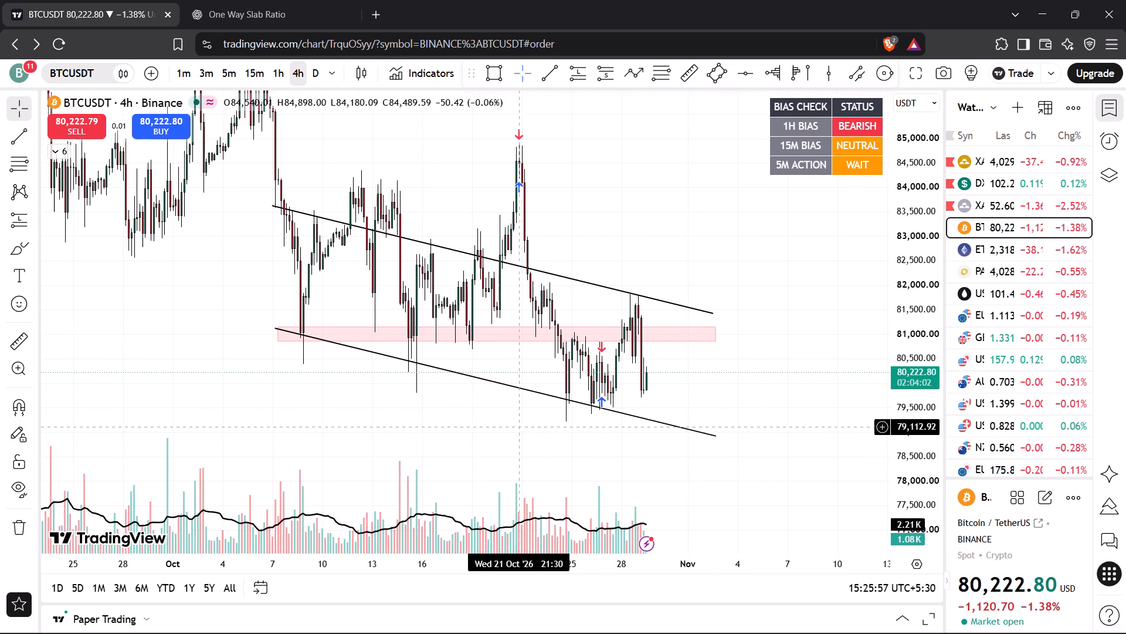
drag(665, 238, 690, 278)
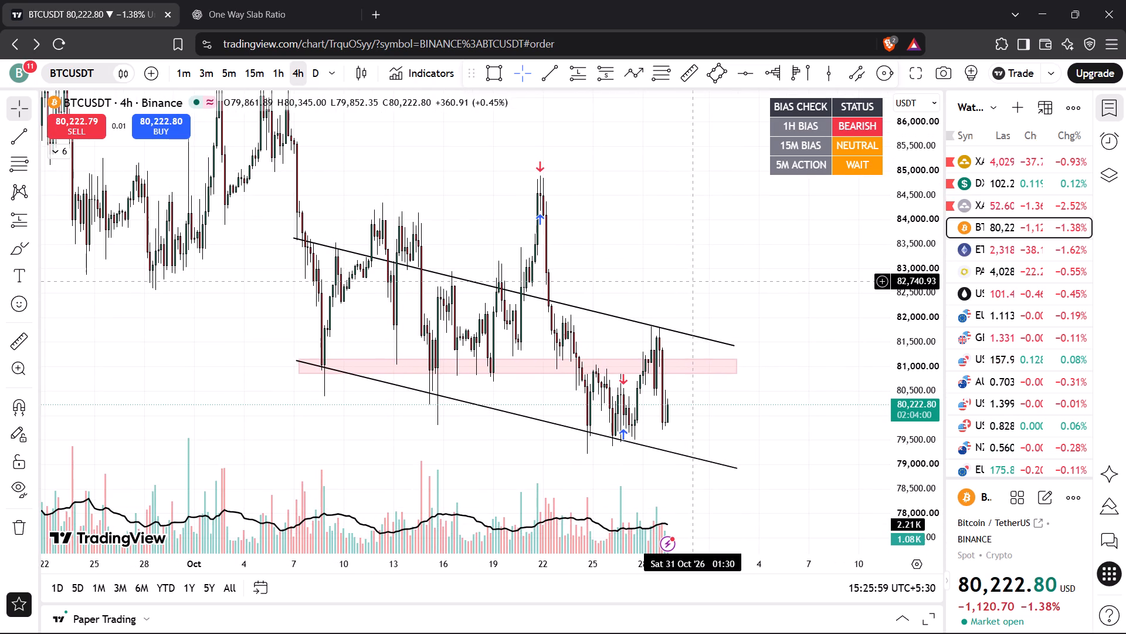
drag(691, 281, 694, 258)
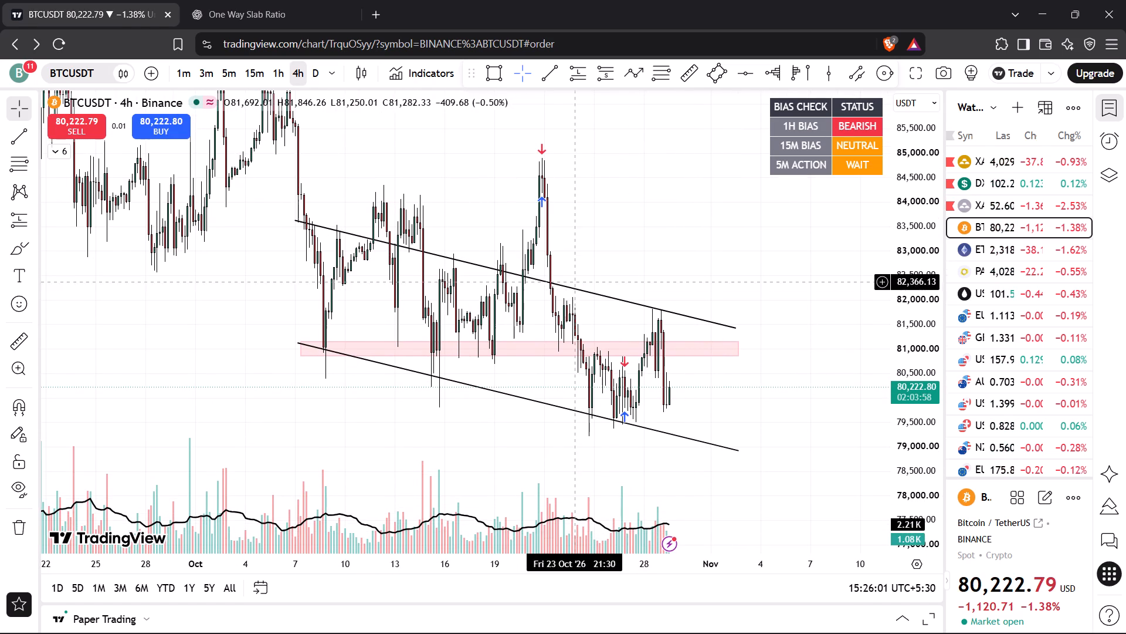
drag(403, 416, 420, 389)
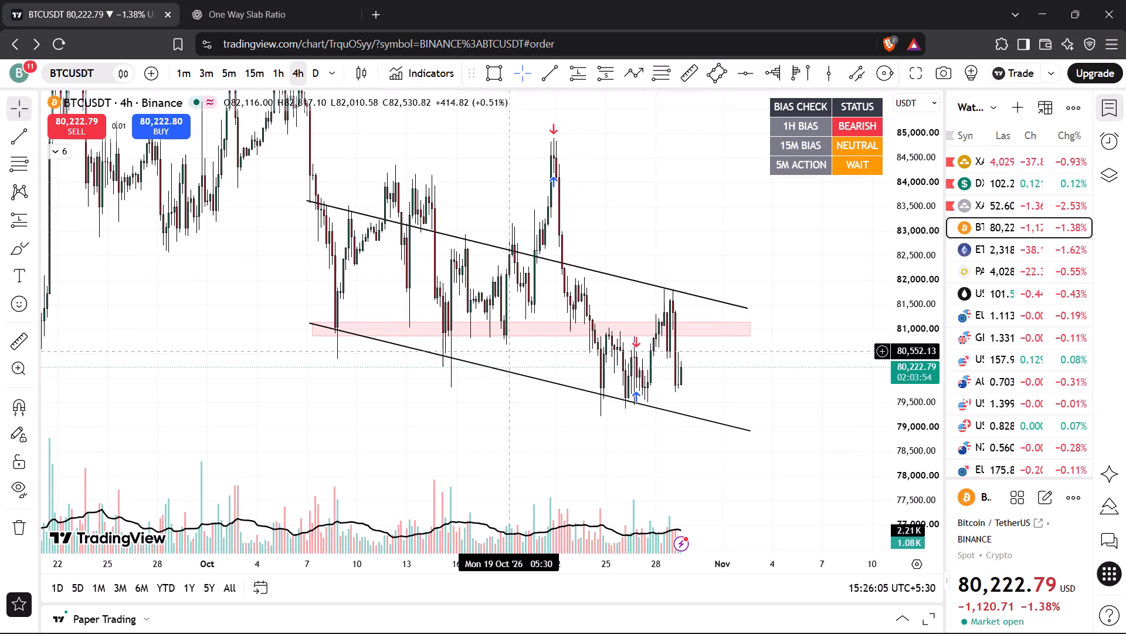
drag(682, 201, 652, 255)
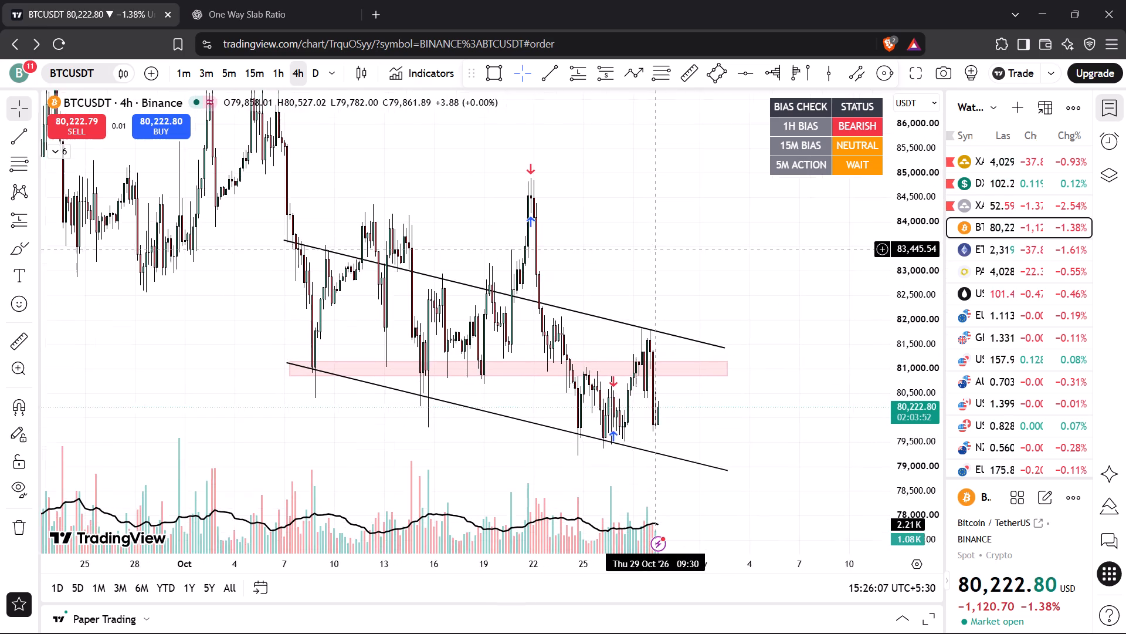
drag(652, 255, 646, 262)
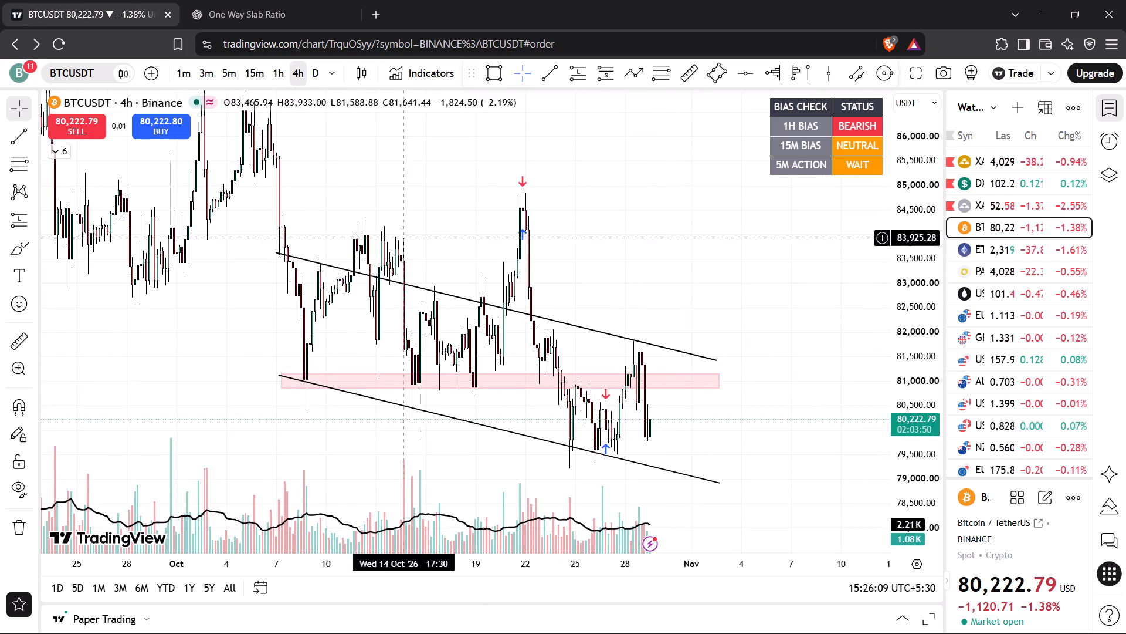
On the 1h chart, draw a rectangle across the swing lows from about 79,649 to 79,498, spanning 24 to 30 Oct.
click(287, 78)
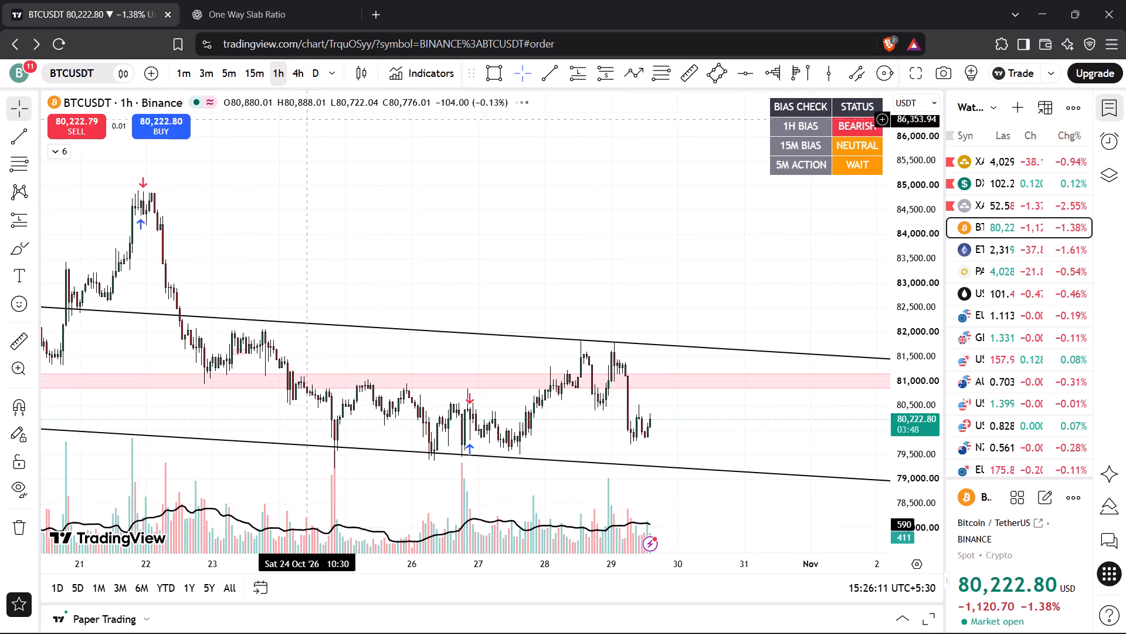
drag(595, 431, 614, 296)
scroll(570, 392, up, 2)
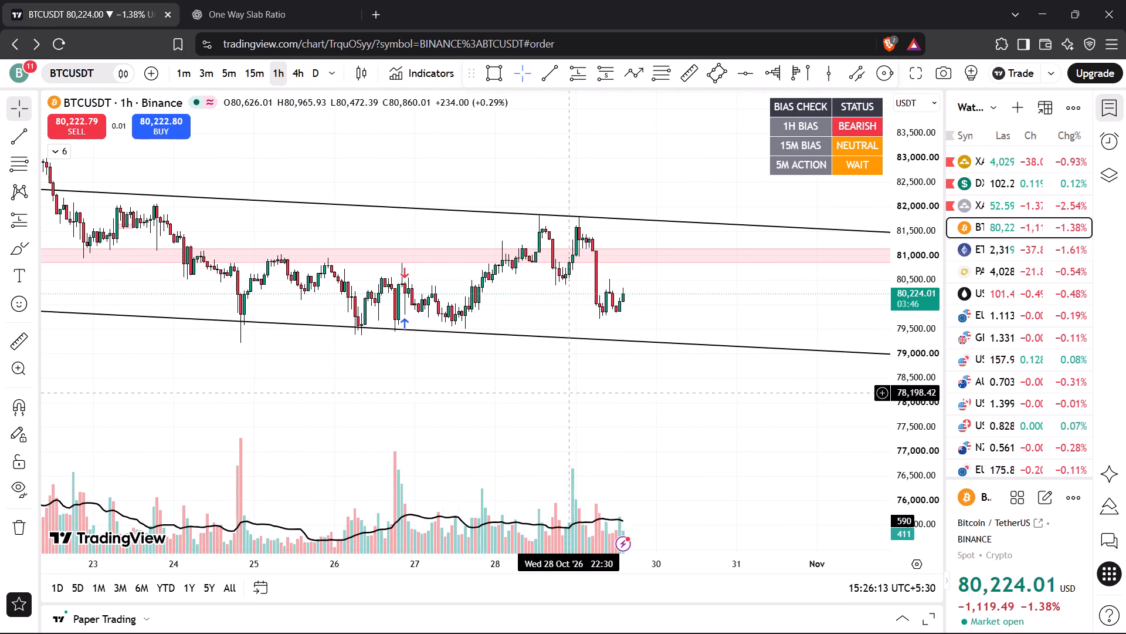
drag(564, 400, 623, 421)
drag(908, 457, 880, 167)
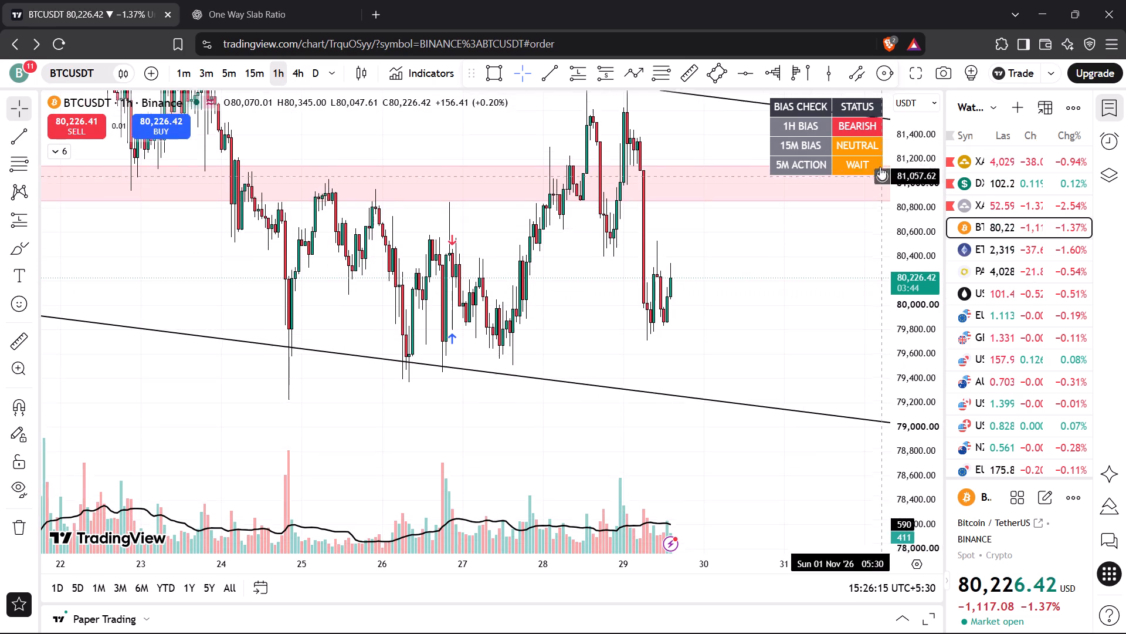
drag(880, 167, 878, 158)
click(494, 79)
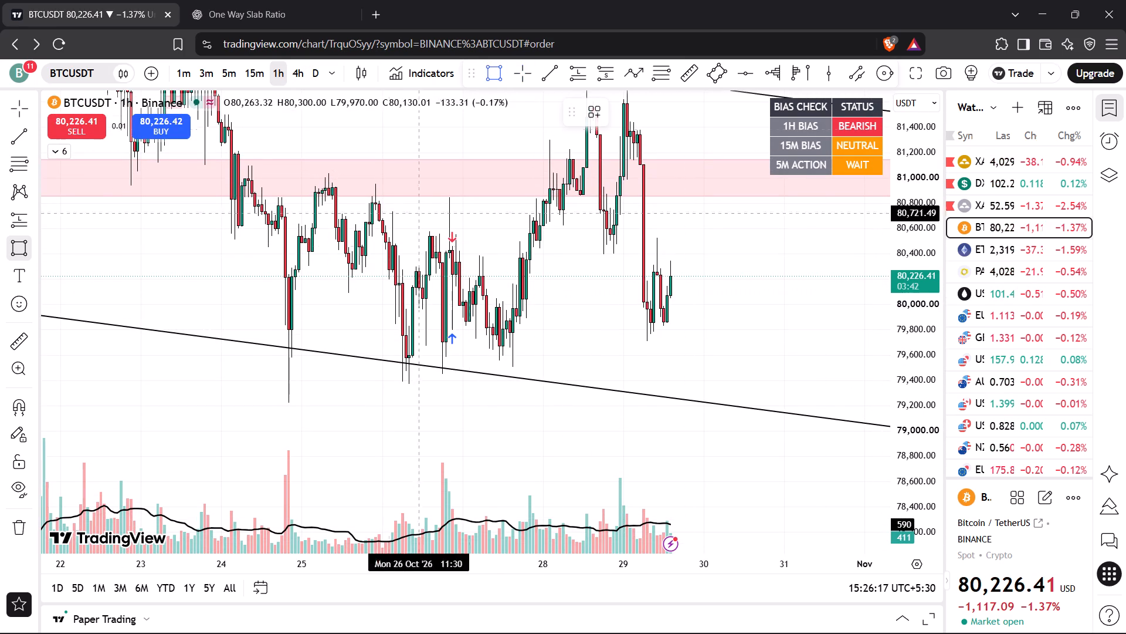
click(271, 349)
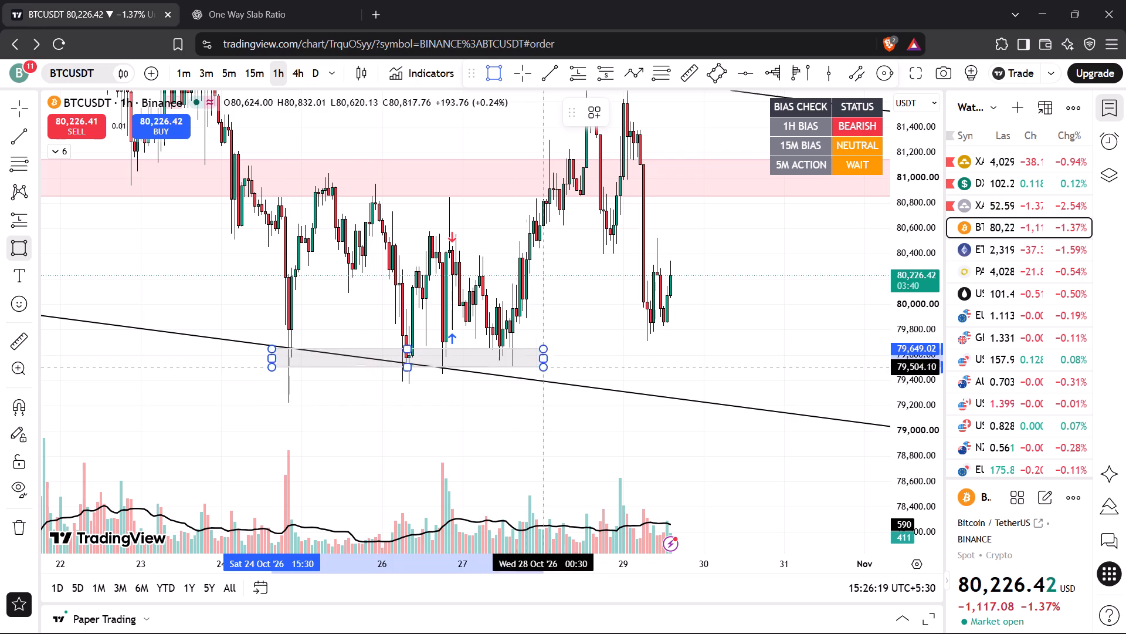
click(776, 368)
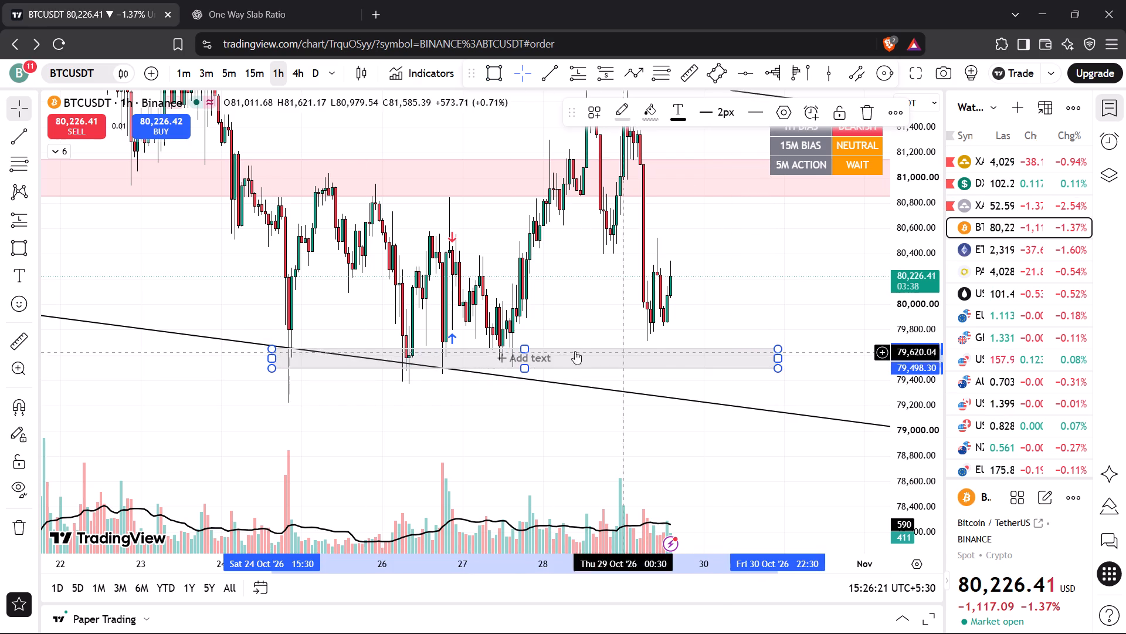
Refine the new rectangle by lowering its top edge to about 79,602 and extending its bottom edge slightly further down over the wicks.
drag(524, 346, 524, 355)
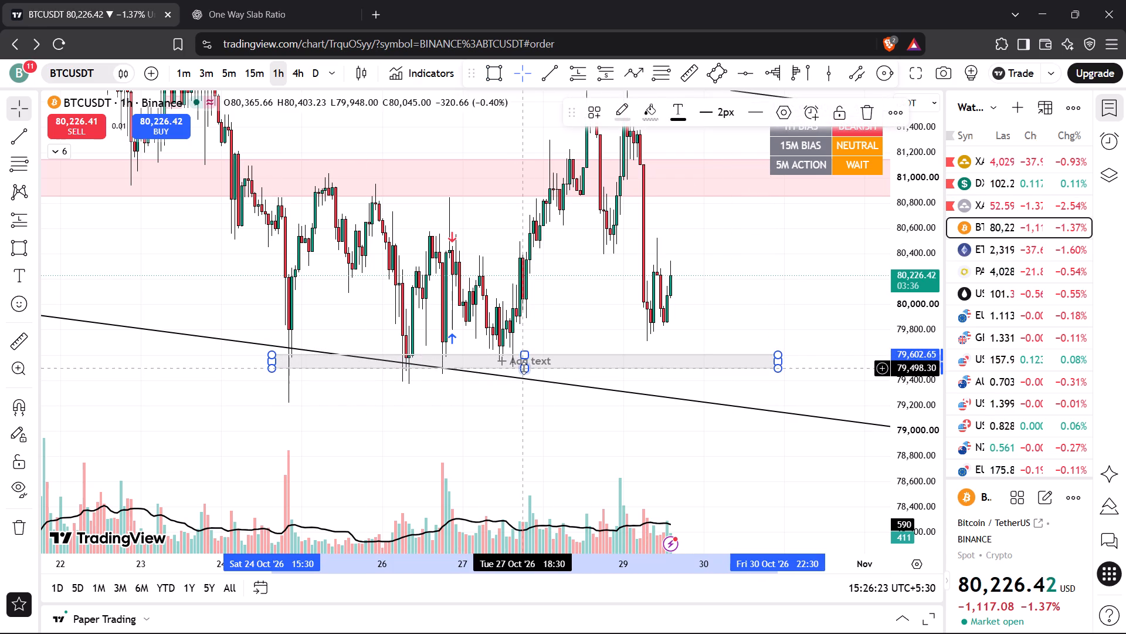
drag(524, 368, 524, 377)
click(524, 377)
click(540, 332)
Examine price action between the grey support zone and the red supply zone on the 1h and 15m charts.
drag(555, 323, 542, 334)
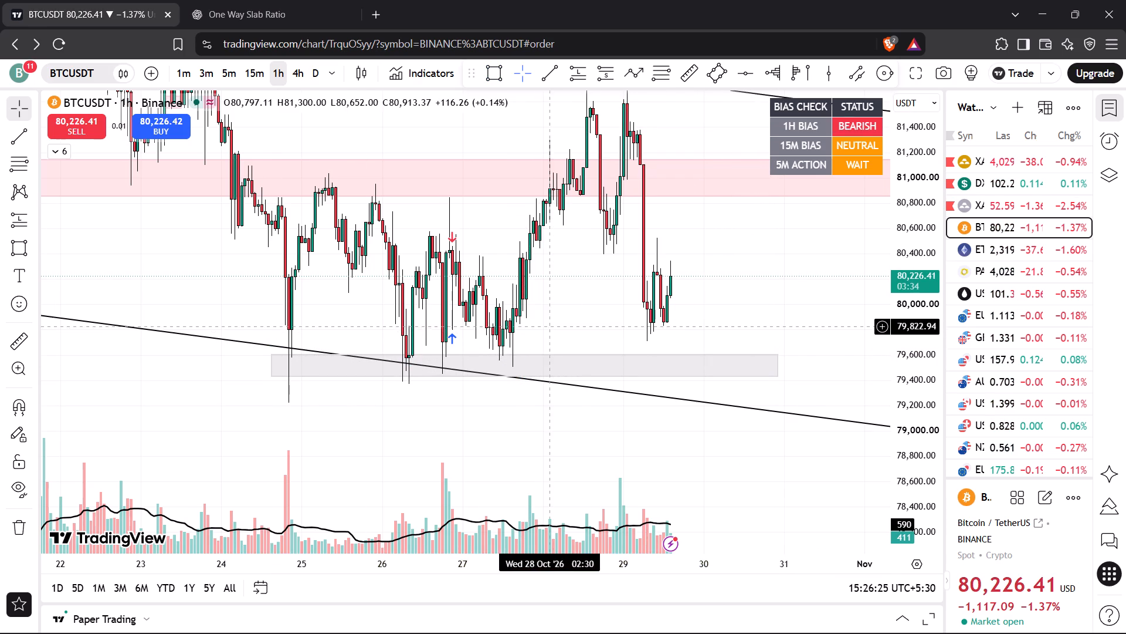
drag(542, 334, 525, 362)
drag(752, 278, 755, 316)
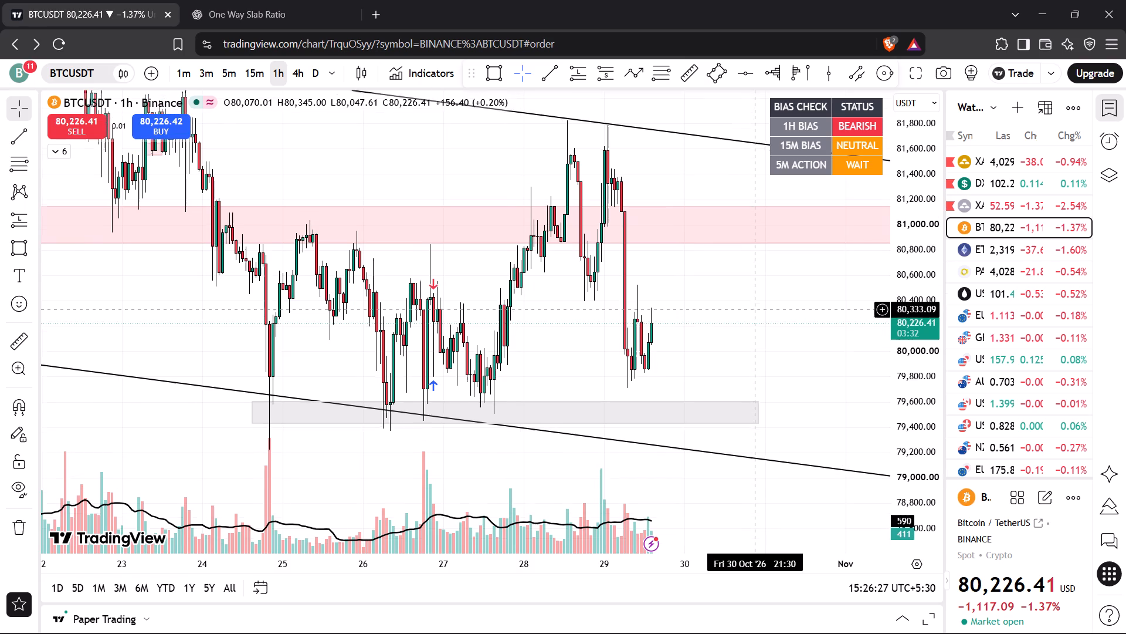
drag(755, 316, 755, 319)
drag(908, 285, 913, 356)
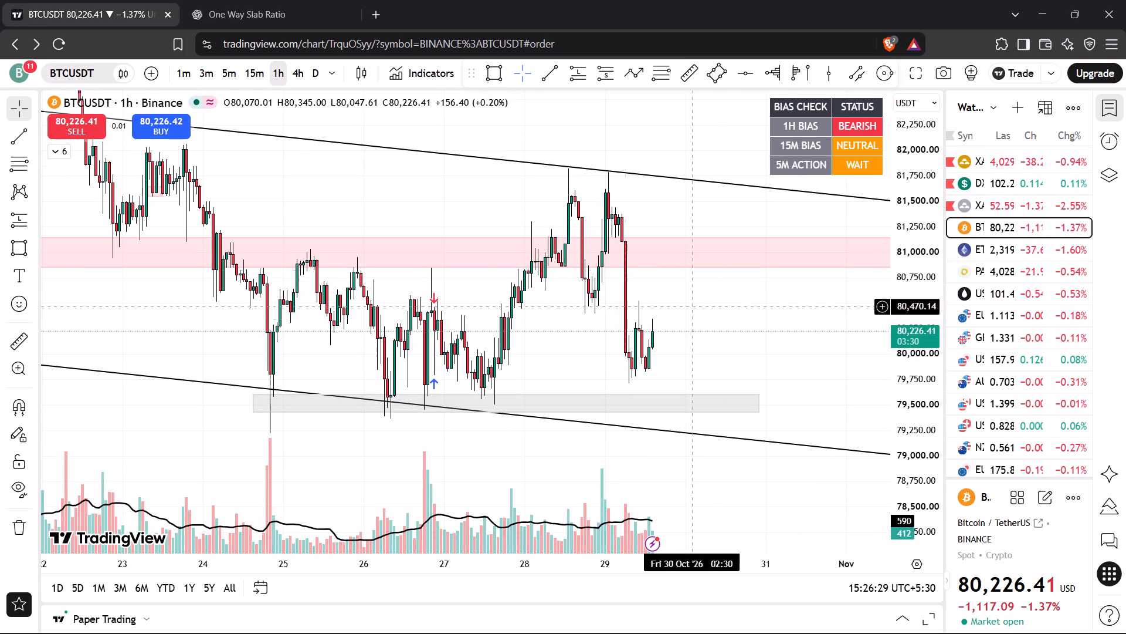
drag(480, 204, 480, 228)
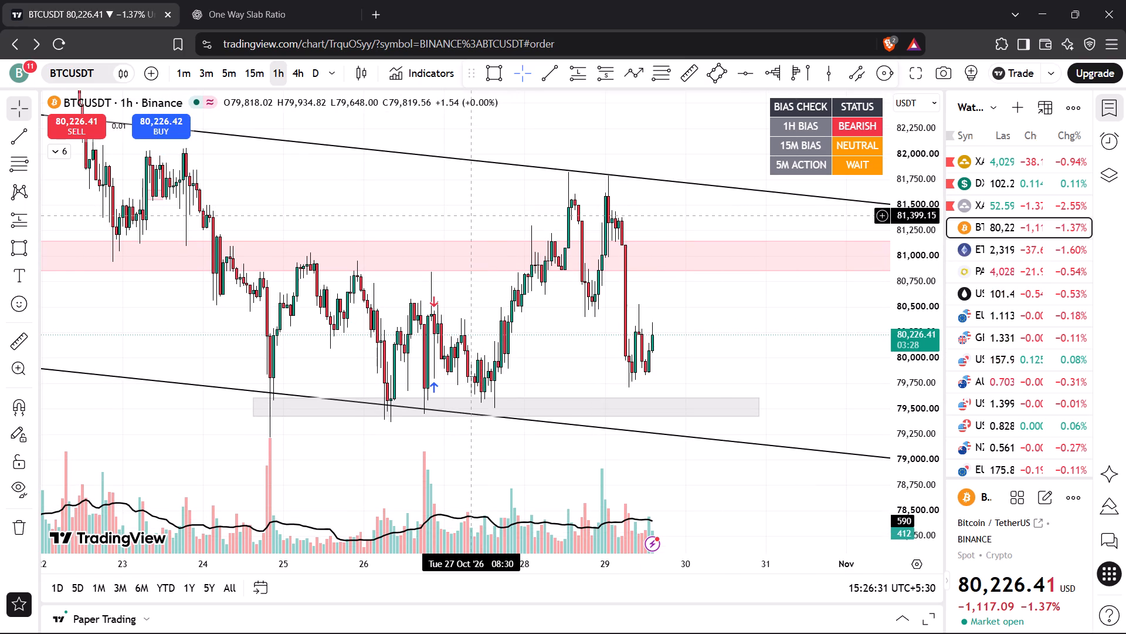
drag(914, 214, 919, 260)
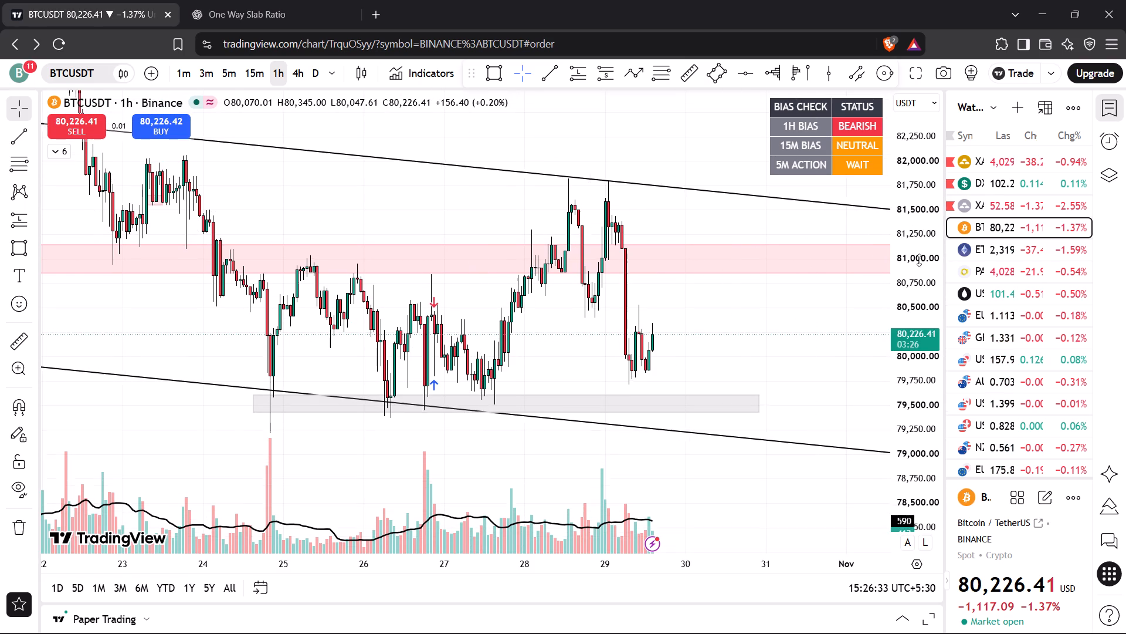
drag(919, 260, 914, 290)
scroll(660, 332, down, 1)
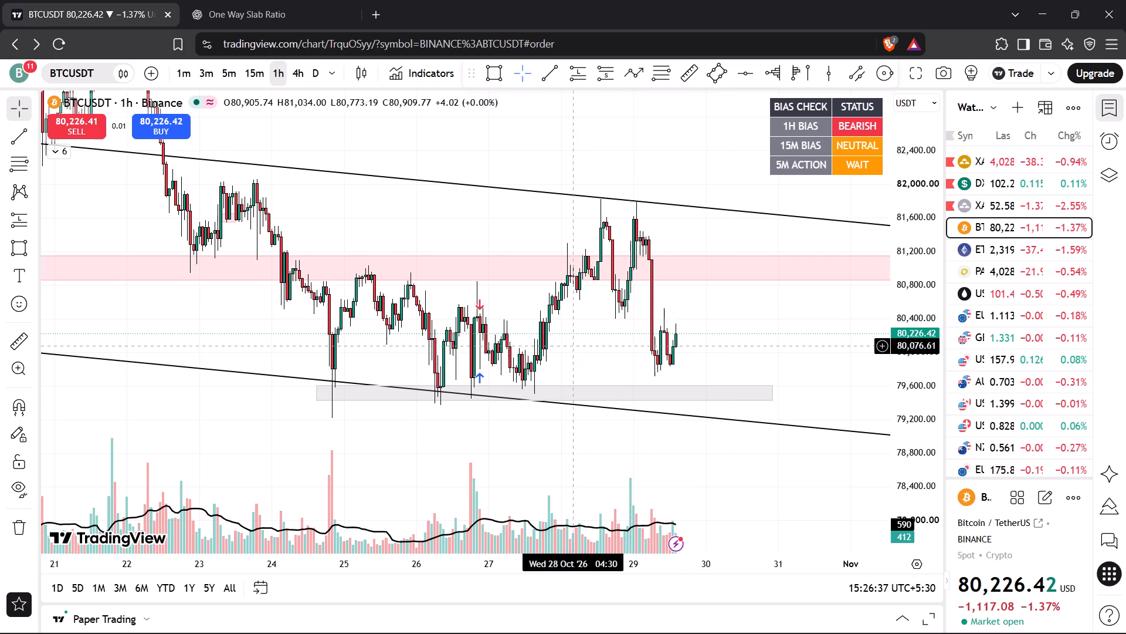
click(247, 70)
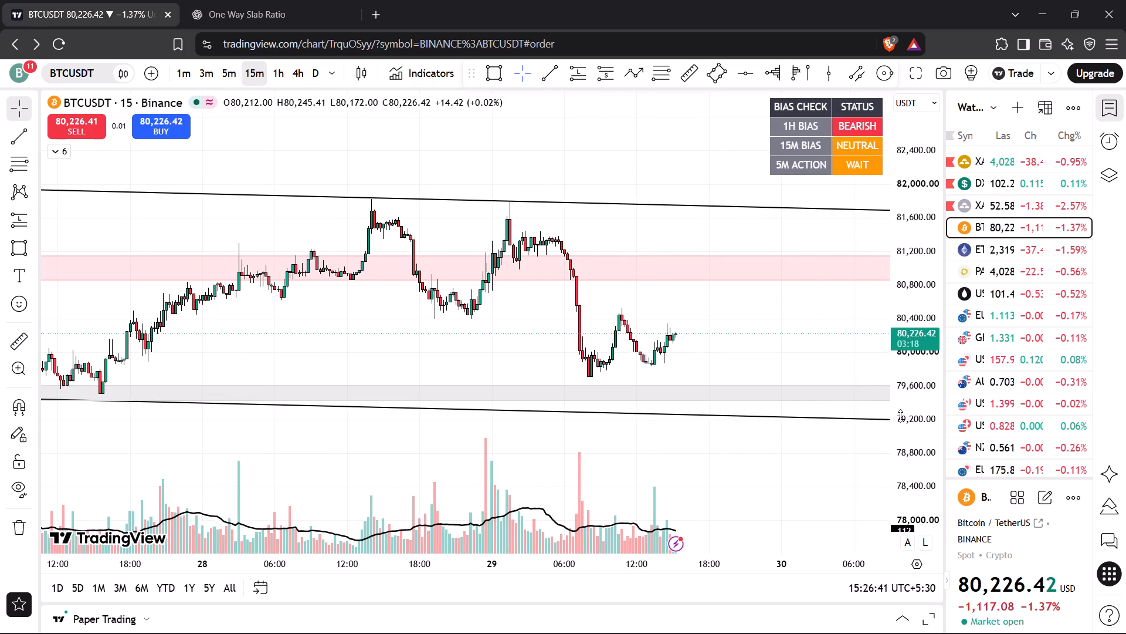
drag(910, 421, 903, 262)
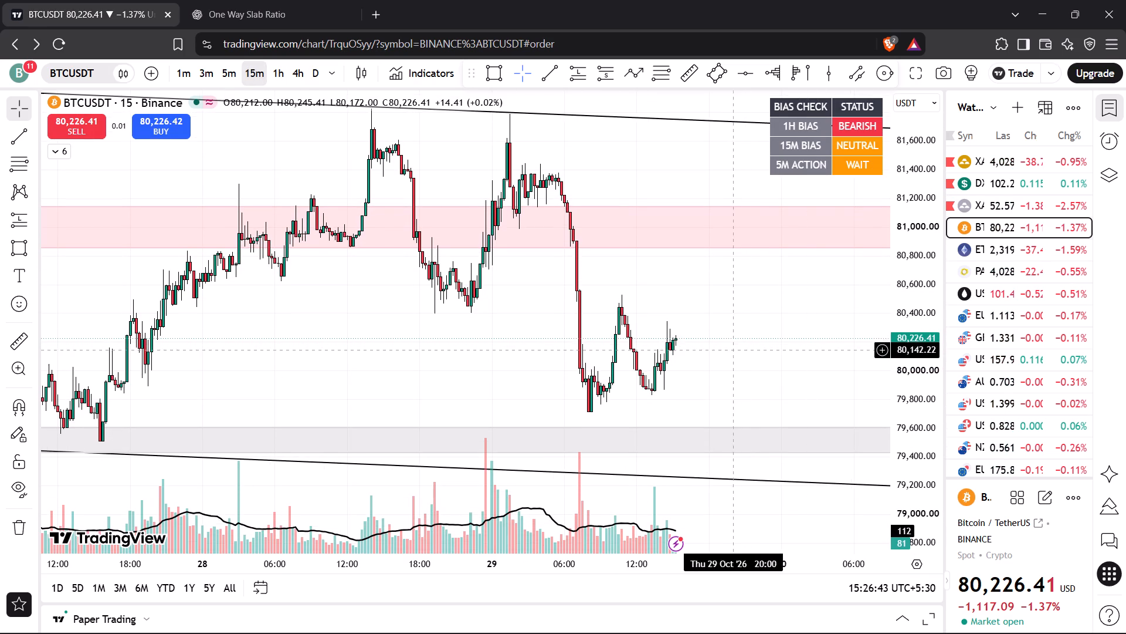
scroll(727, 358, up, 1)
On the 5m chart, draw a rising trend line under the 29 Oct lows from about 79,662 at 06:30 to 80,021 at 18:50.
click(232, 74)
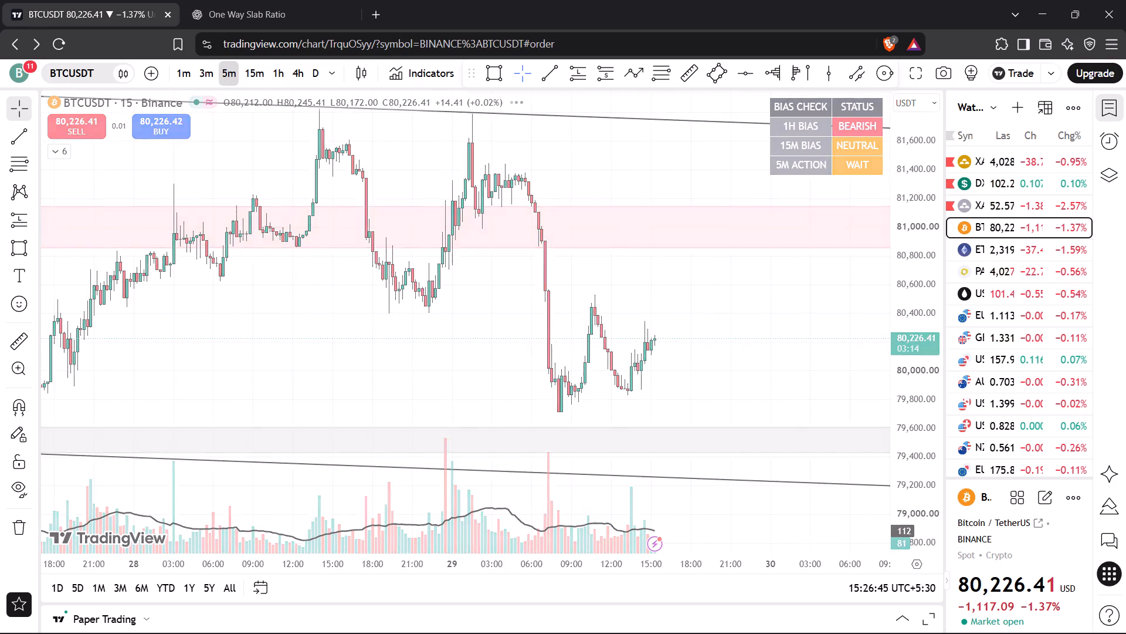
scroll(518, 319, down, 3)
drag(914, 441, 902, 311)
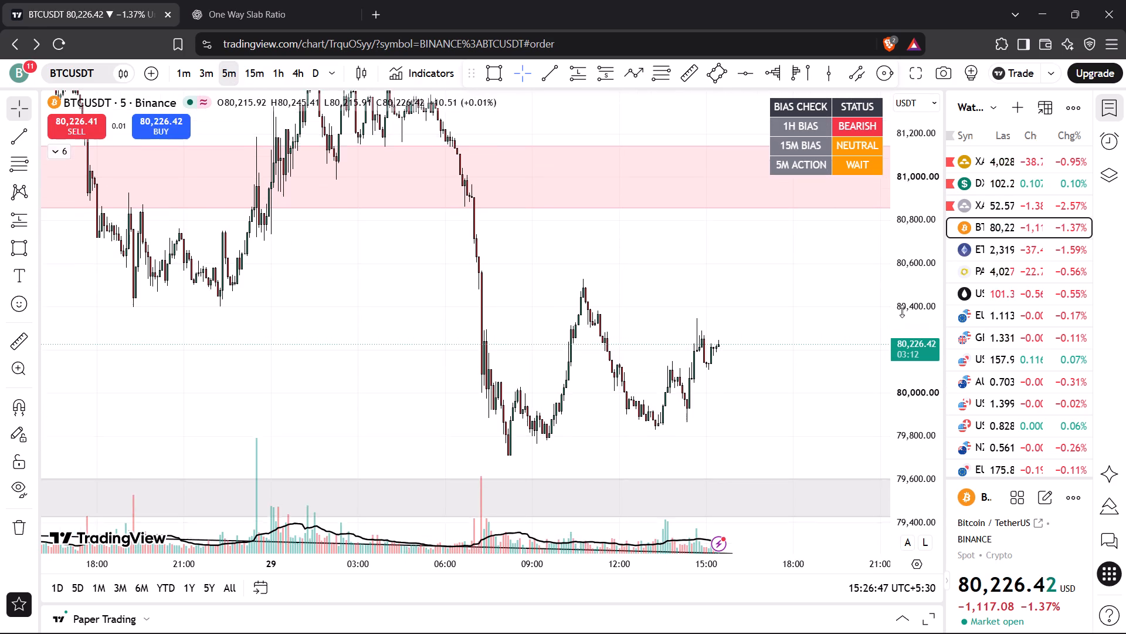
drag(902, 311, 902, 225)
drag(747, 386, 723, 239)
scroll(734, 328, up, 2)
drag(730, 328, 704, 356)
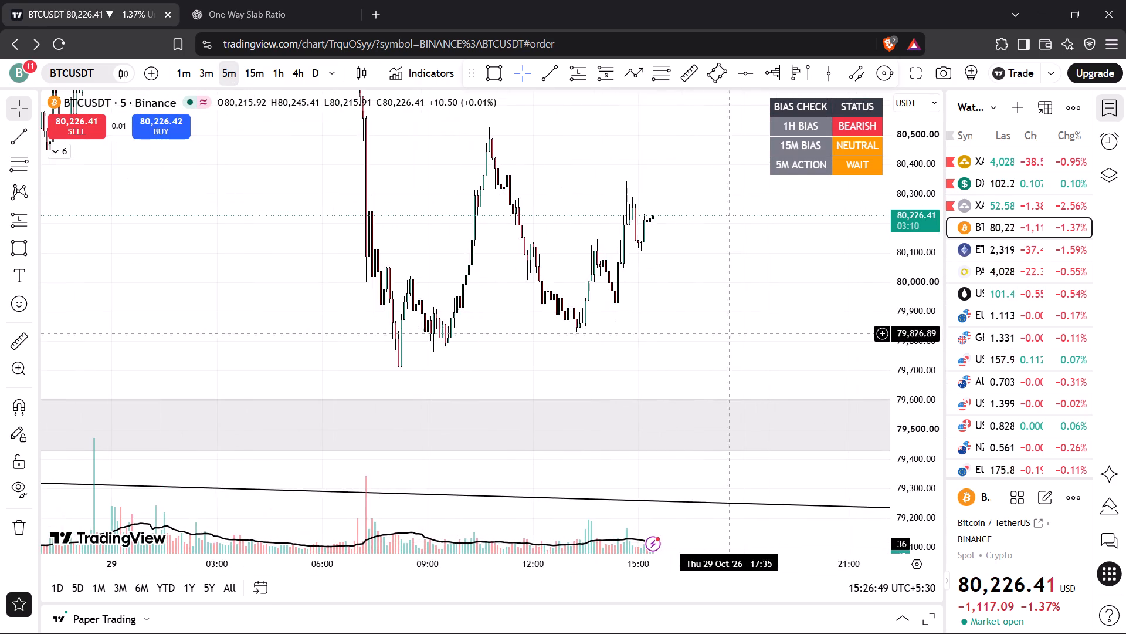
drag(704, 356, 645, 410)
click(544, 72)
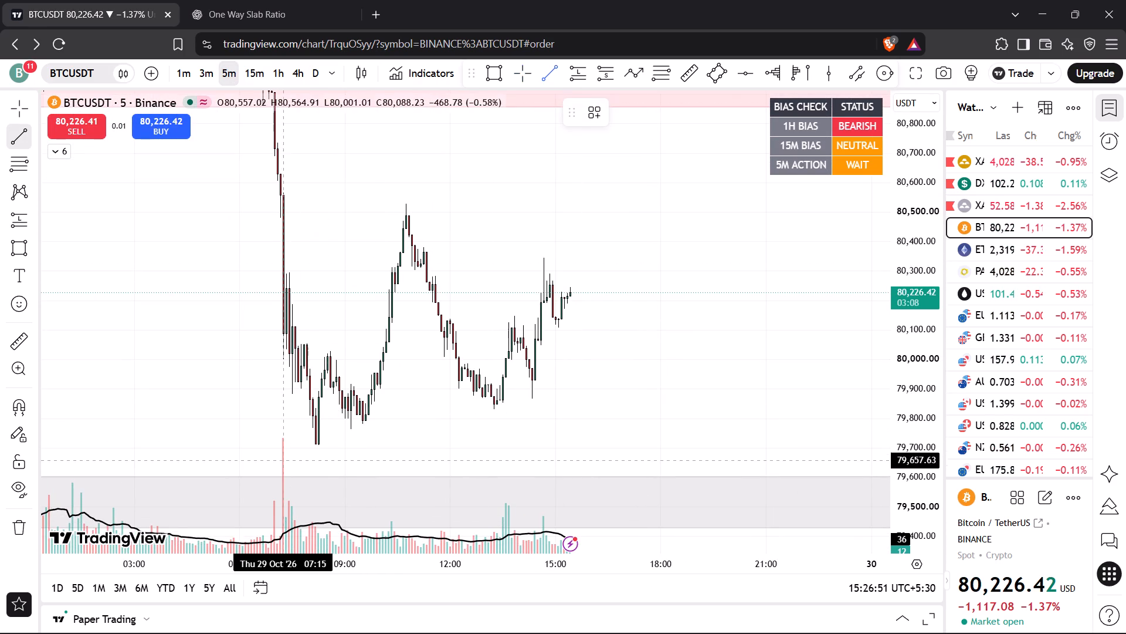
click(281, 460)
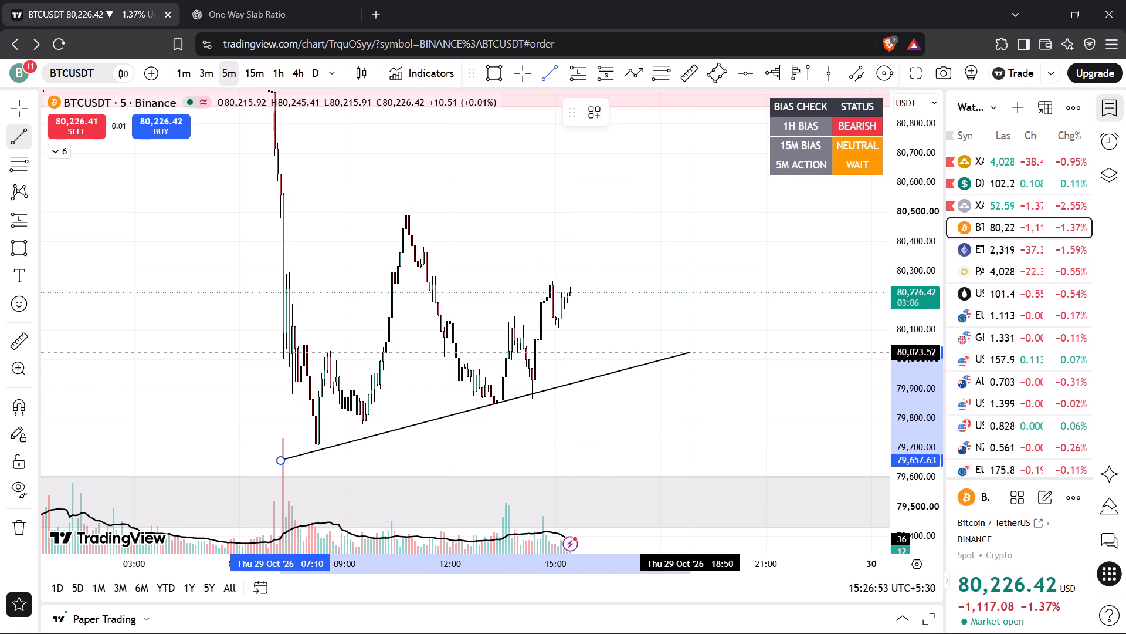
click(690, 353)
drag(279, 463, 273, 461)
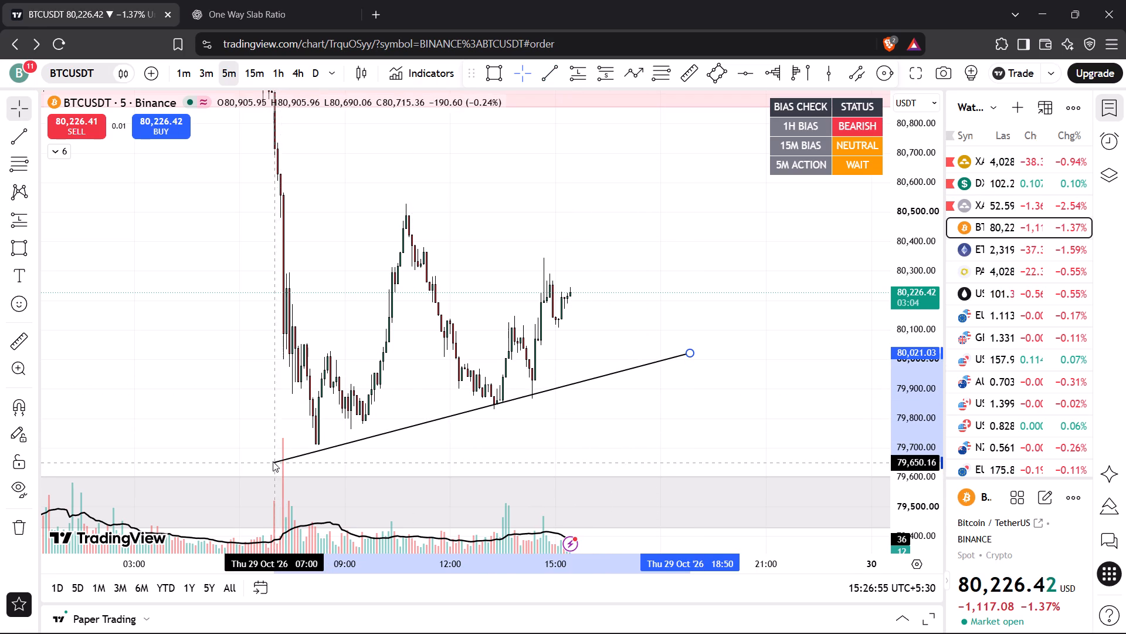
drag(273, 461, 256, 459)
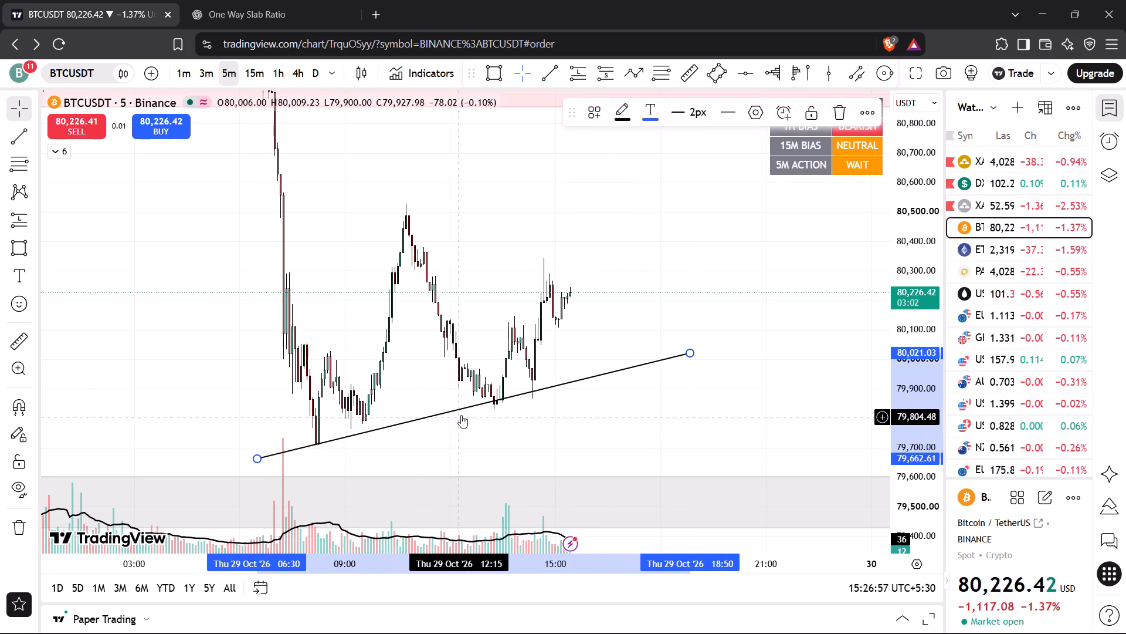
Clone the rising trend line and place the copy as the channel's upper boundary, from about 79,986 at 06:00 to 80,345 at 18:20.
right_click(453, 410)
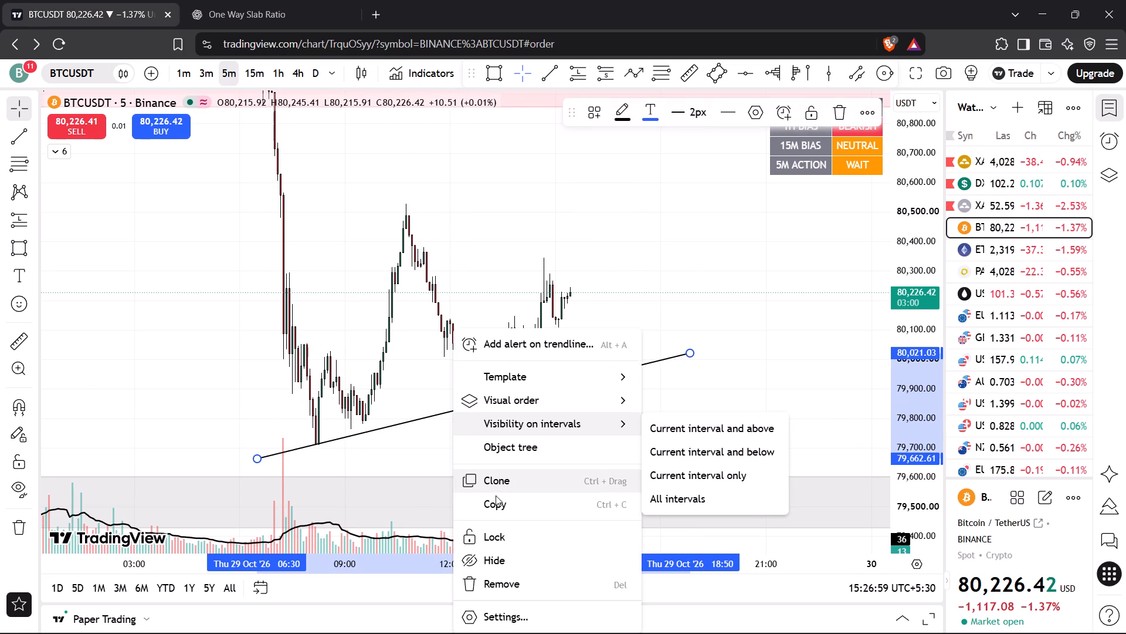
click(496, 485)
drag(431, 389, 429, 385)
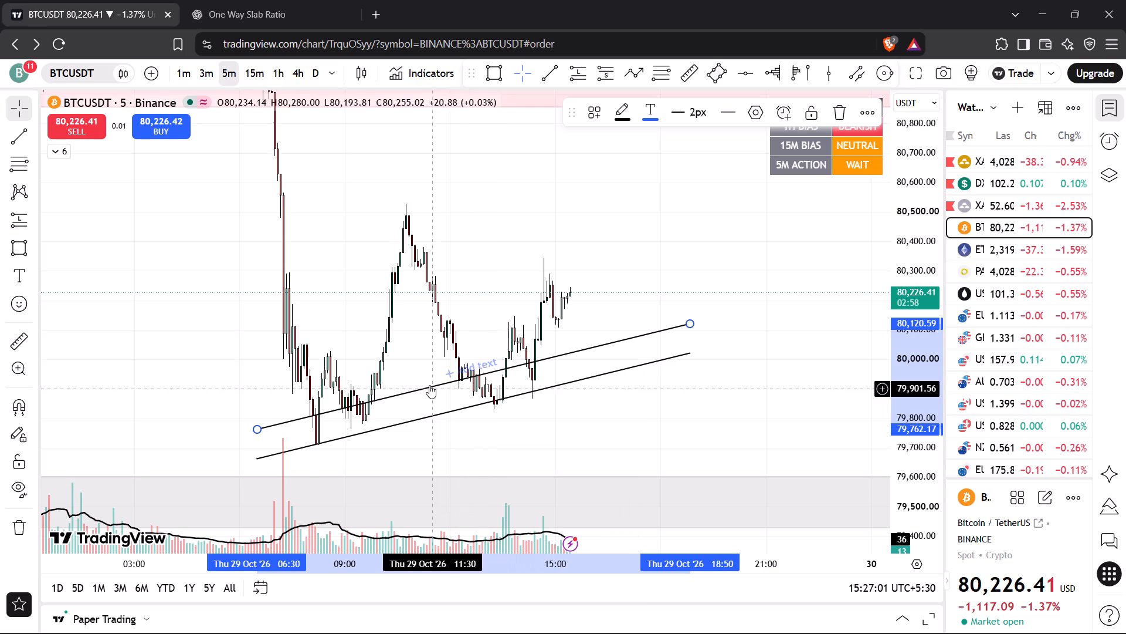
drag(429, 385, 415, 318)
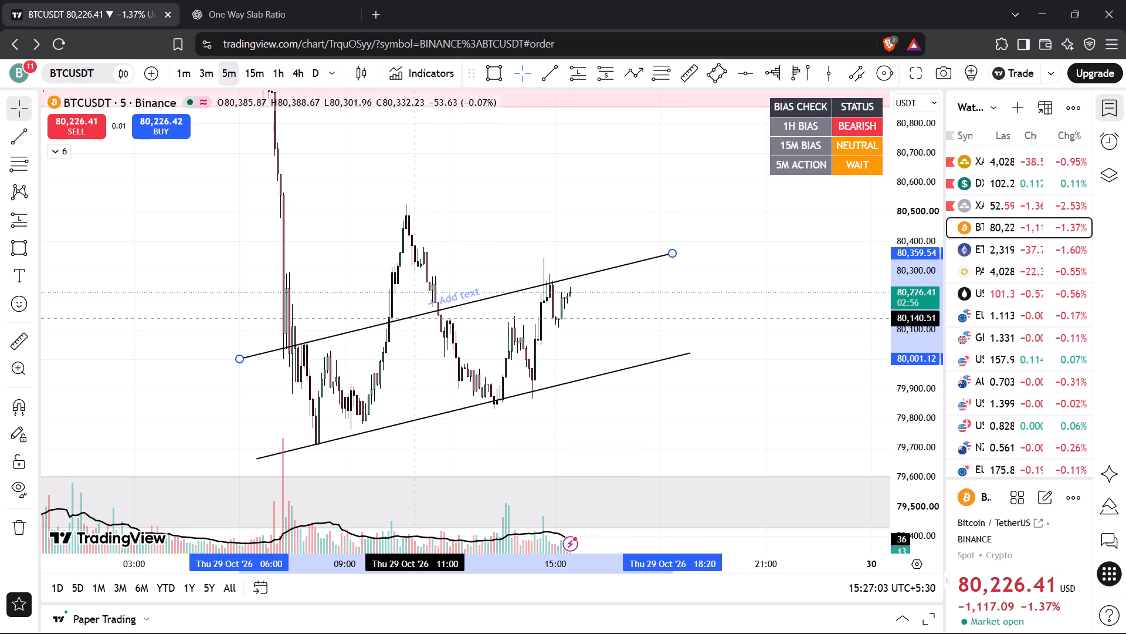
drag(415, 318, 415, 316)
click(464, 285)
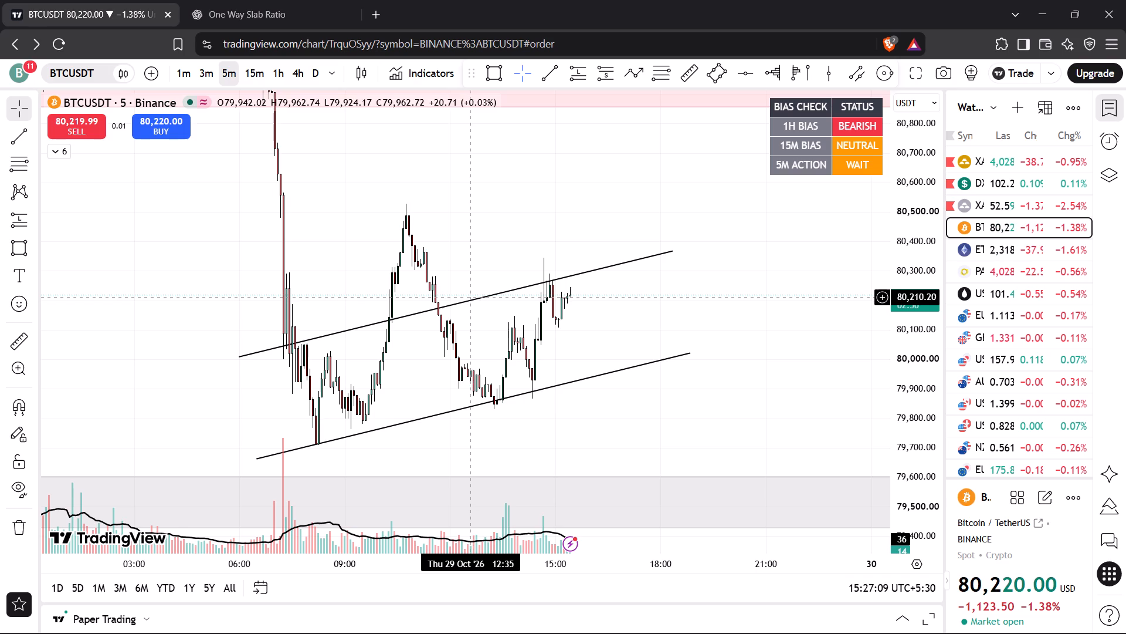
drag(467, 299, 467, 305)
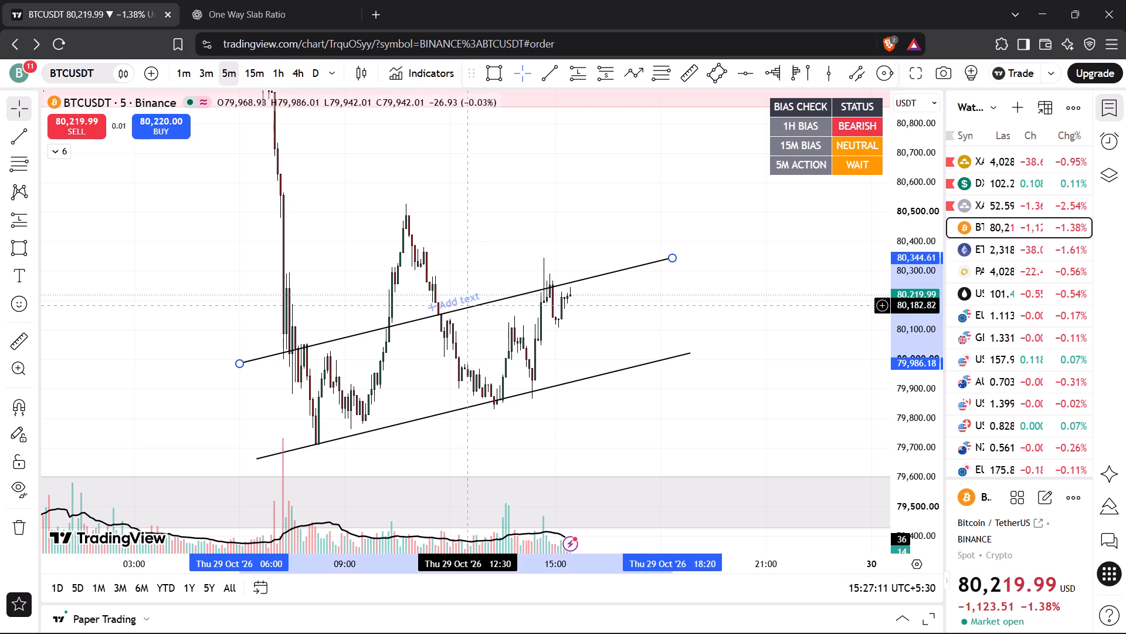
click(476, 266)
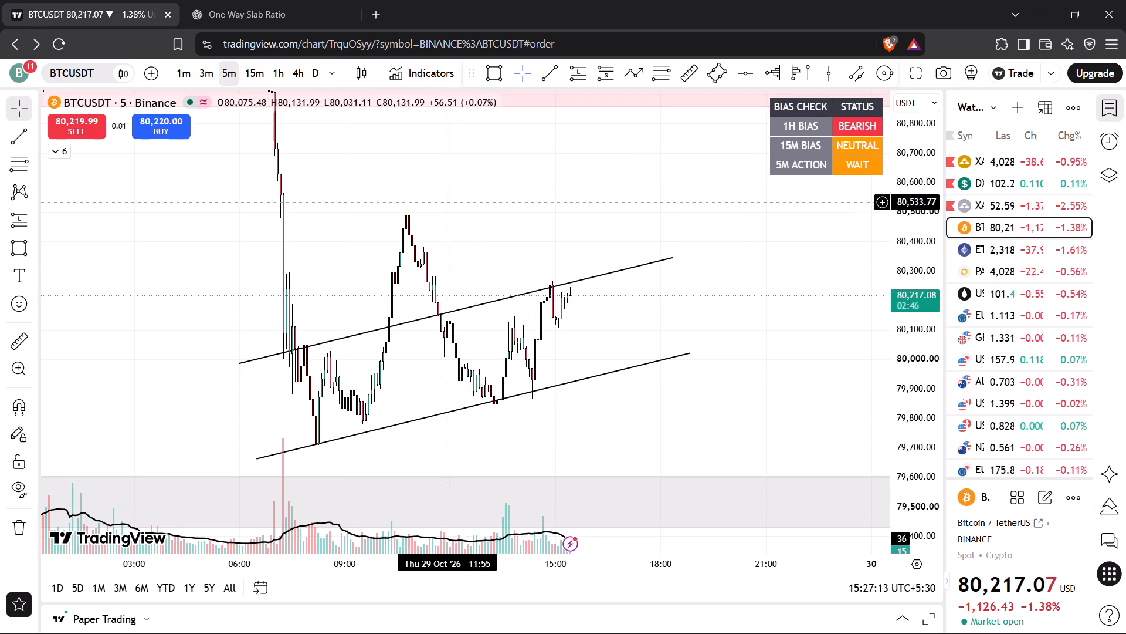
Add a short position at the latest candle with entry 80,247.53, stop 80,352.07 and target 79,879.16, narrowed to end around 17:25.
click(601, 69)
click(573, 286)
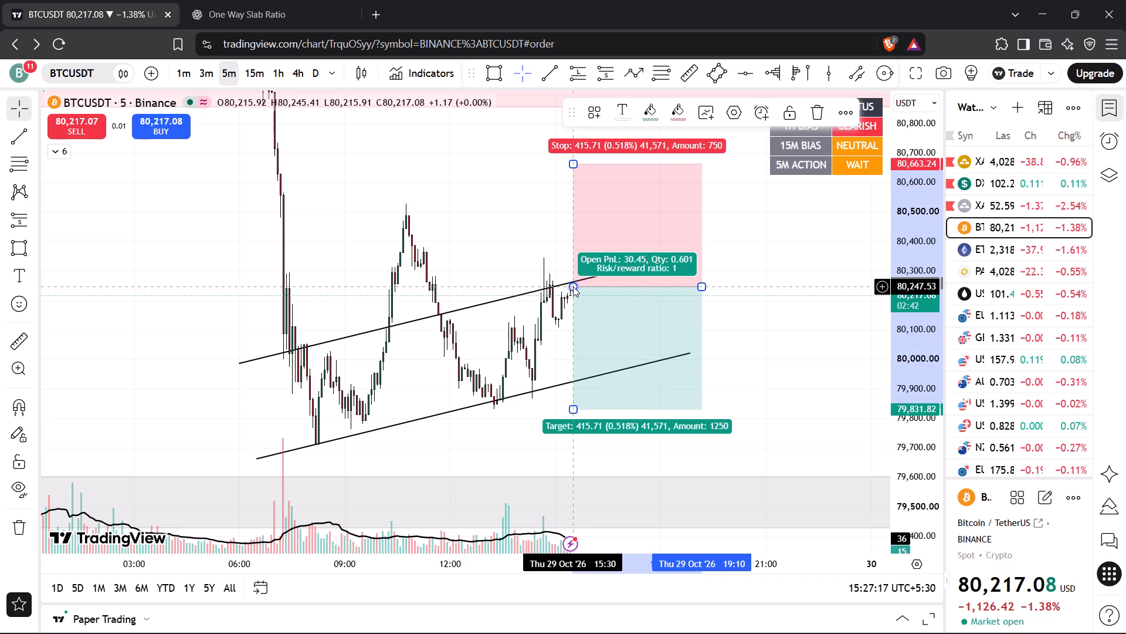
drag(574, 163, 569, 252)
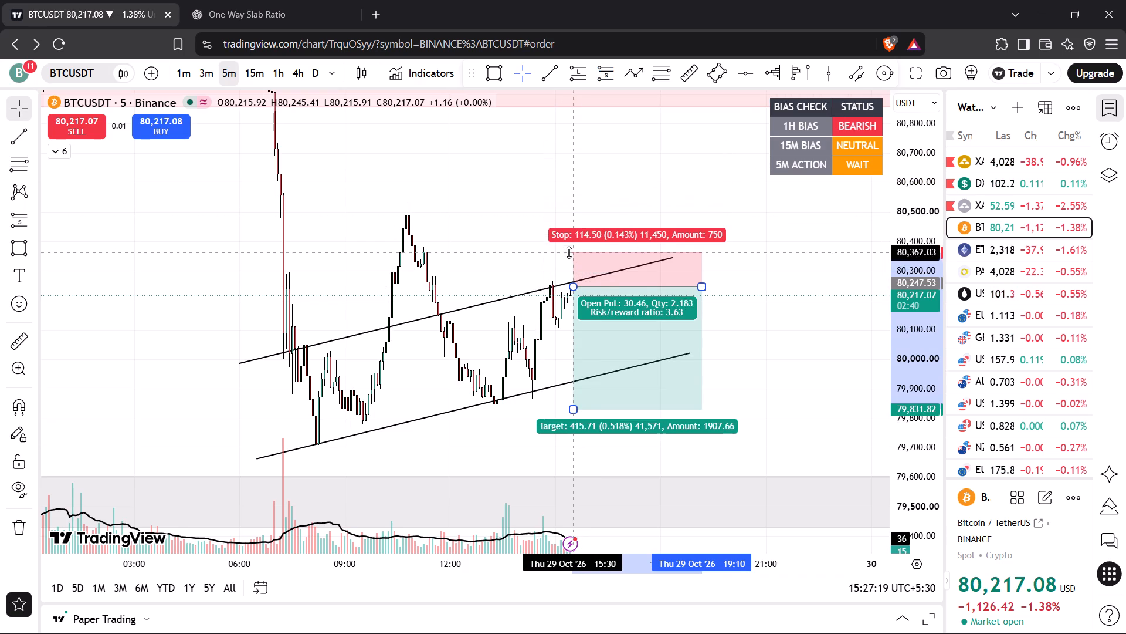
drag(569, 252, 568, 255)
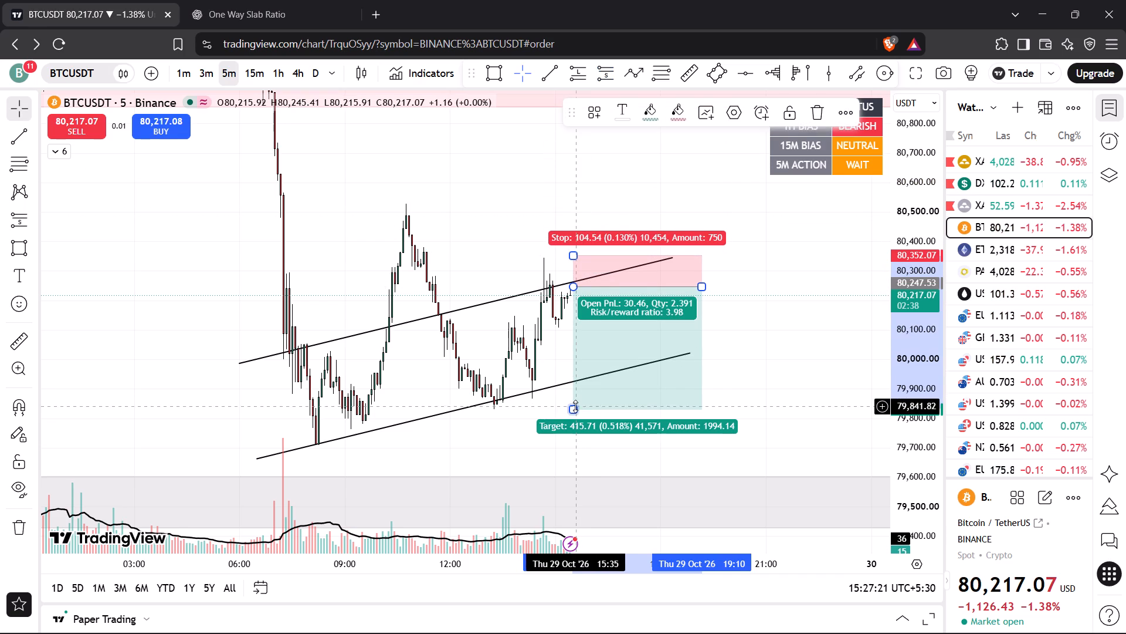
drag(575, 406, 574, 395)
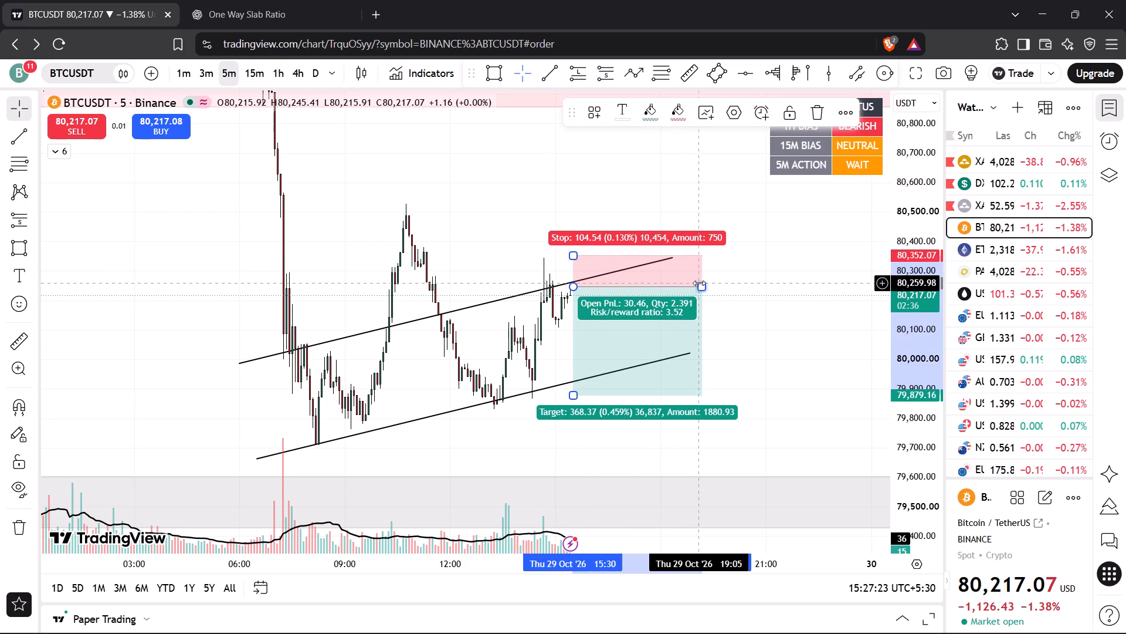
drag(700, 283, 639, 294)
click(666, 286)
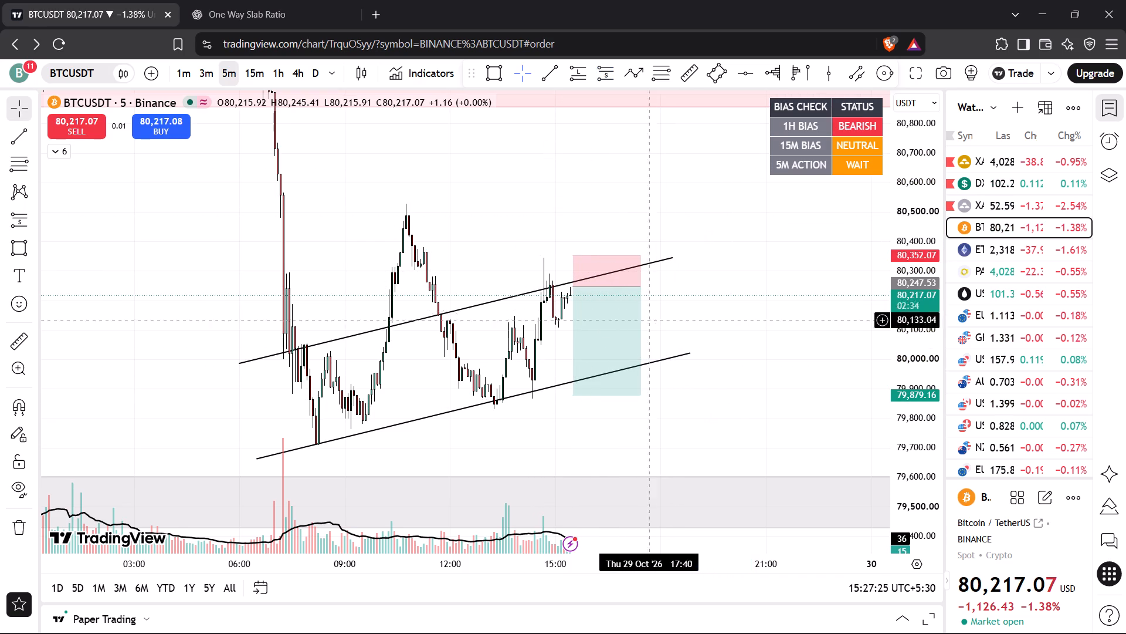
Draft a 0.1-unit BTCUSDT sell limit order at 80,247.05 with stop loss at 80,350.59 and take profit at 79,933.95.
drag(698, 303, 711, 345)
drag(927, 450, 903, 254)
drag(758, 343, 756, 264)
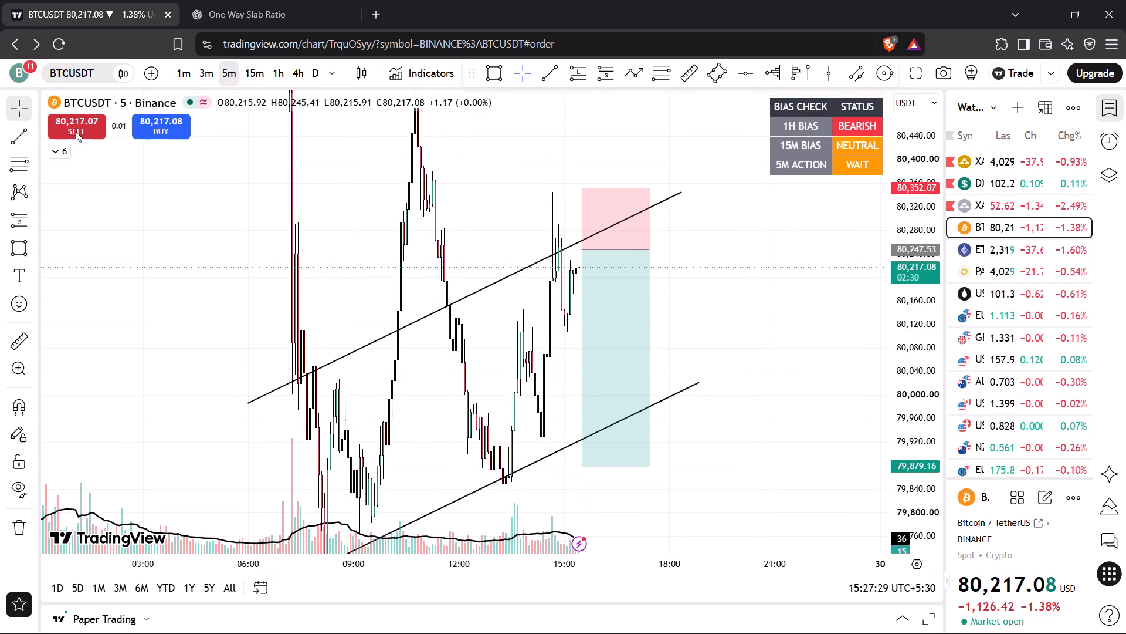
click(76, 131)
click(554, 234)
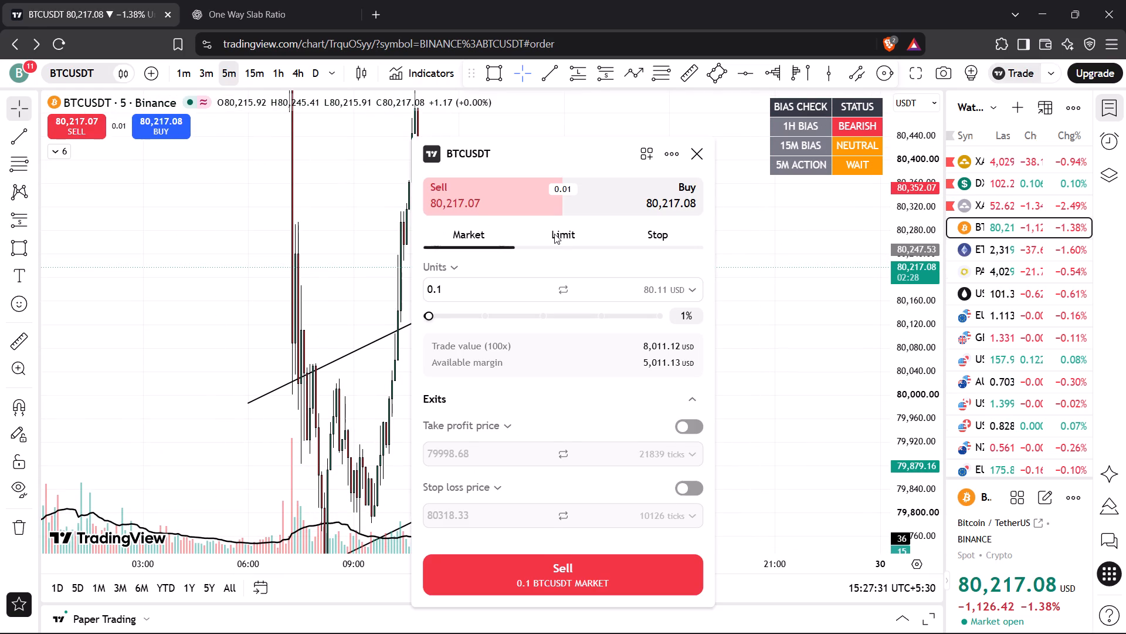
click(695, 88)
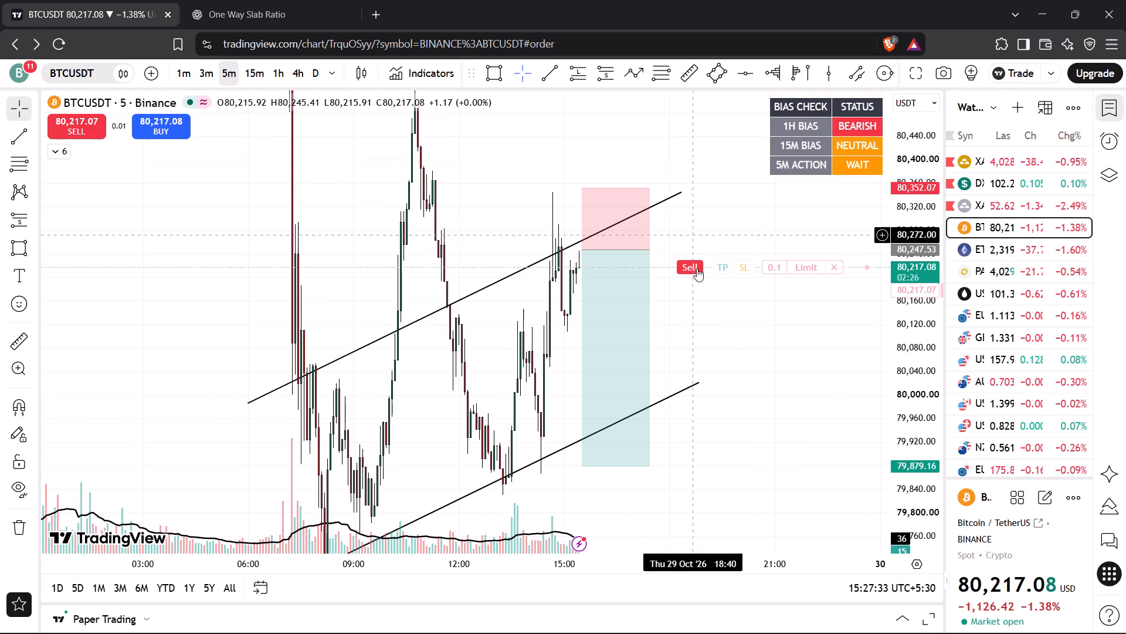
drag(740, 265, 742, 193)
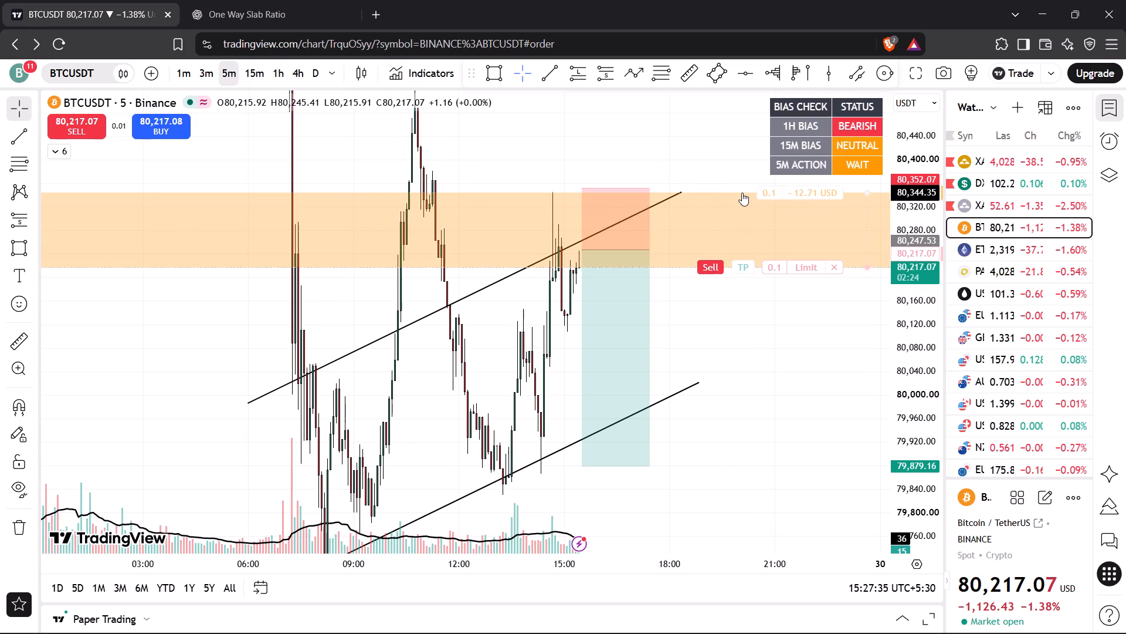
drag(742, 193, 742, 189)
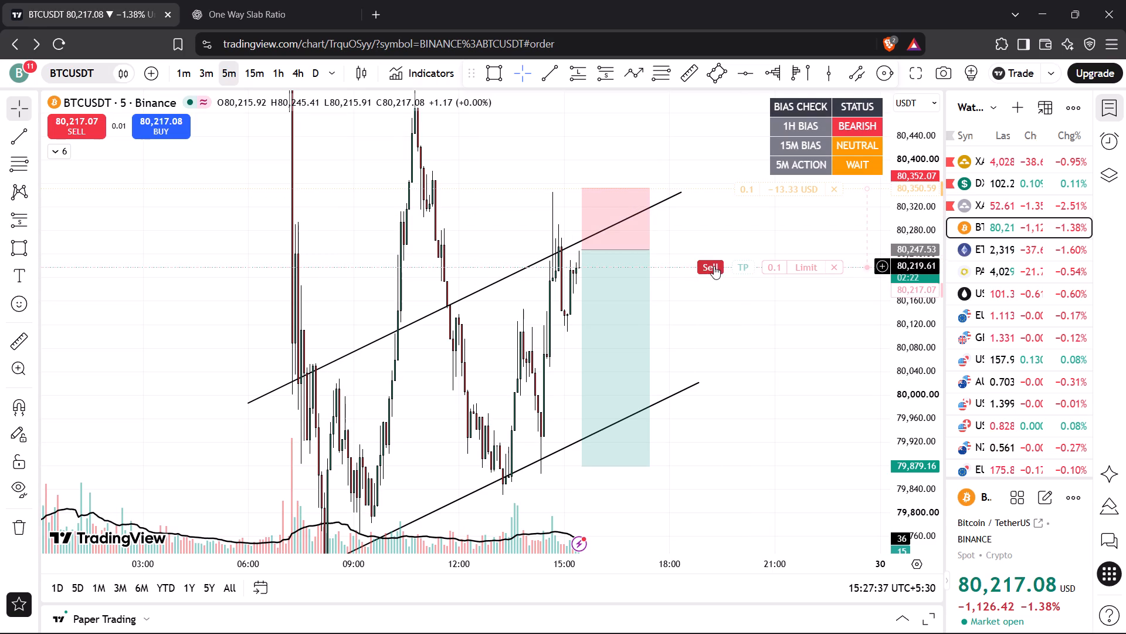
drag(771, 266, 765, 248)
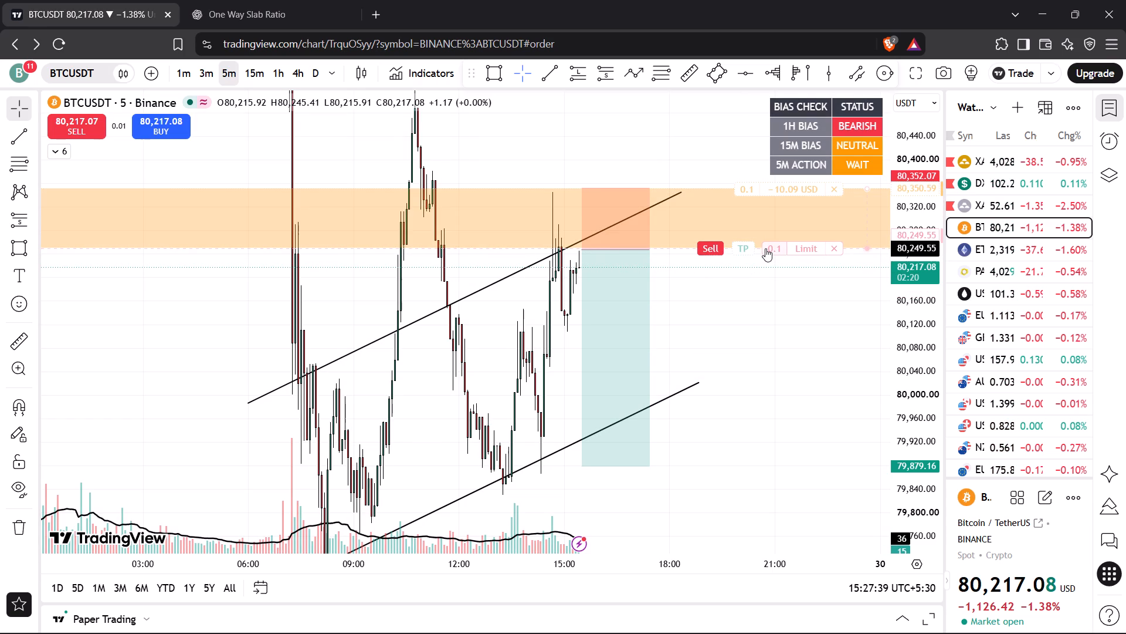
drag(765, 248, 765, 249)
drag(743, 249, 741, 396)
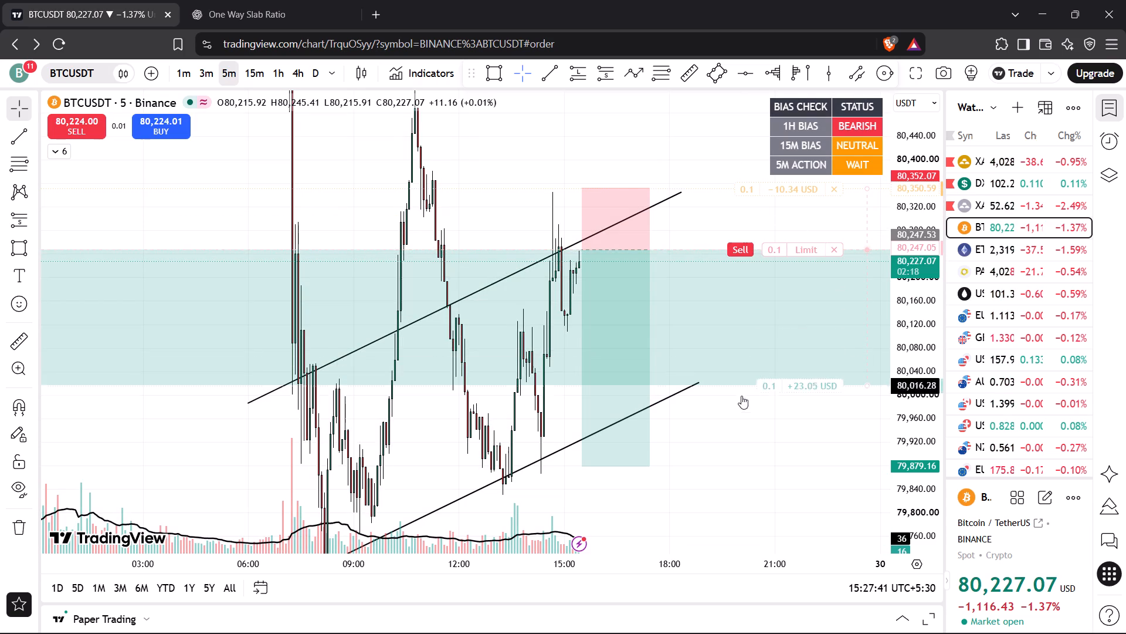
drag(741, 396, 738, 434)
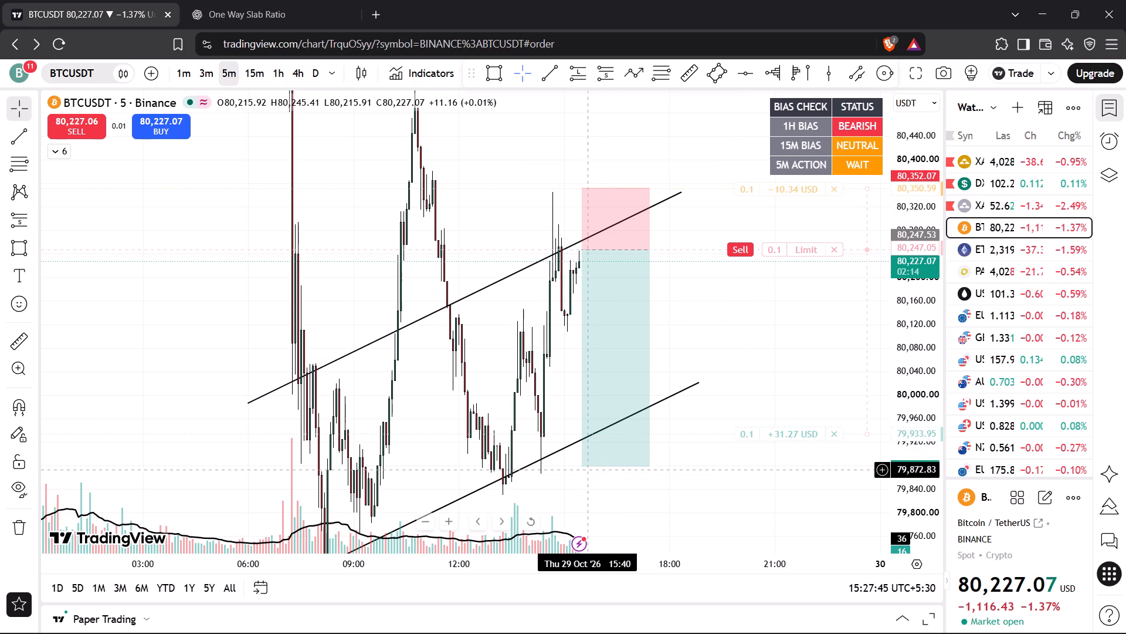
Raise the short position's target to 79,932.71, near the draft order's take profit.
drag(583, 464, 583, 435)
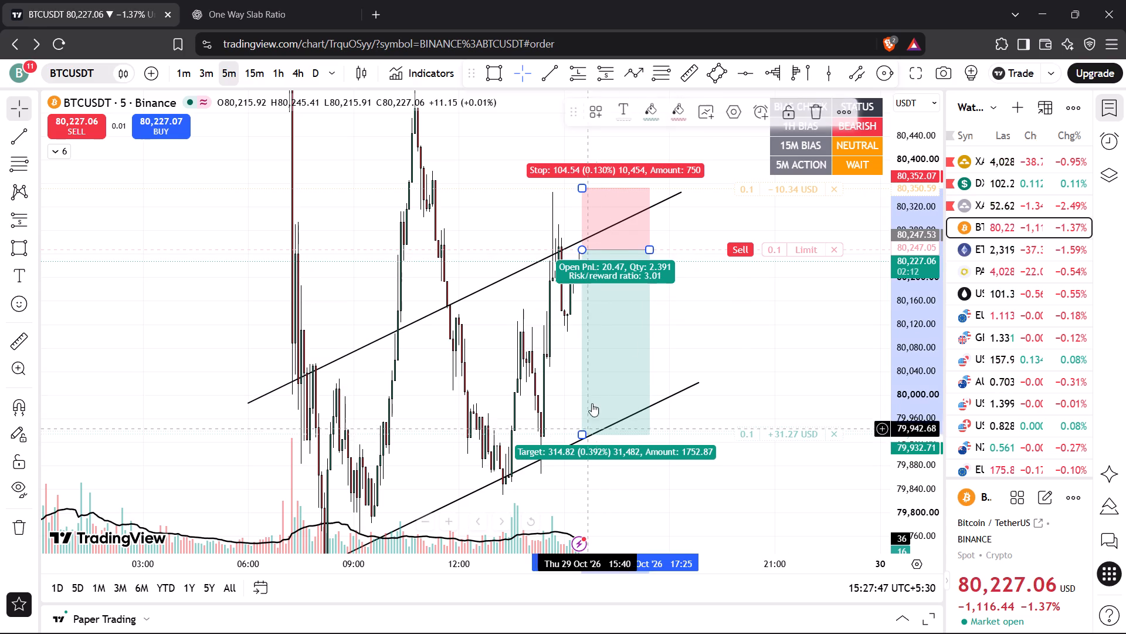
click(730, 309)
Raise the draft sell limit price to 80,254.54 and the short position's entry to 80,252.04.
drag(730, 309, 723, 368)
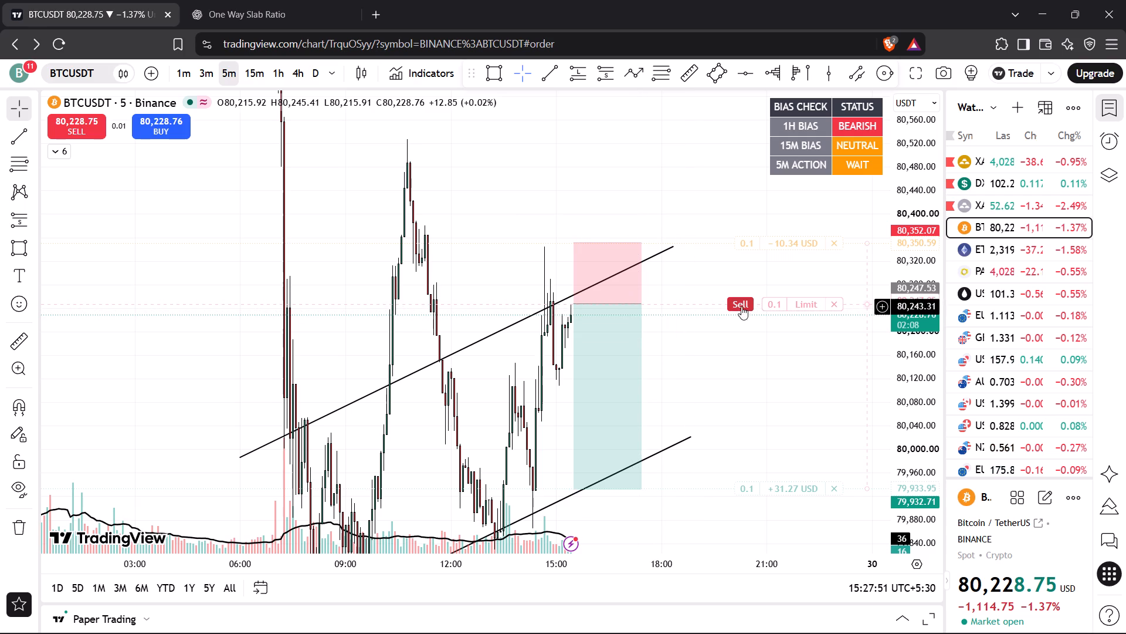
click(785, 303)
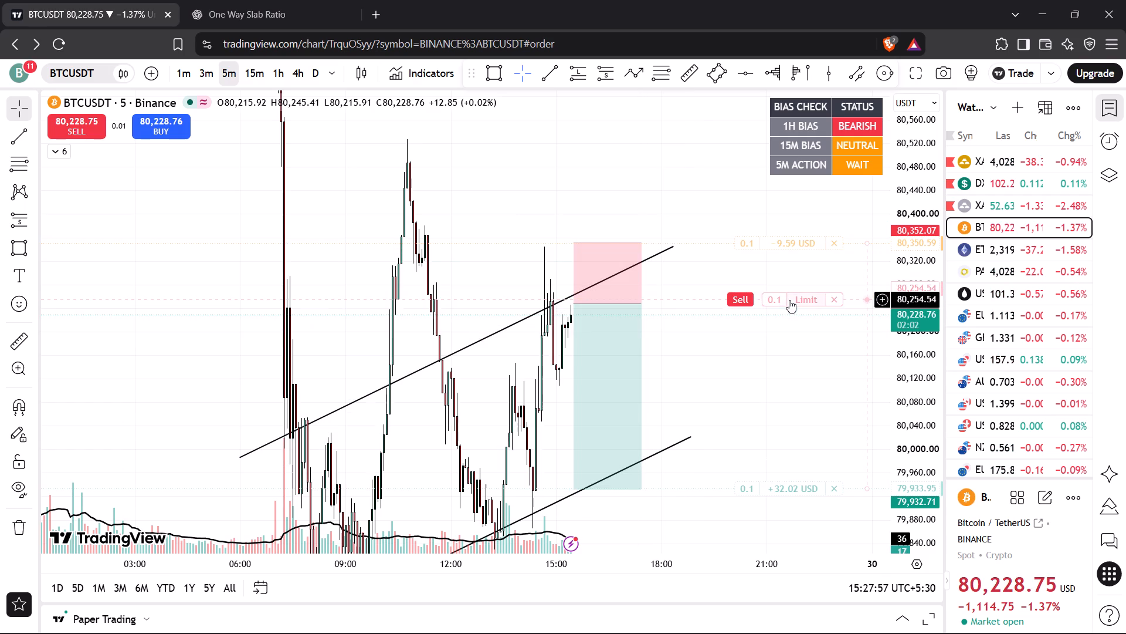
click(574, 303)
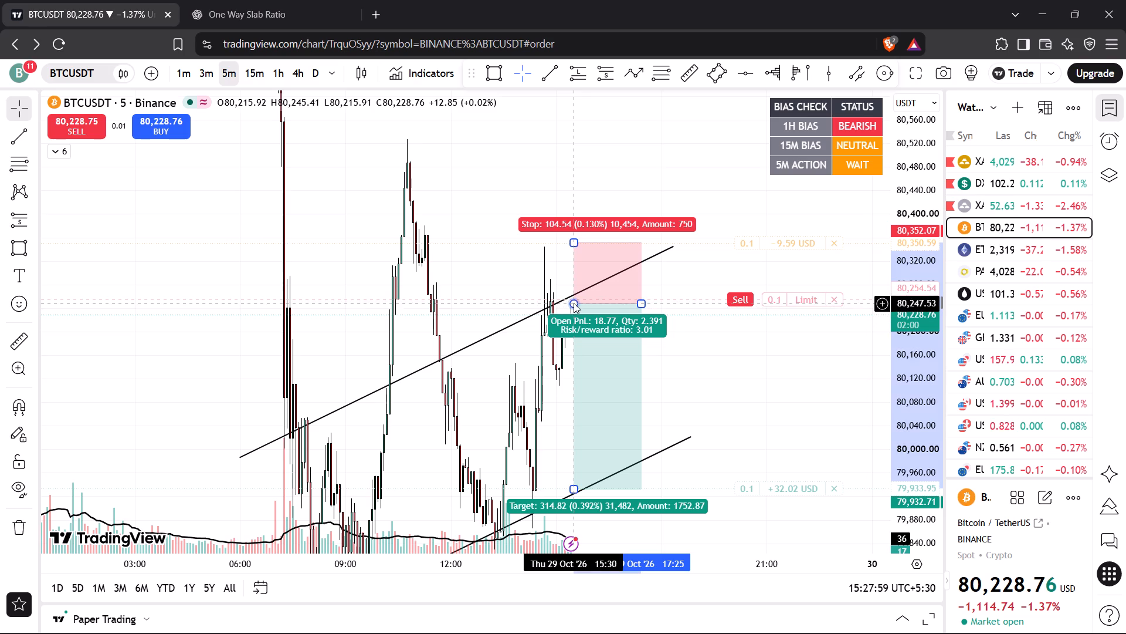
click(674, 355)
Widen the stops, moving the draft order's stop loss to 80,378.03 and the short position's stop to 80,381.77.
drag(676, 358, 701, 376)
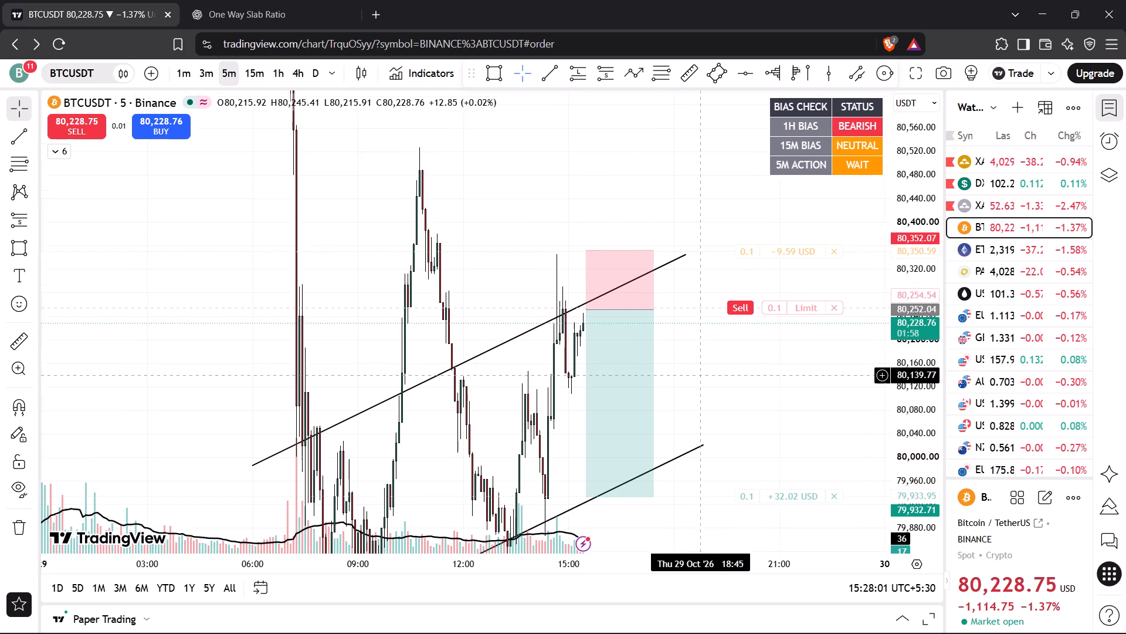
drag(701, 376, 701, 376)
scroll(700, 377, up, 5)
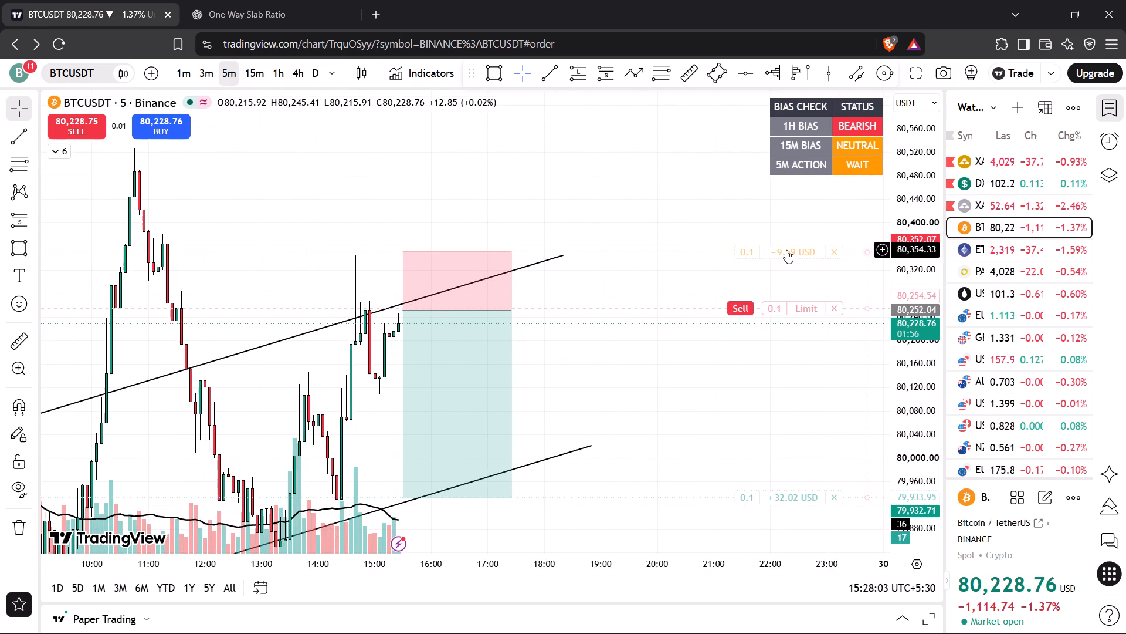
drag(786, 250, 789, 236)
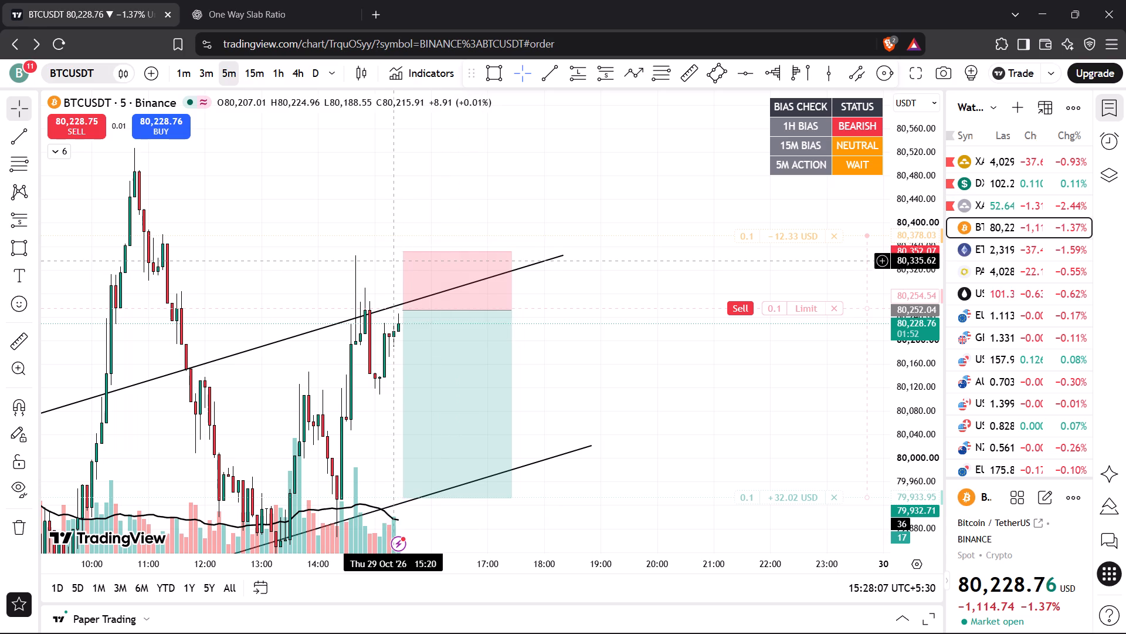
drag(408, 252, 408, 231)
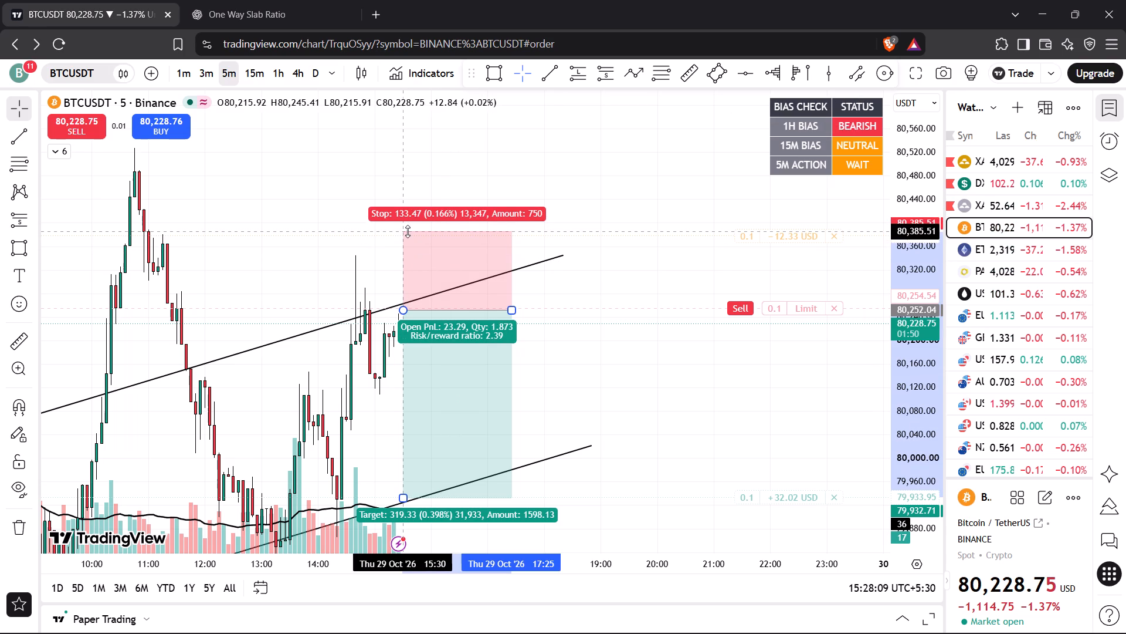
drag(408, 231, 406, 234)
click(613, 269)
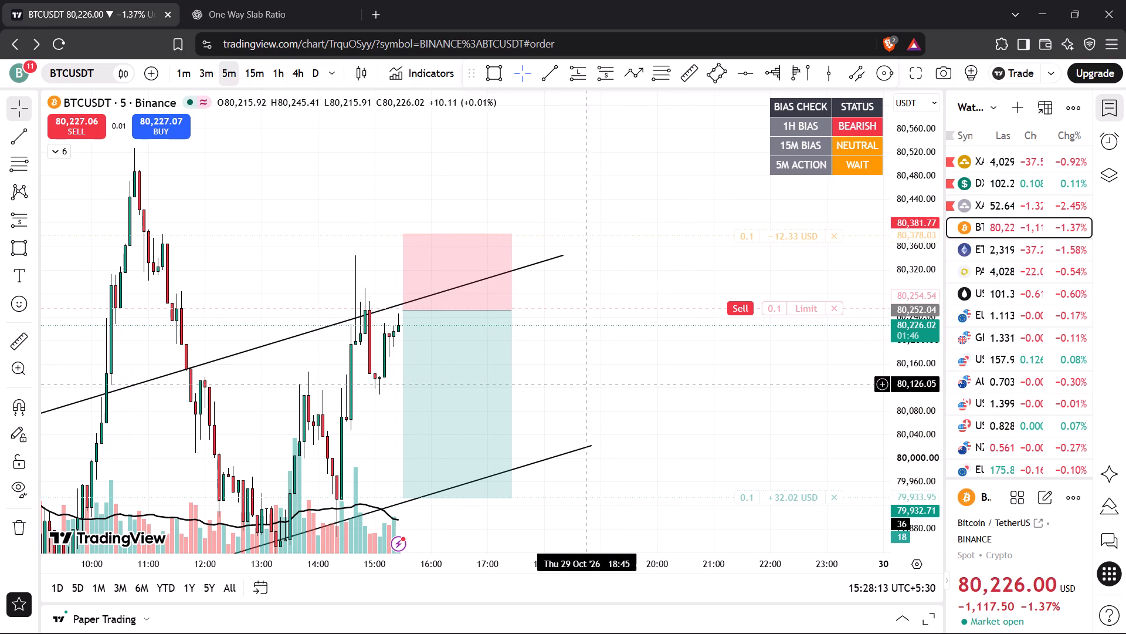
Submit the 0.1-unit sell limit order at 80,254.54 with its stop loss and take profit, and dismiss the order notifications.
drag(589, 377, 640, 375)
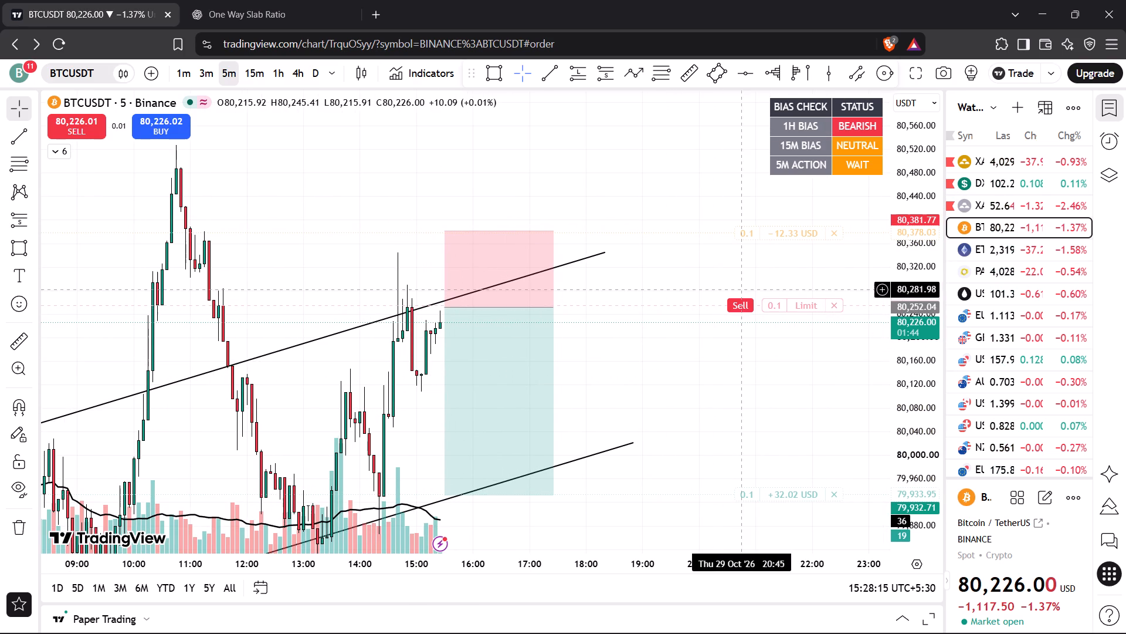
click(744, 303)
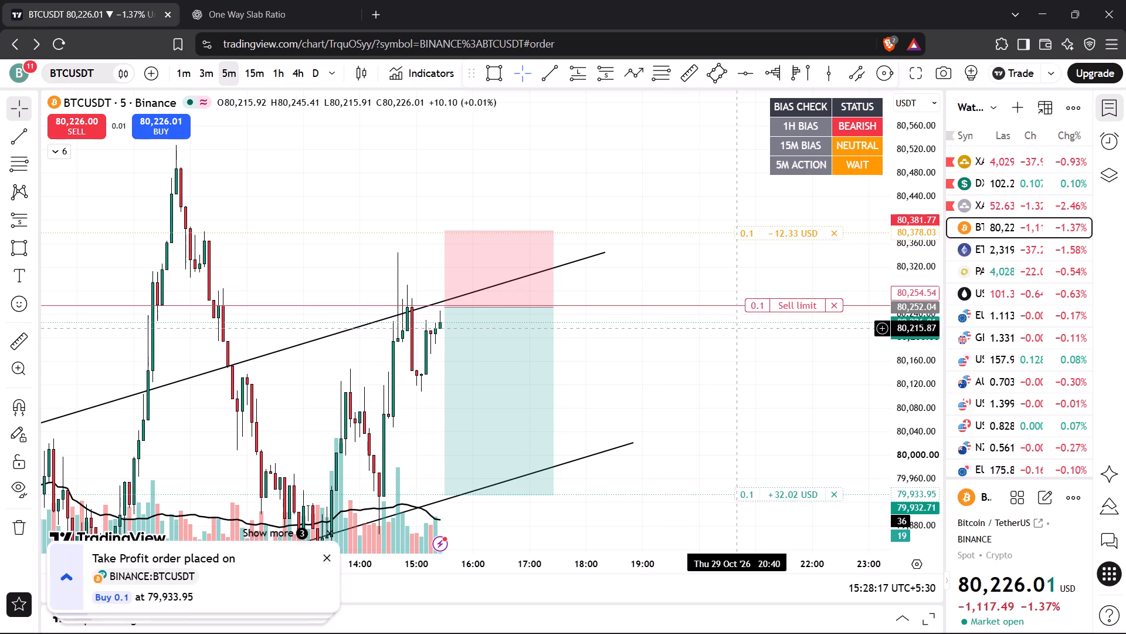
click(331, 537)
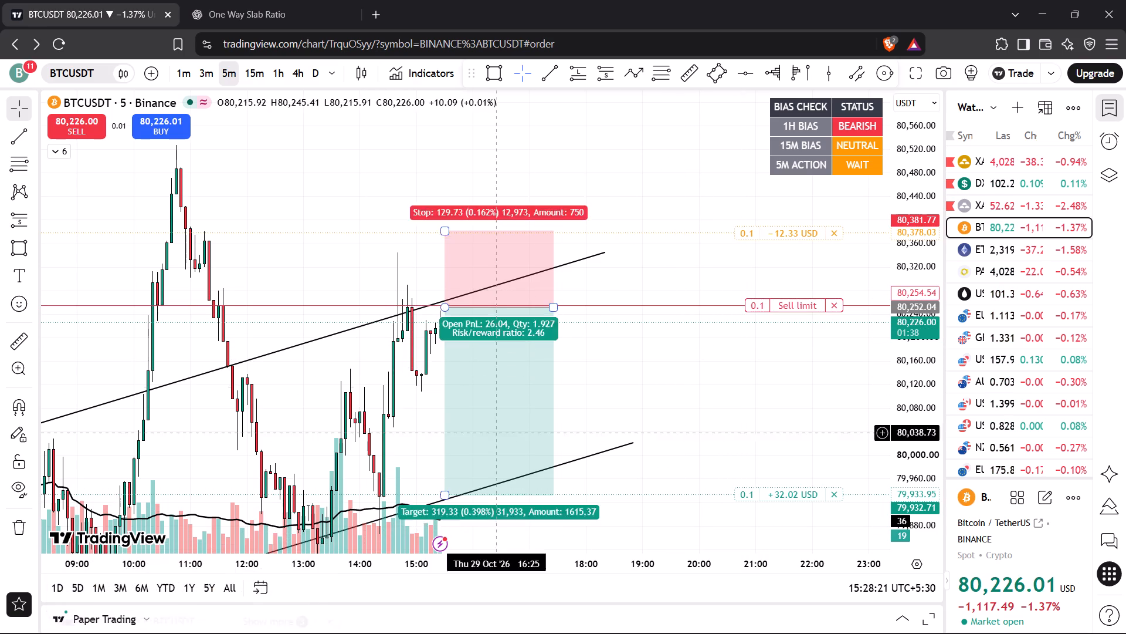
Align the short position's entry with the sell limit line by moving it to about 80,254.62.
click(639, 369)
drag(665, 371, 740, 371)
drag(723, 378, 751, 360)
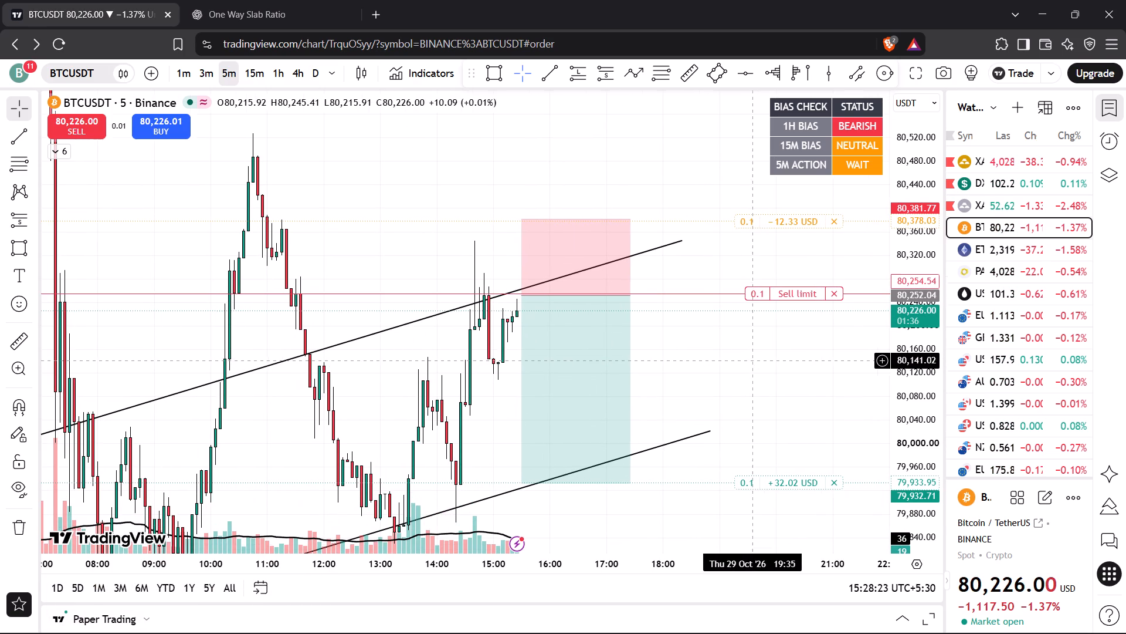
drag(911, 414, 917, 201)
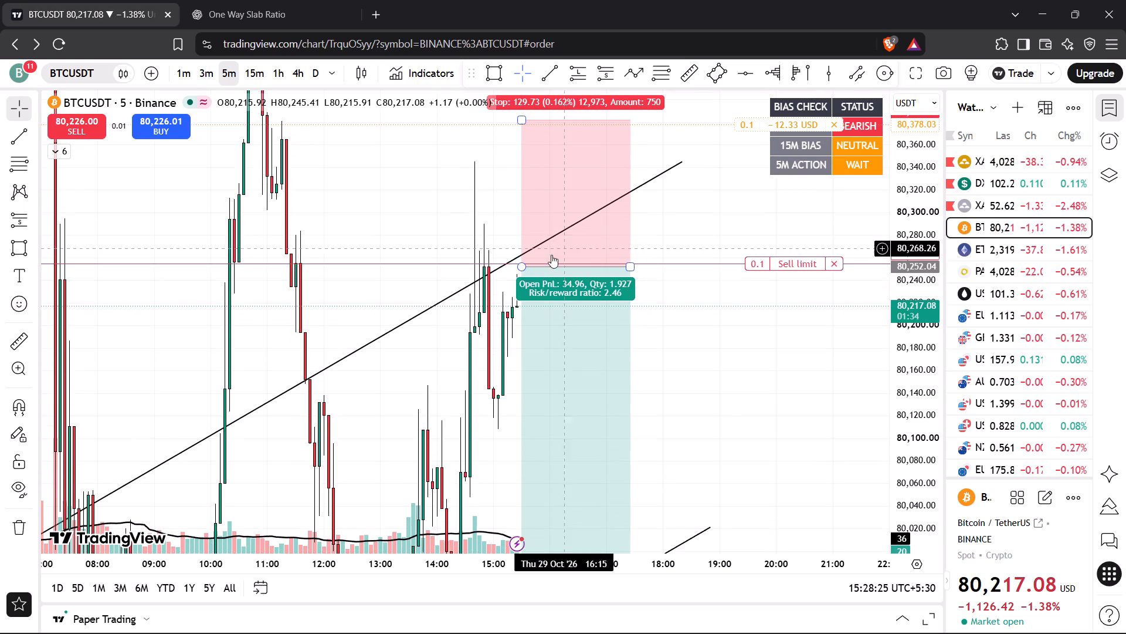
click(521, 267)
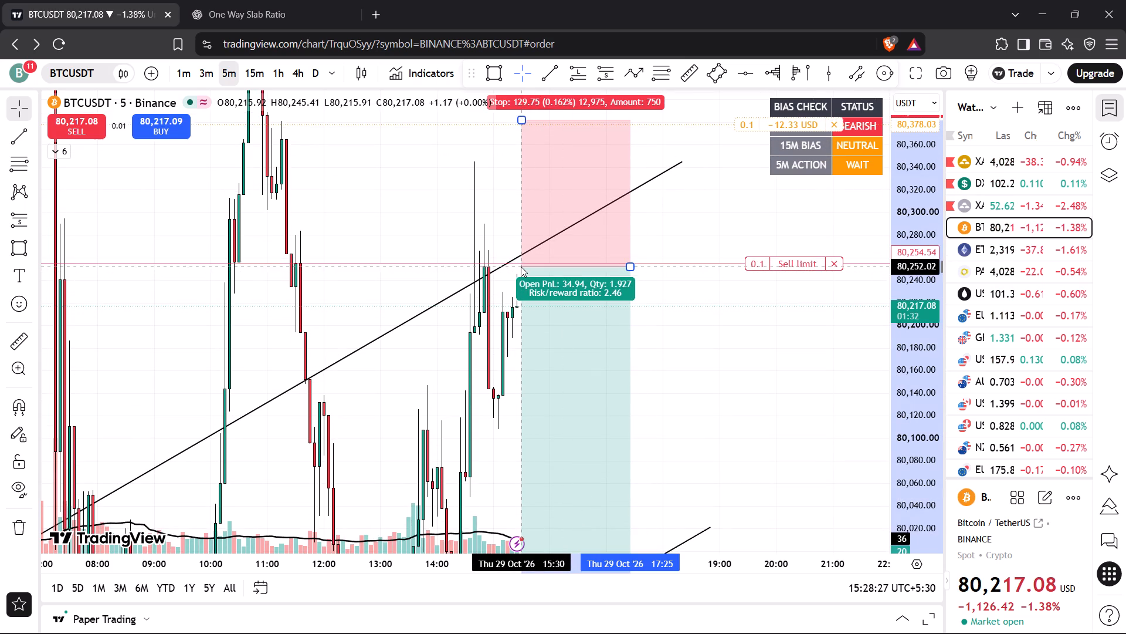
click(673, 238)
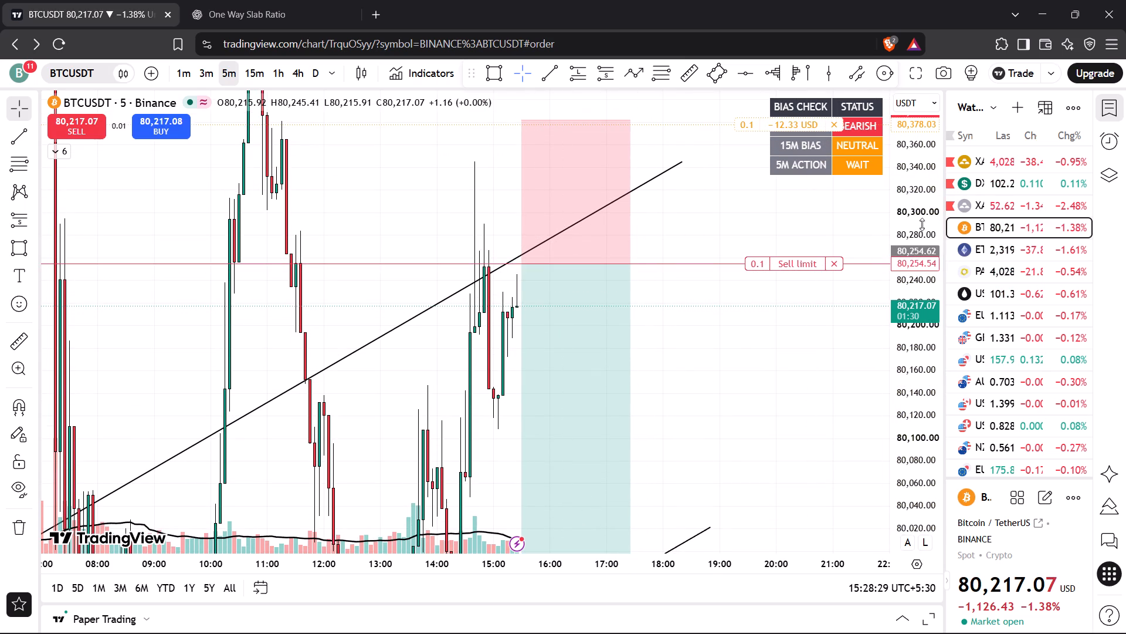
Show the hidden 9 & 15 EMA Scalping - Momentum TP indicator on the BTCUSDT 5m chart.
drag(917, 205, 922, 337)
drag(740, 372, 725, 291)
drag(725, 291, 717, 352)
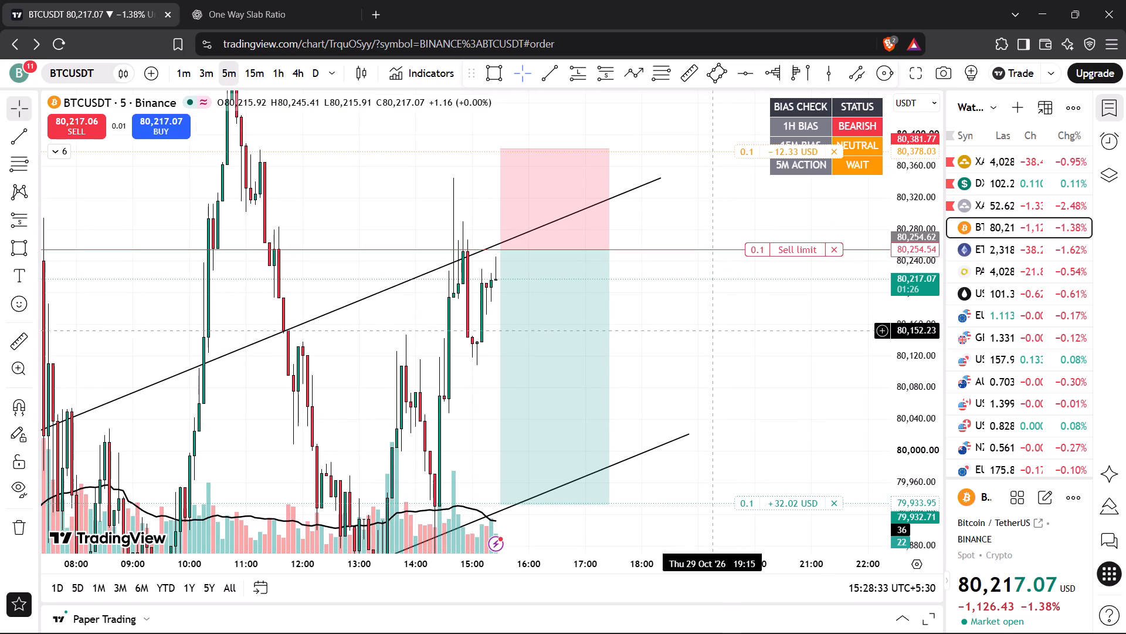
drag(907, 315, 917, 362)
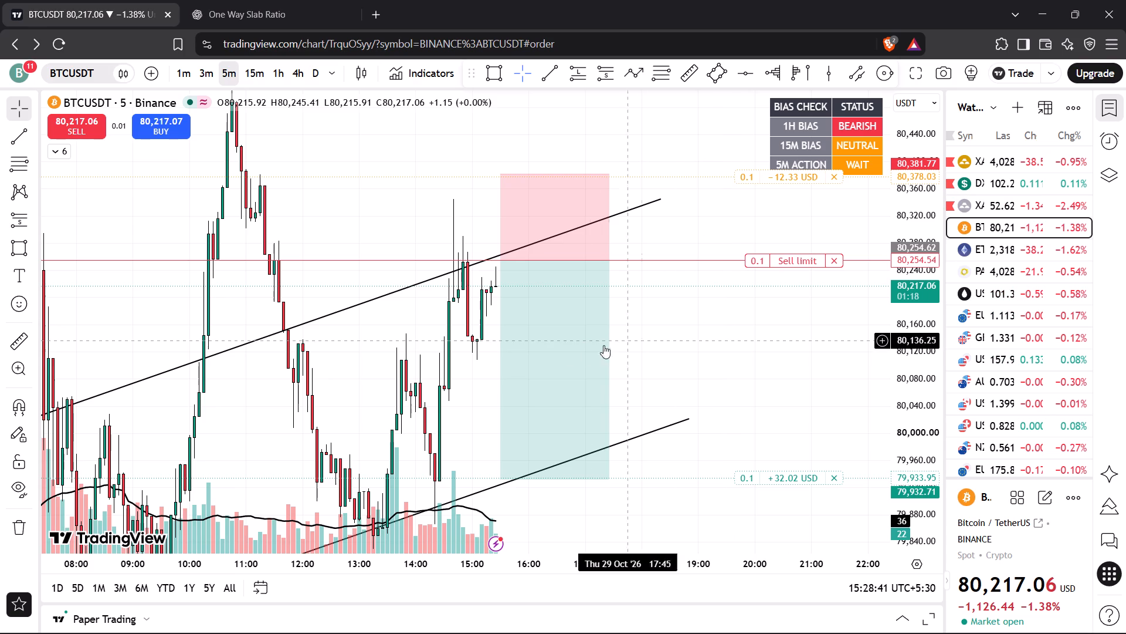
drag(362, 350, 364, 345)
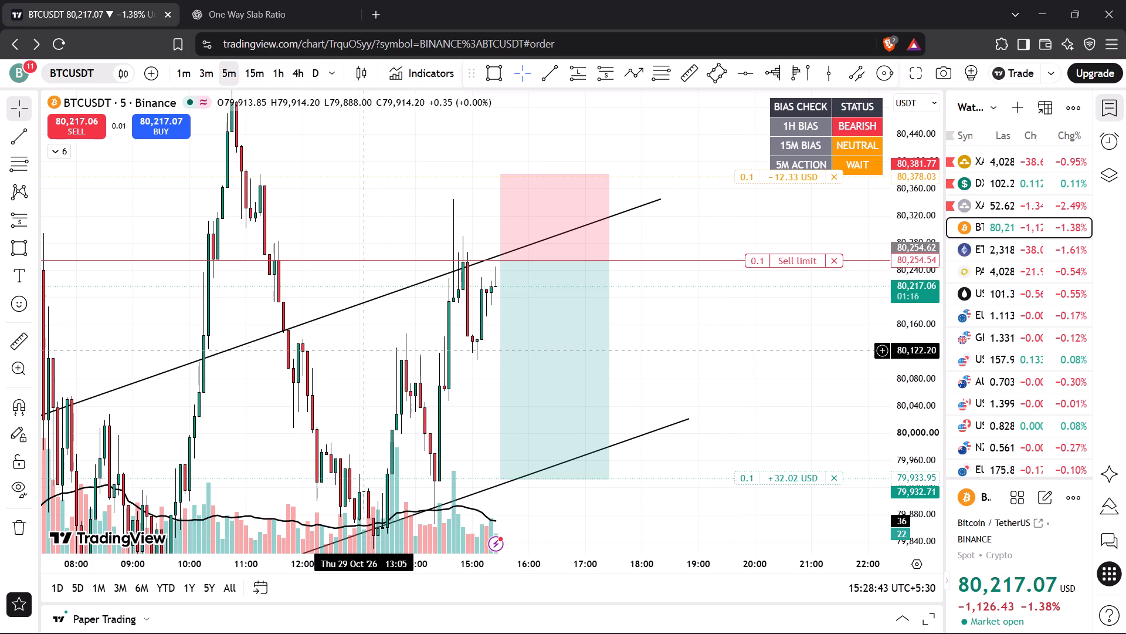
drag(364, 345, 369, 331)
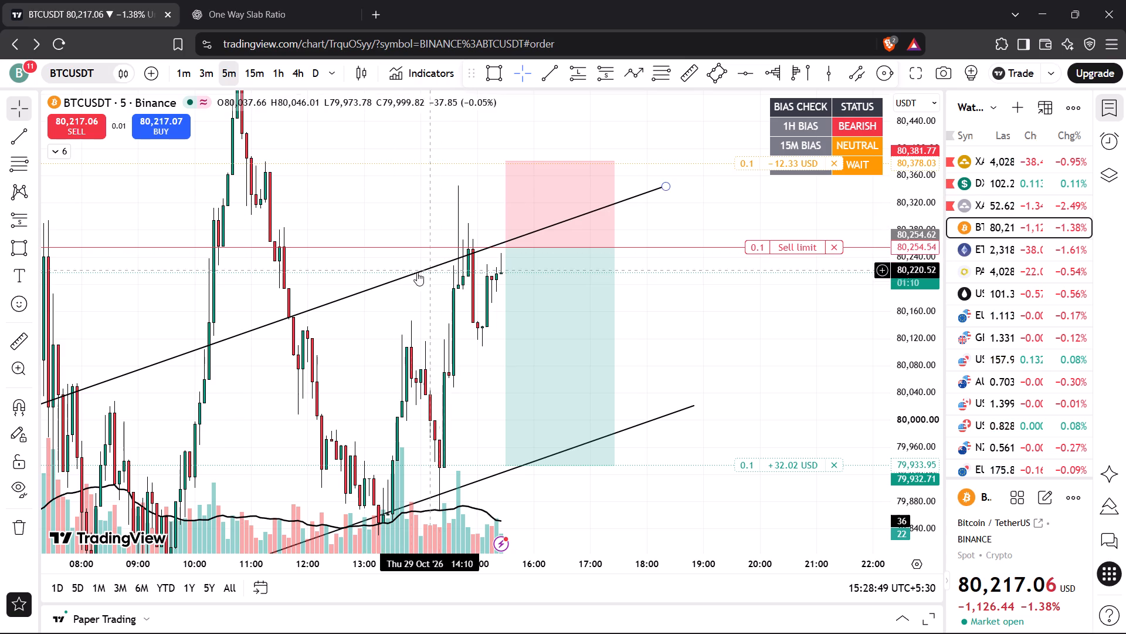
click(59, 153)
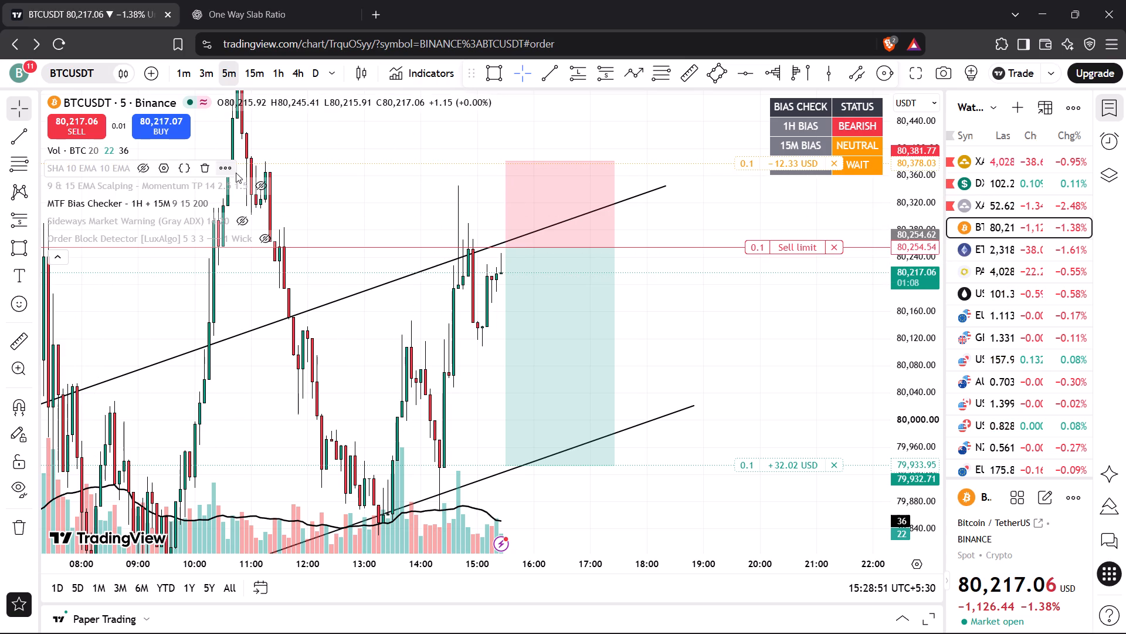
click(262, 180)
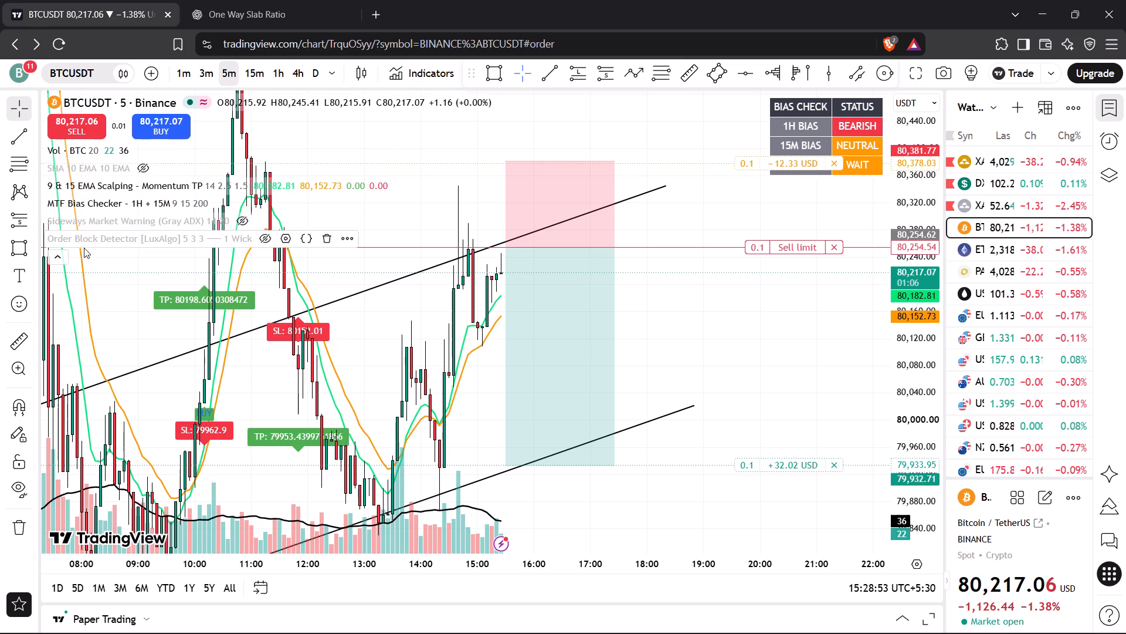
click(56, 255)
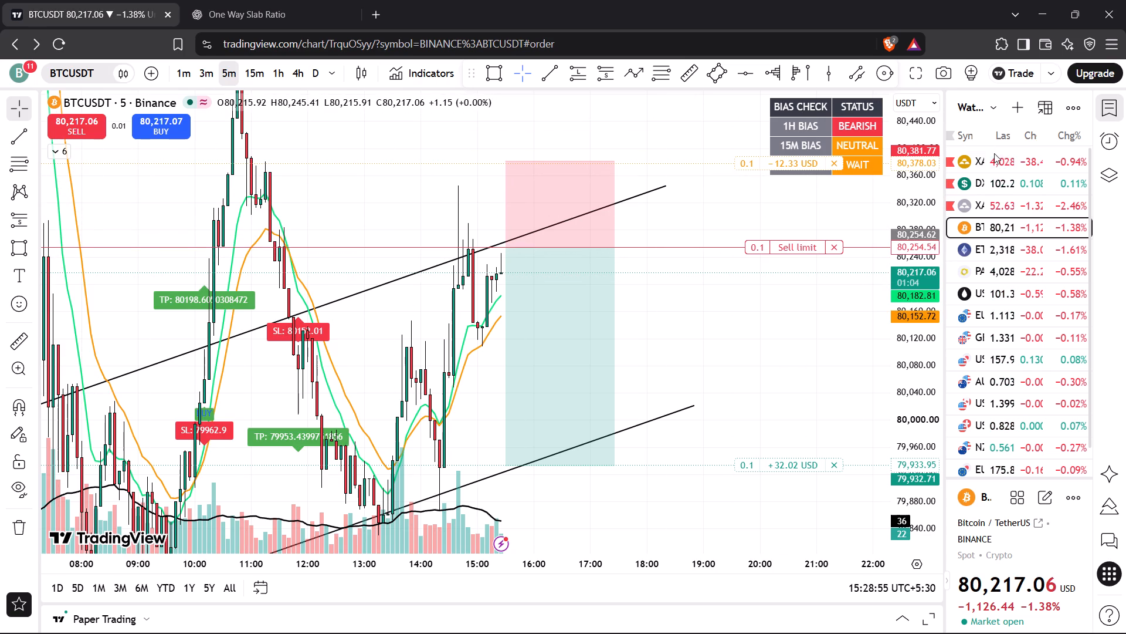
Open EURUSD from the watchlist and set its chart to the 1h timeframe.
click(997, 318)
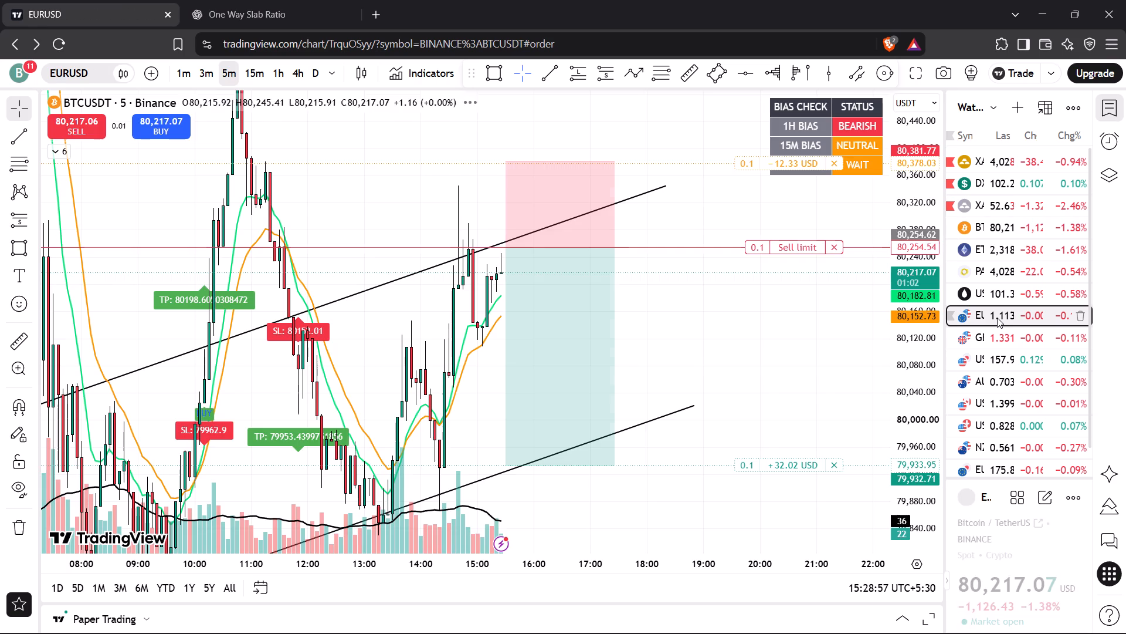
drag(930, 238, 912, 380)
scroll(714, 355, down, 4)
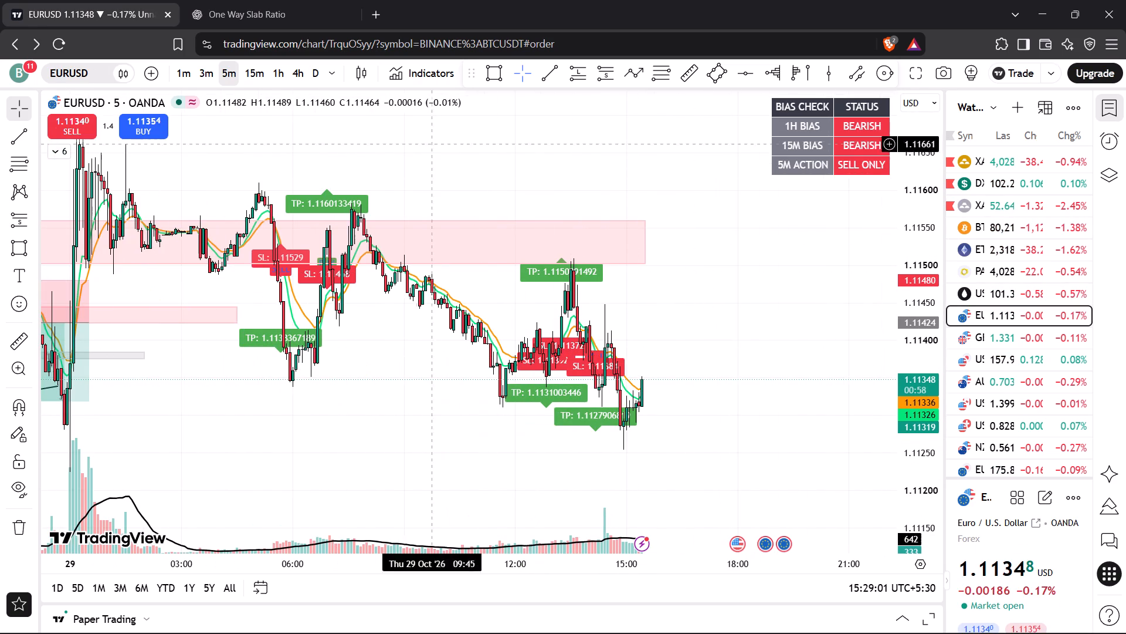
click(280, 78)
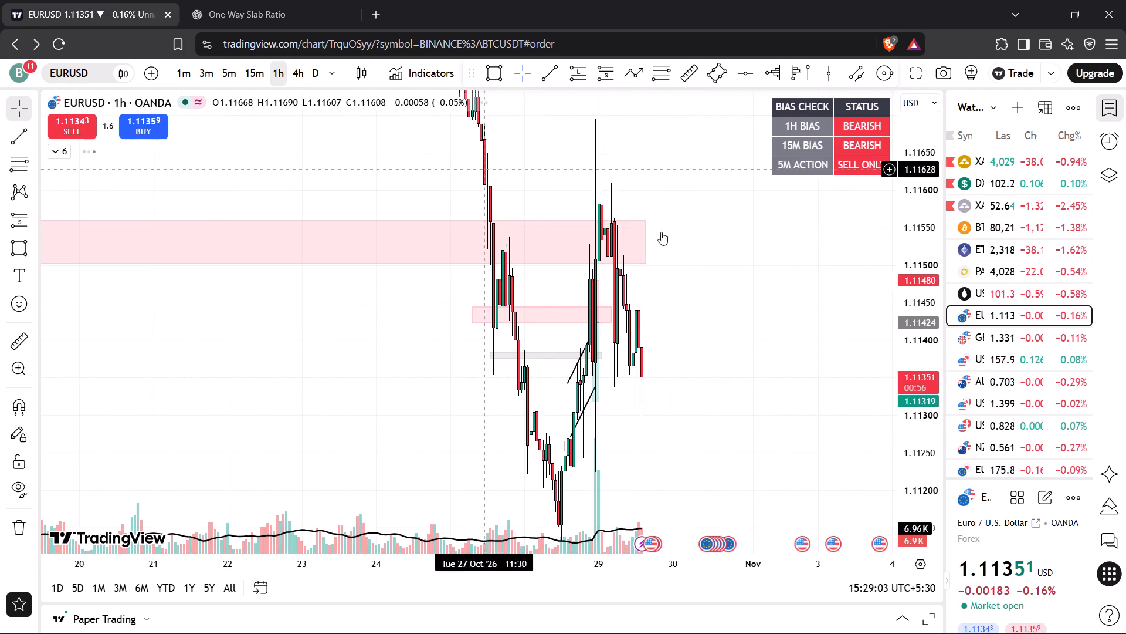
drag(694, 338, 733, 274)
scroll(724, 316, up, 4)
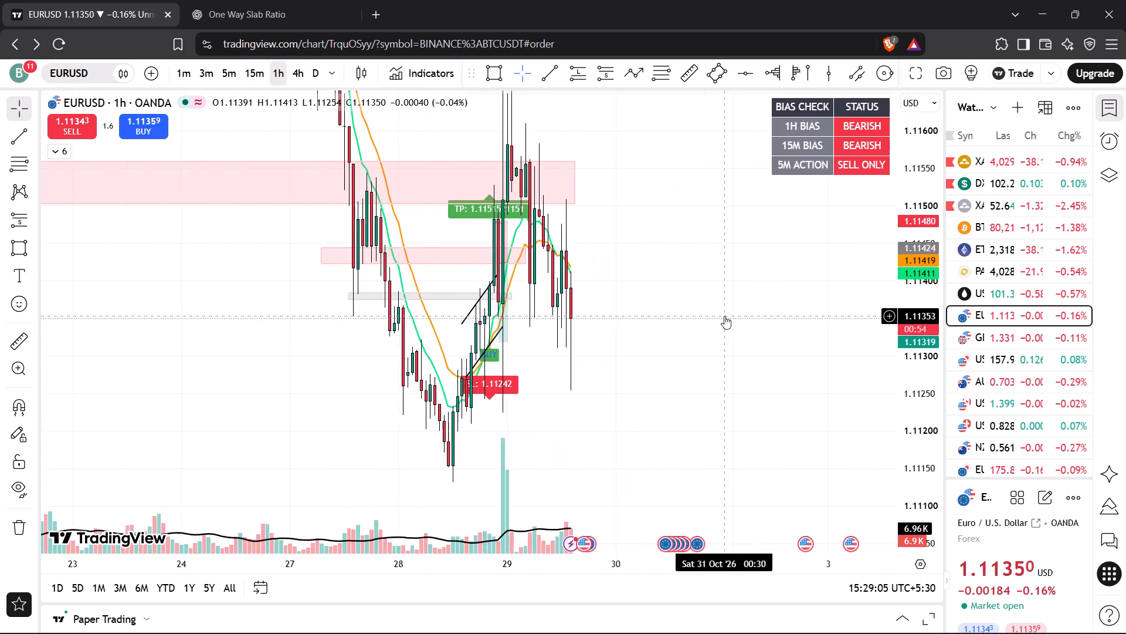
scroll(724, 316, up, 3)
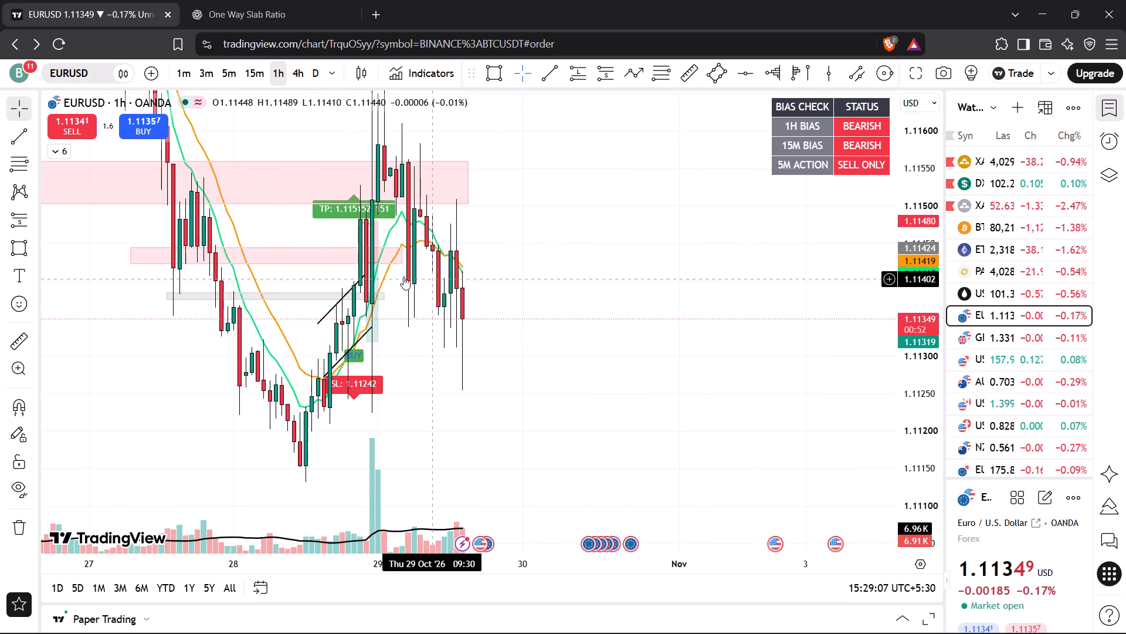
Delete the narrow lower pink zone and the thin gray zone beneath it on the EURUSD 1h chart.
click(317, 261)
click(306, 267)
click(316, 261)
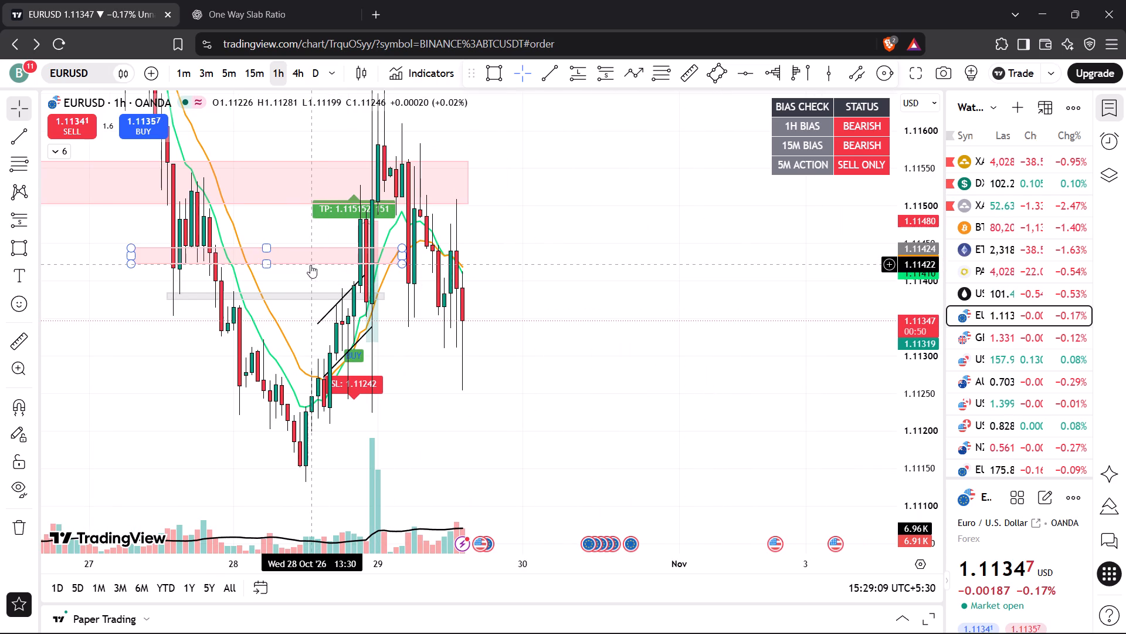
click(310, 265)
click(861, 112)
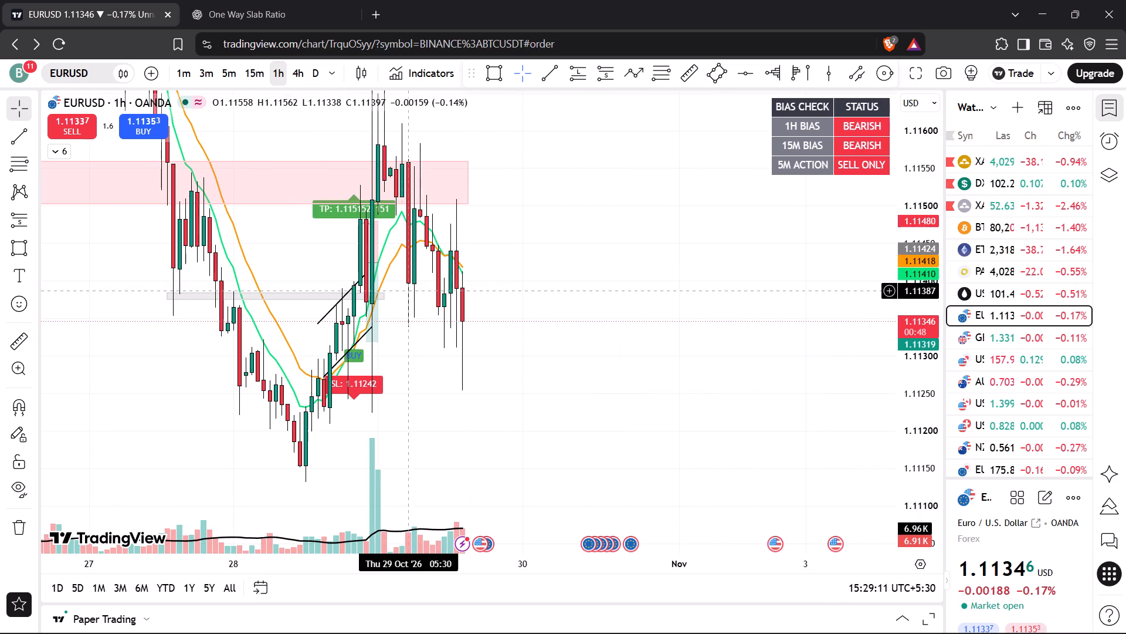
click(296, 298)
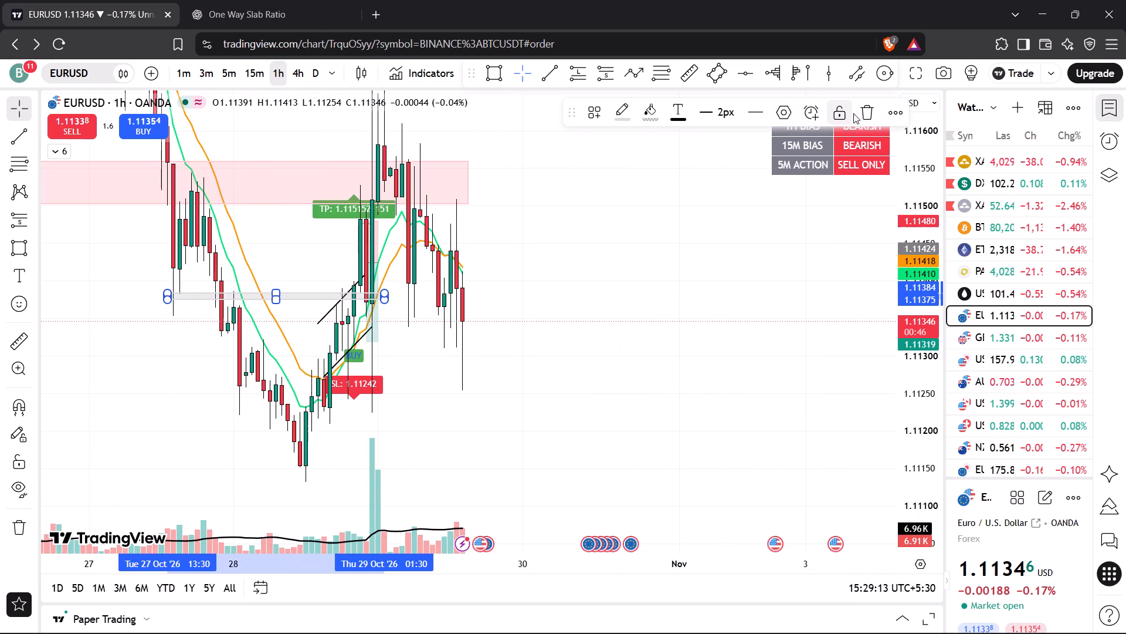
click(859, 111)
Delete the old short position drawing beside the small rising trend lines on EURUSD.
click(374, 325)
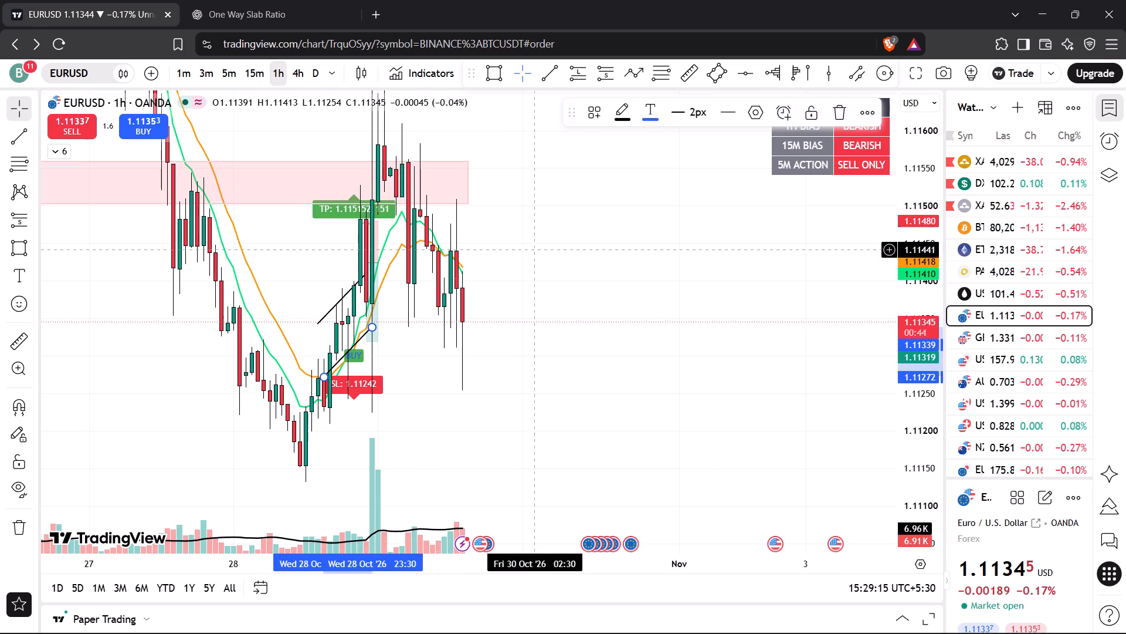
click(511, 374)
click(372, 303)
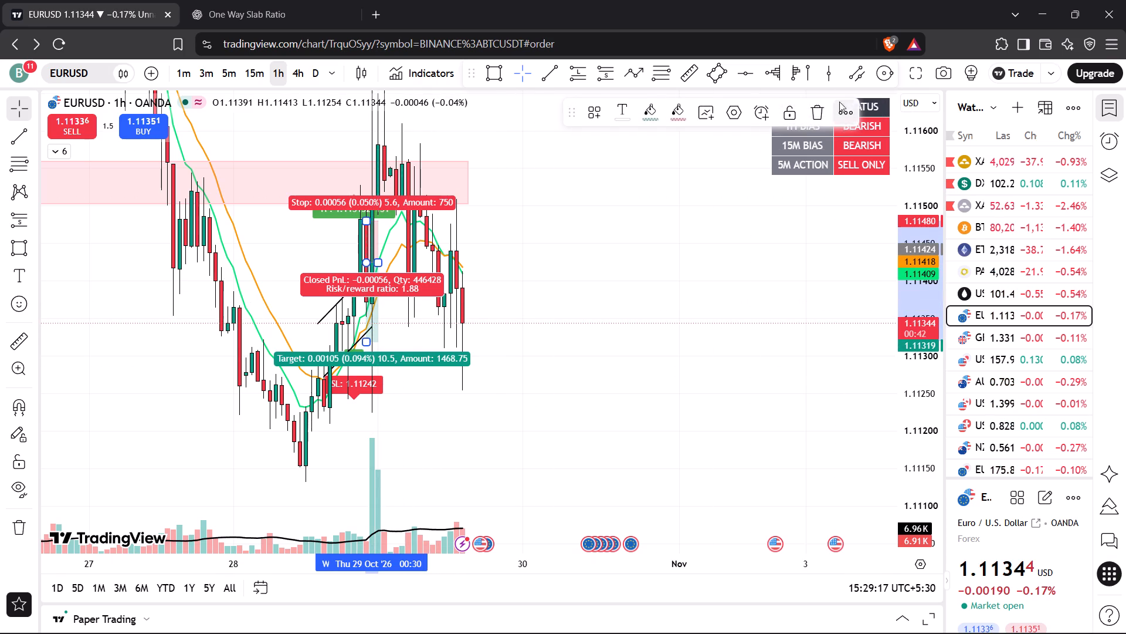
click(810, 110)
drag(909, 186, 914, 223)
Open USOIL from the watchlist and examine price against the rising channel and marked zones on the 1h chart.
click(986, 287)
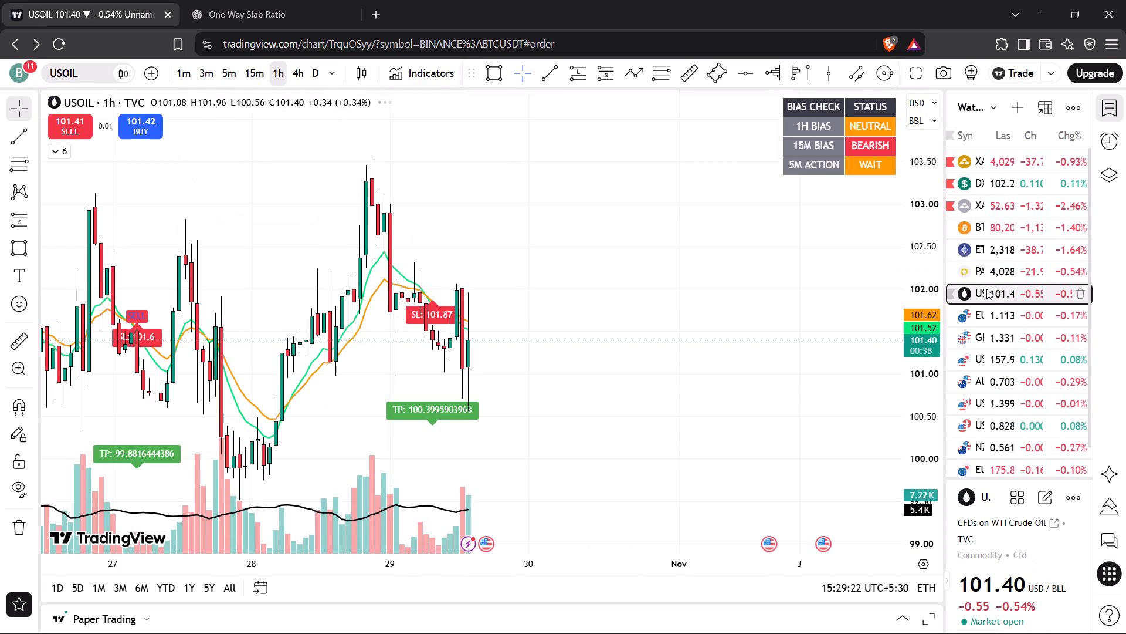
drag(931, 265, 921, 318)
scroll(686, 330, down, 2)
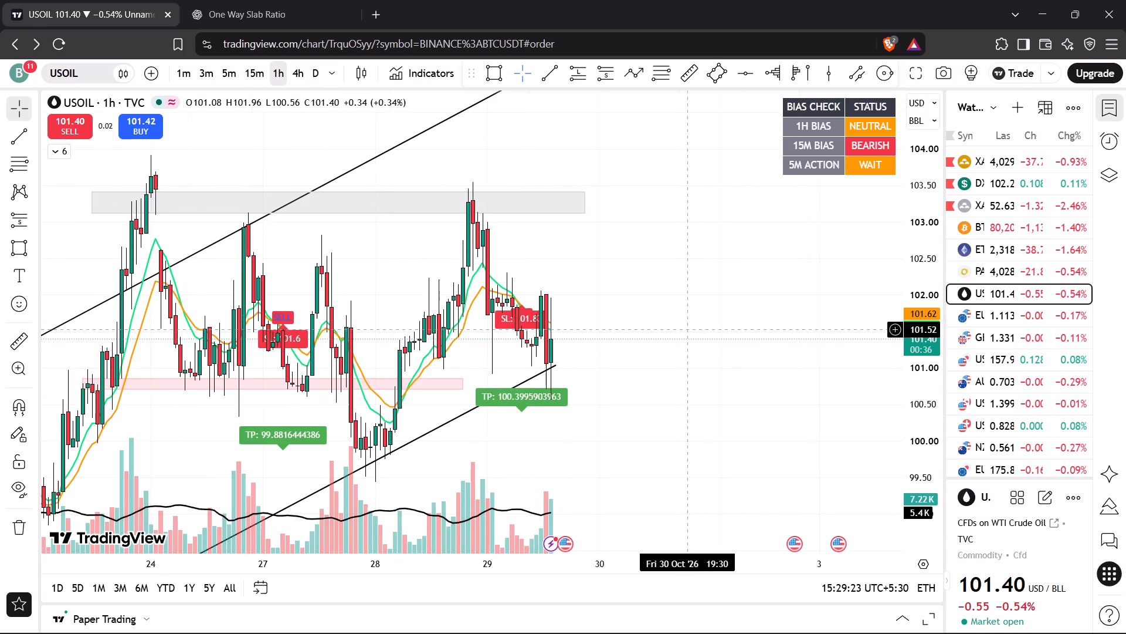
drag(672, 349, 739, 286)
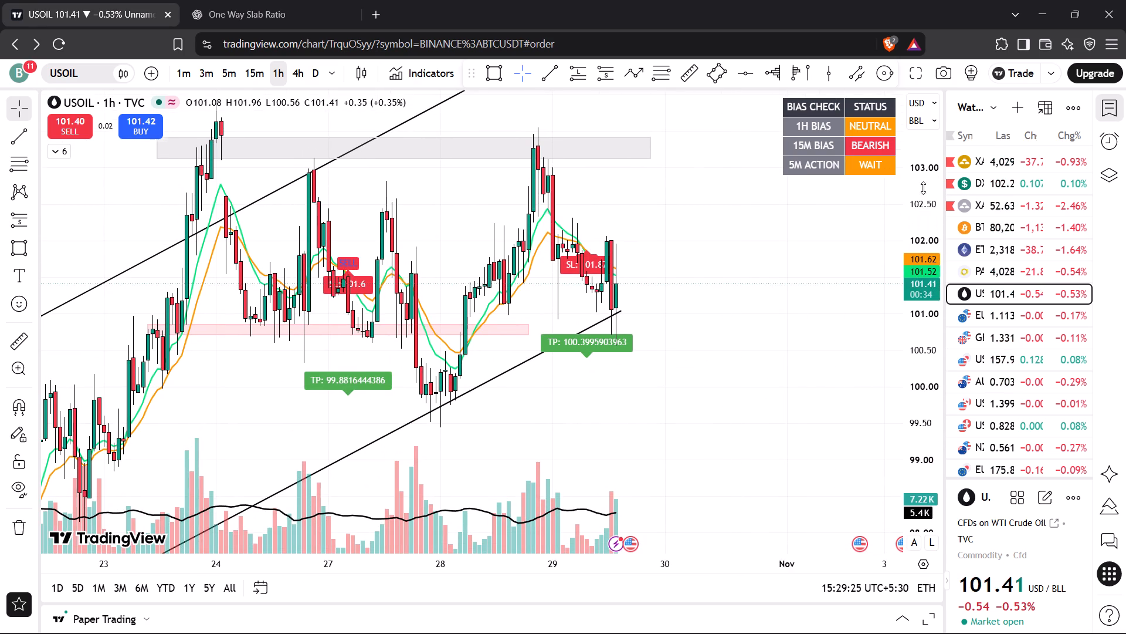
drag(924, 188, 910, 351)
drag(764, 308, 767, 377)
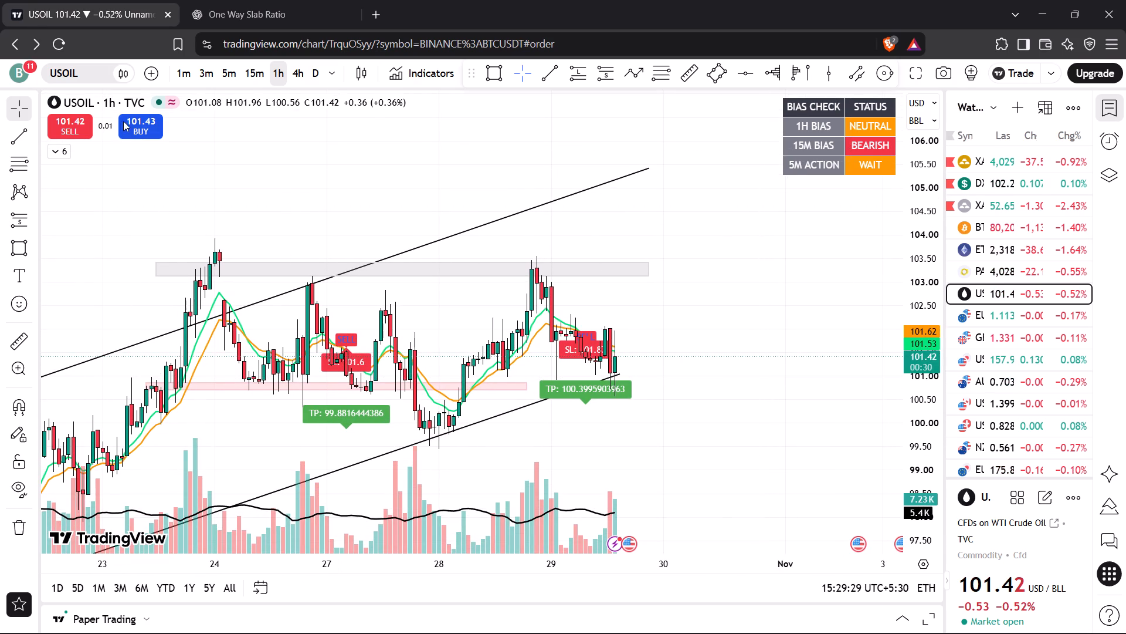
click(127, 120)
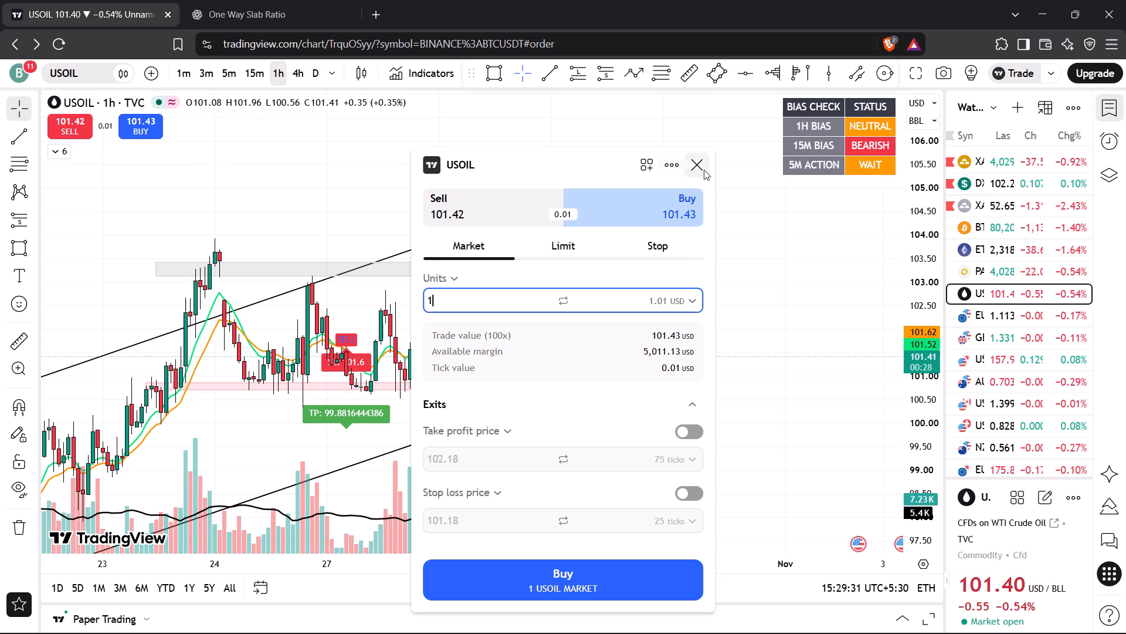
click(704, 169)
drag(817, 300, 829, 252)
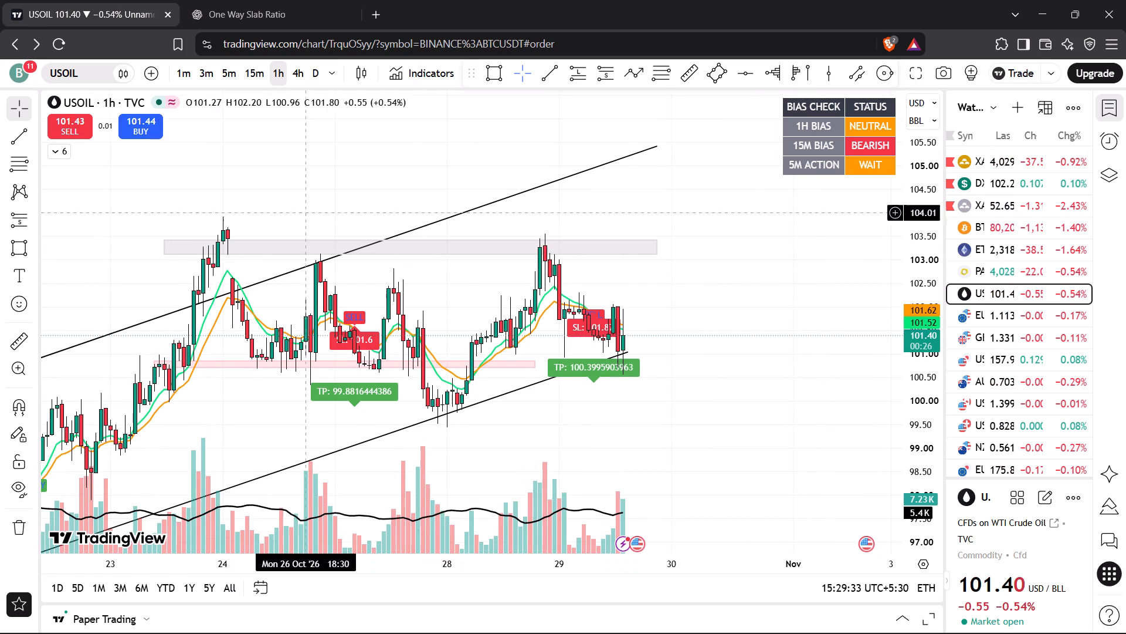
Check USOIL on the 15m timeframe, return to 1h and review the channel's earlier price action.
click(246, 77)
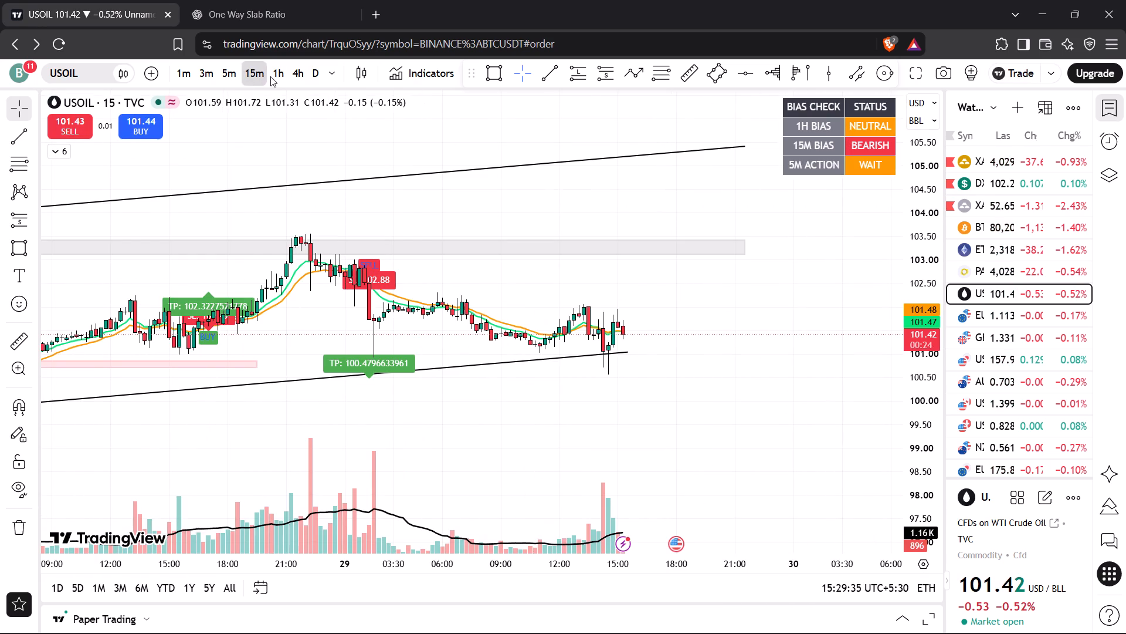
click(276, 73)
drag(710, 403, 714, 374)
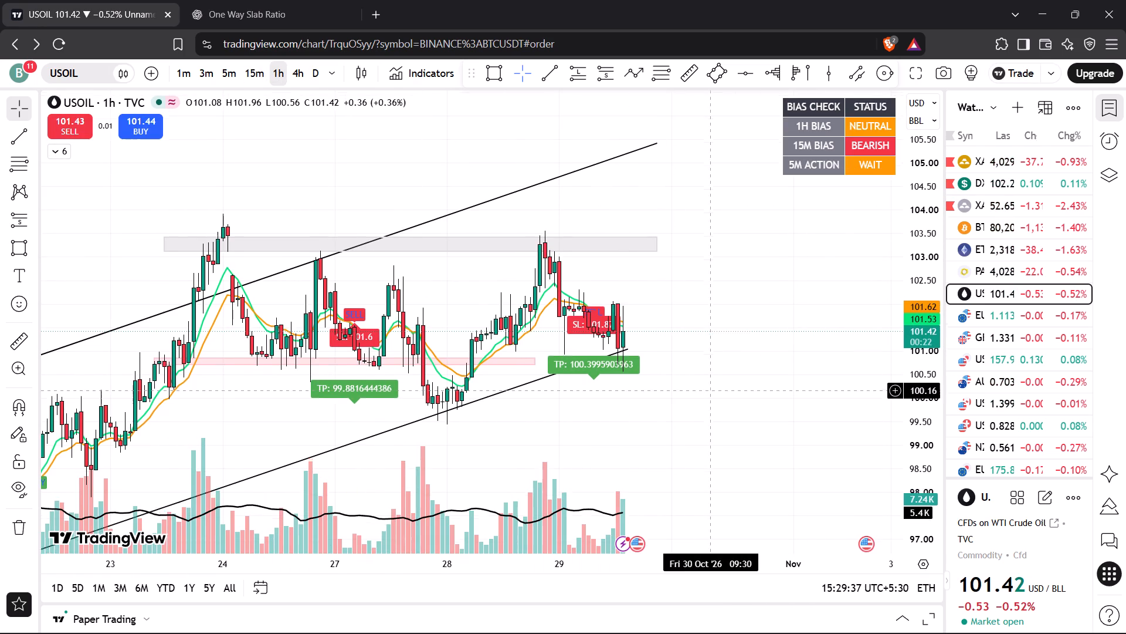
drag(714, 374, 720, 349)
drag(575, 429, 676, 446)
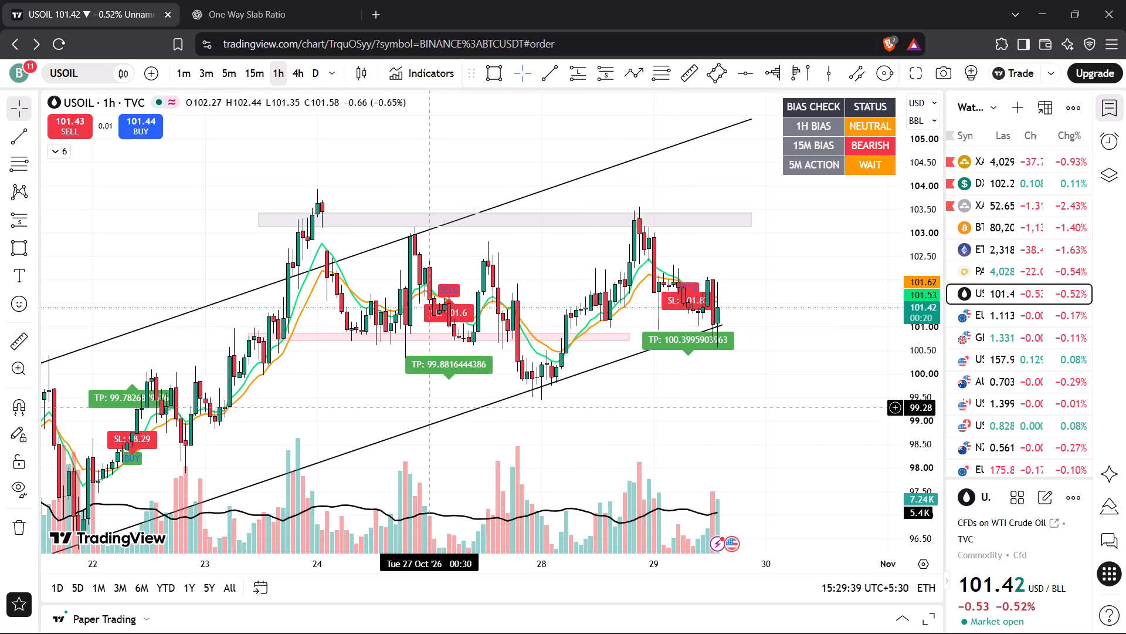
drag(664, 458, 727, 471)
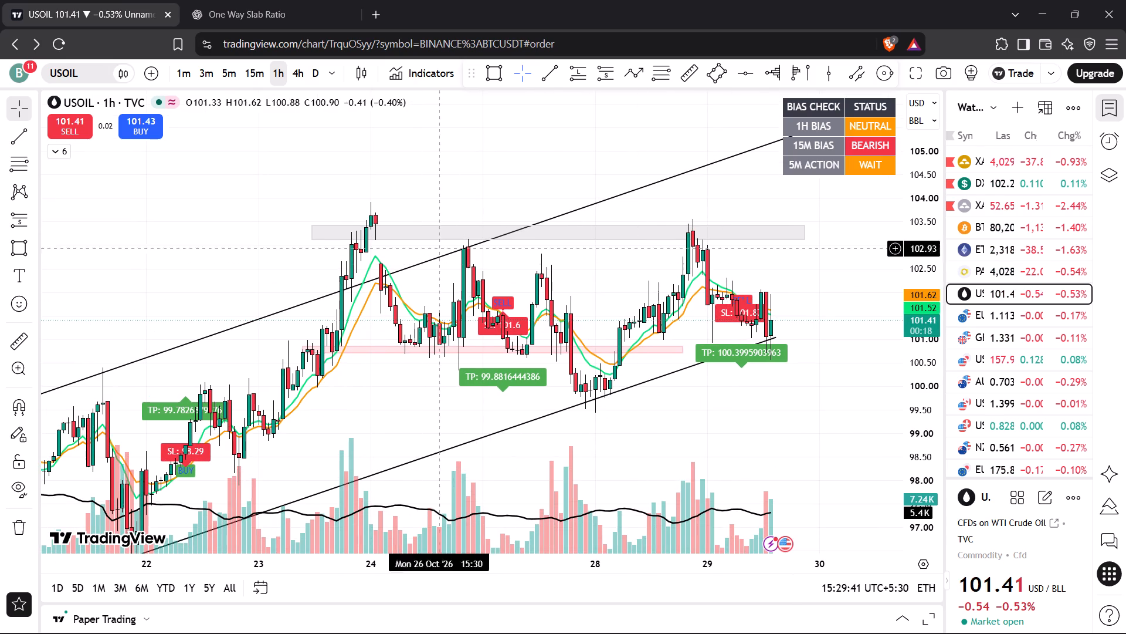
drag(835, 291, 757, 305)
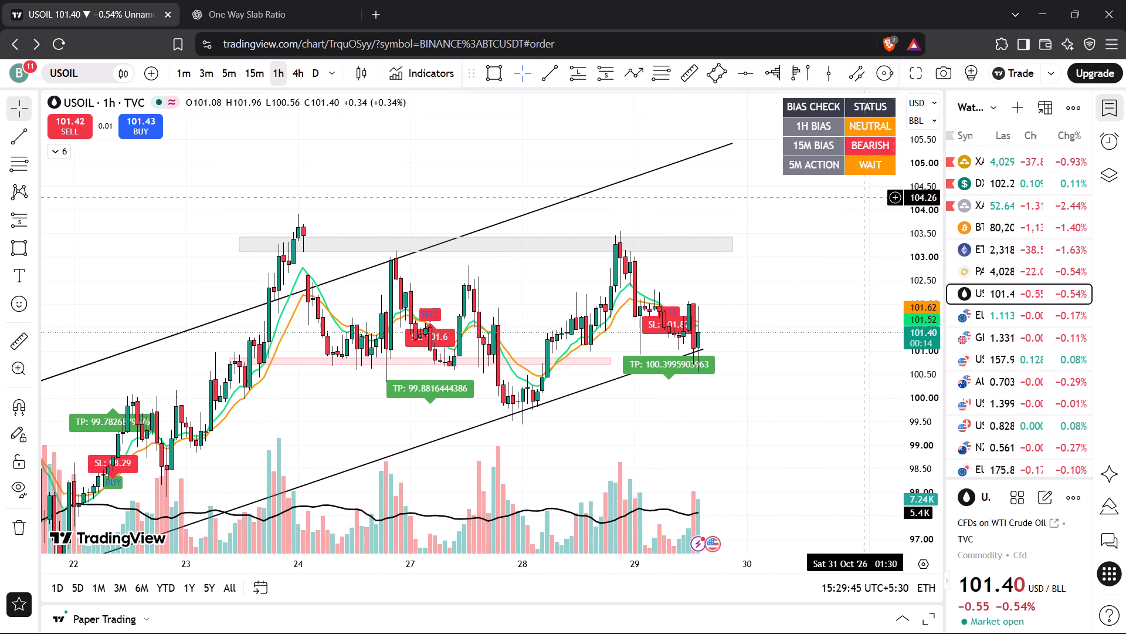
Open XAUUSD from the watchlist and extend the pink zone at the current price forward in time, just past the latest candle.
click(995, 161)
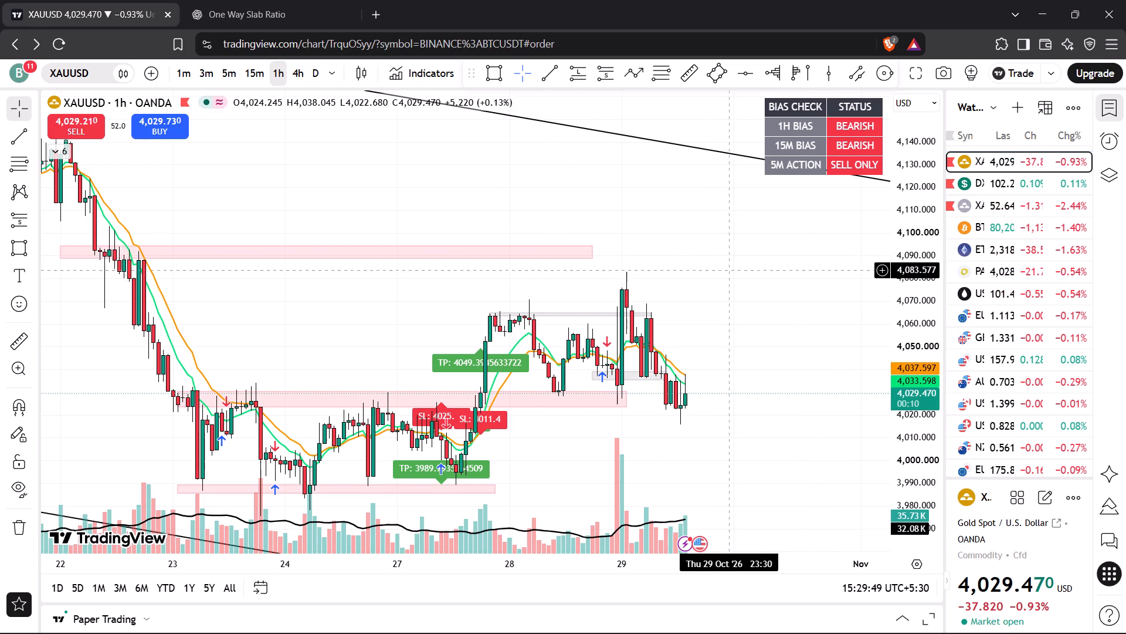
drag(727, 271, 727, 195)
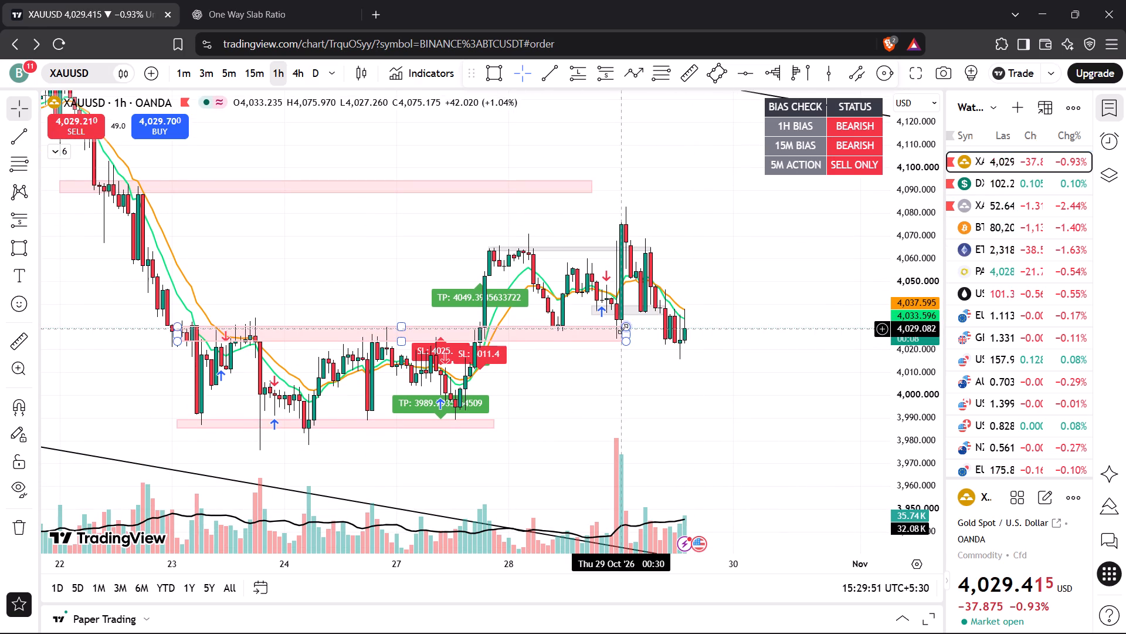
drag(630, 336, 706, 332)
click(744, 286)
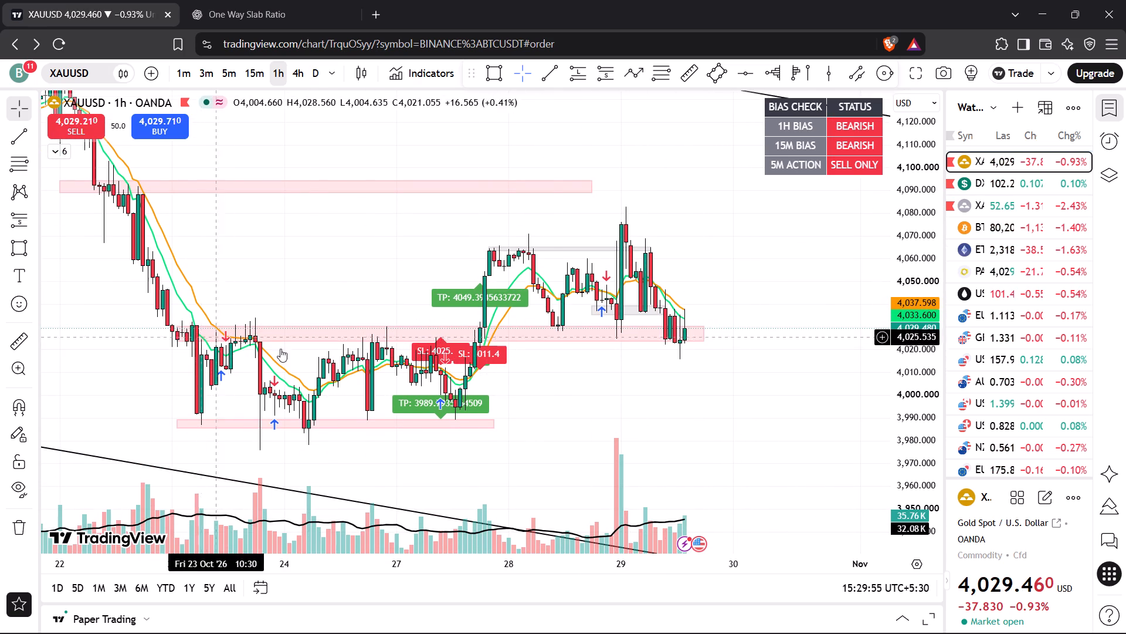
Delete the small gray zone just above the extended pink zone on the XAUUSD 1h chart.
click(637, 316)
click(868, 116)
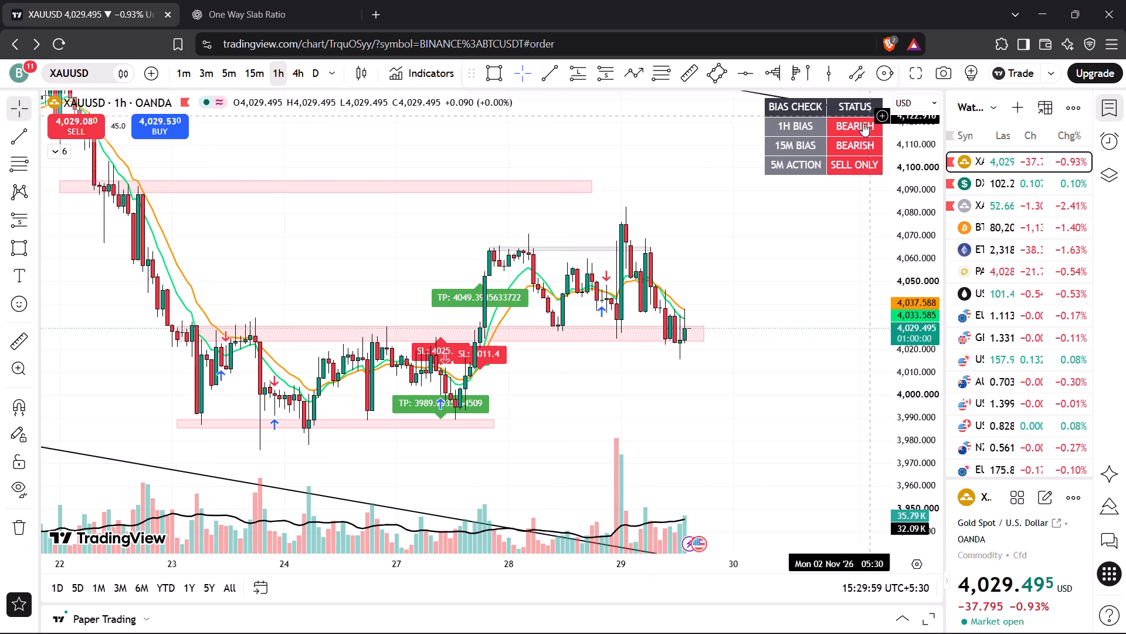
Delete the uppermost pink zone, between 4,088.888 and 4,094.183, from the XAUUSD 1h chart.
drag(762, 271, 771, 224)
drag(632, 377, 621, 432)
drag(703, 267, 706, 288)
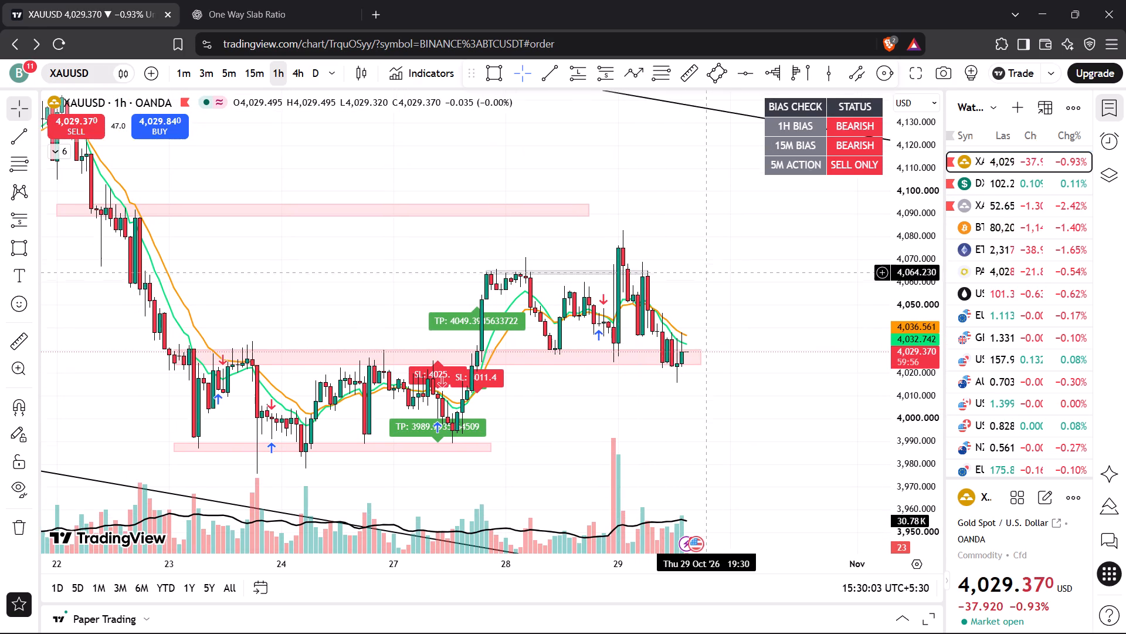
drag(706, 288, 701, 321)
click(582, 256)
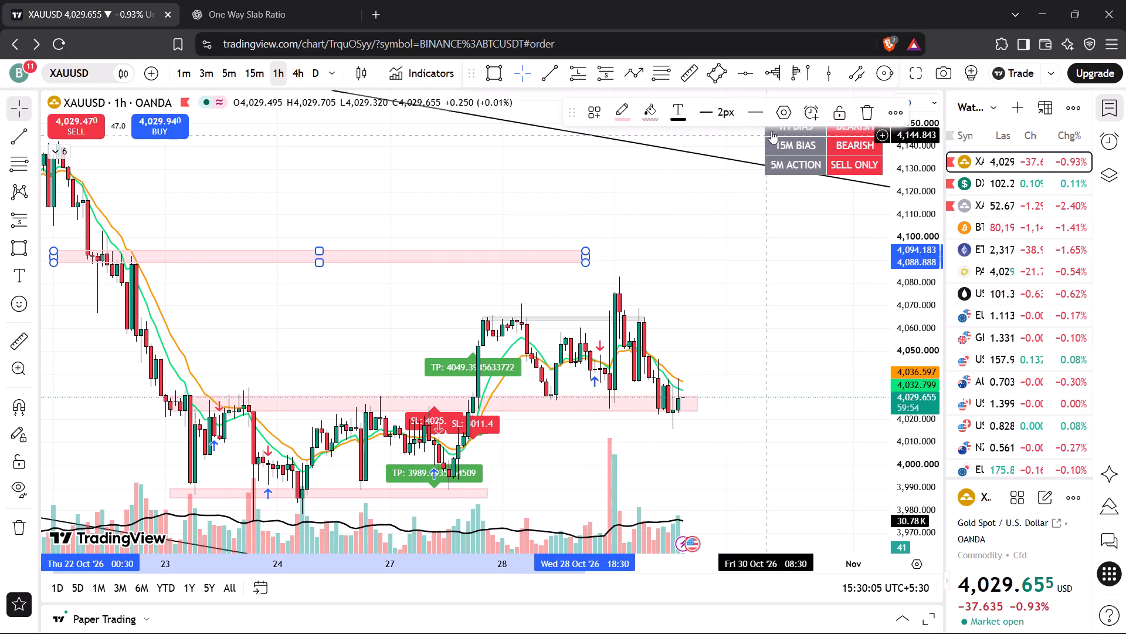
click(864, 114)
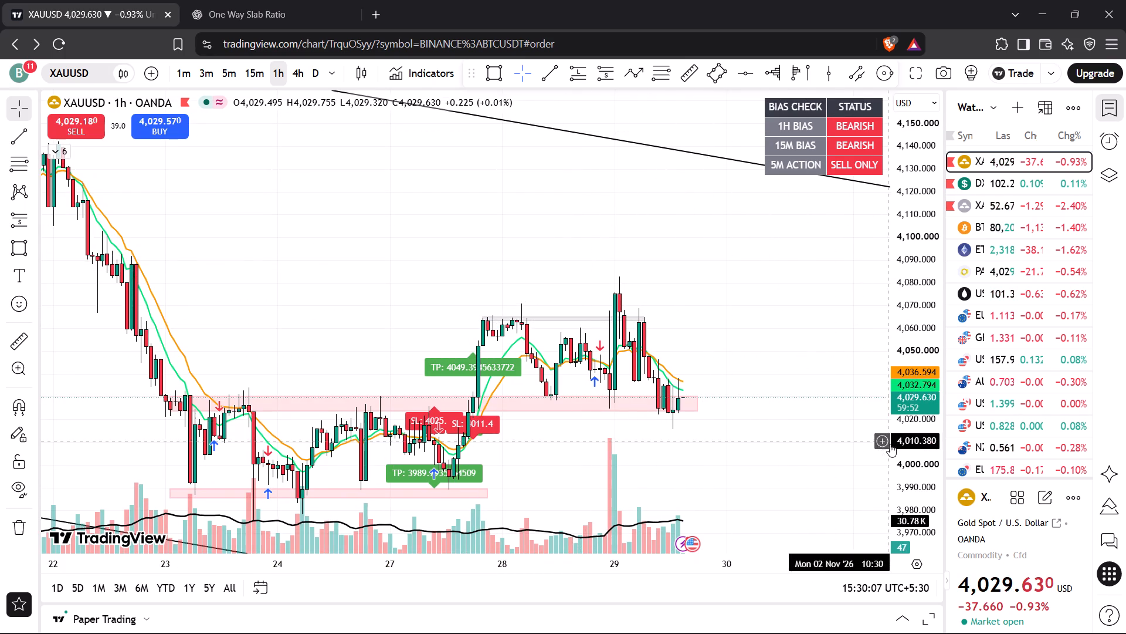
Delete the narrow gray zone near 4,065 on the XAUUSD 1h chart.
drag(901, 446, 898, 237)
drag(796, 431, 788, 316)
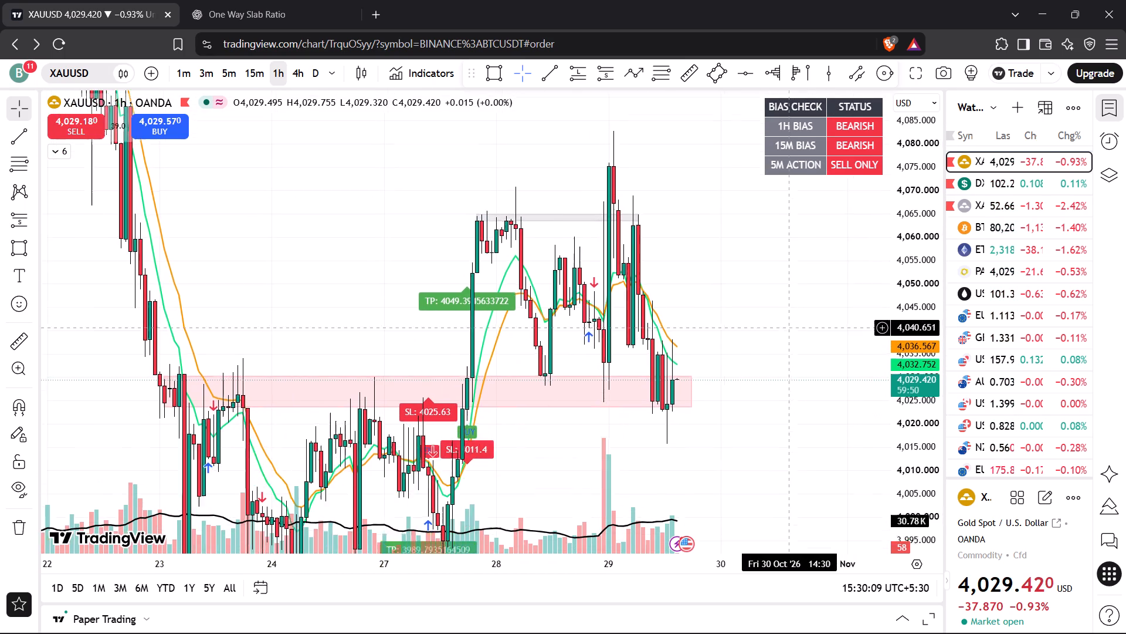
drag(788, 316, 788, 311)
scroll(780, 357, up, 4)
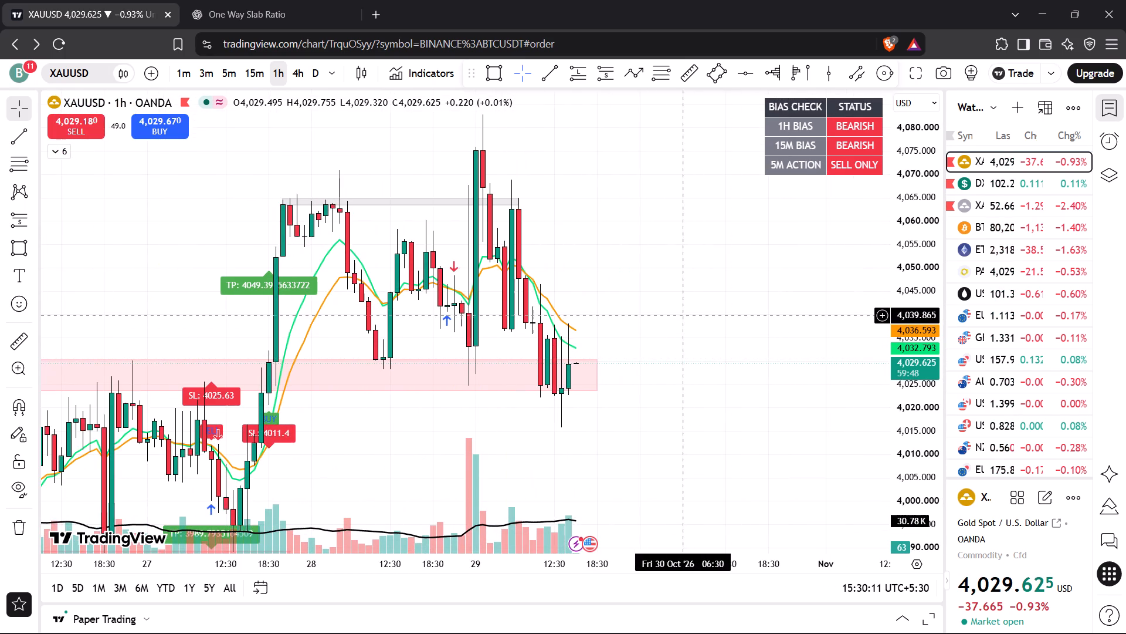
drag(684, 314, 700, 291)
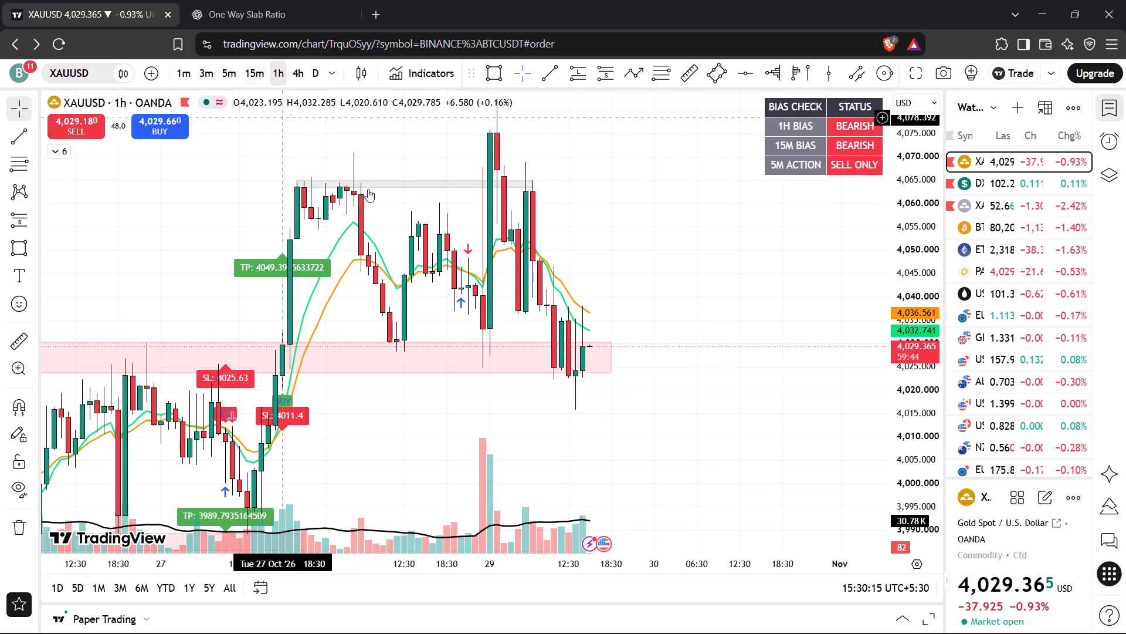
click(435, 178)
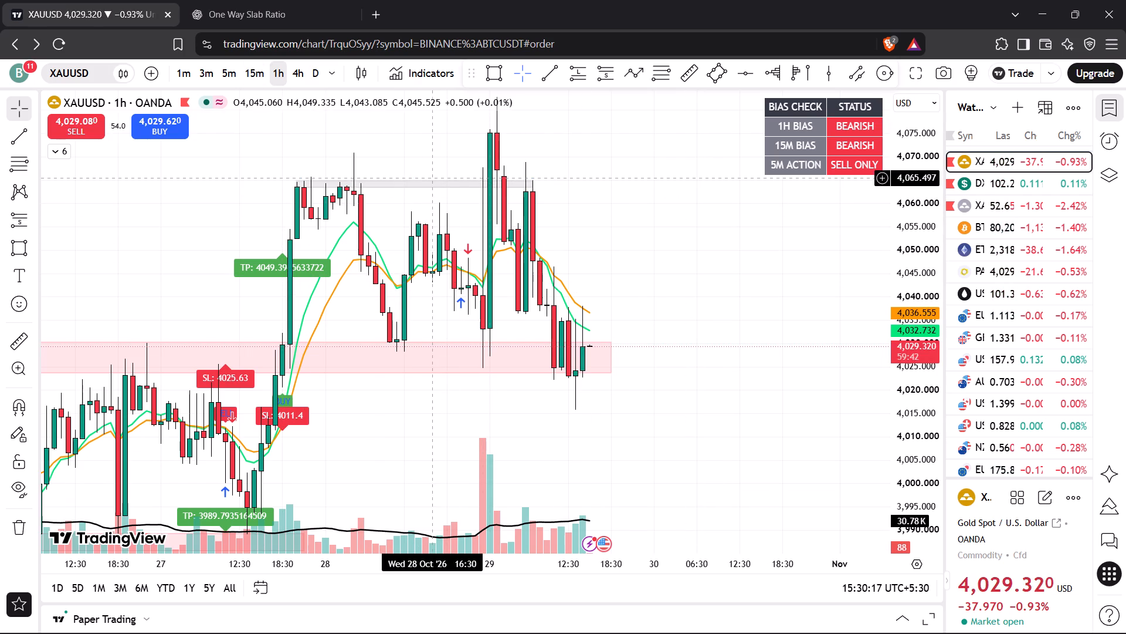
click(435, 181)
click(864, 112)
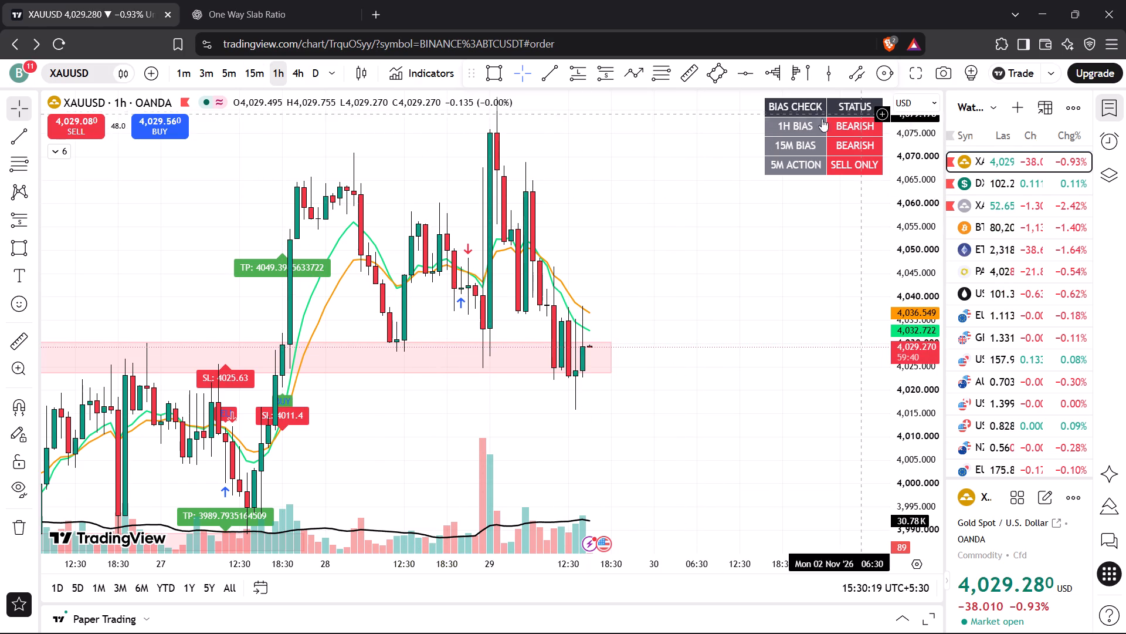
Switch XAUUSD to the 15m timeframe and examine the 28 and 29 October price action above the pink zone.
click(252, 73)
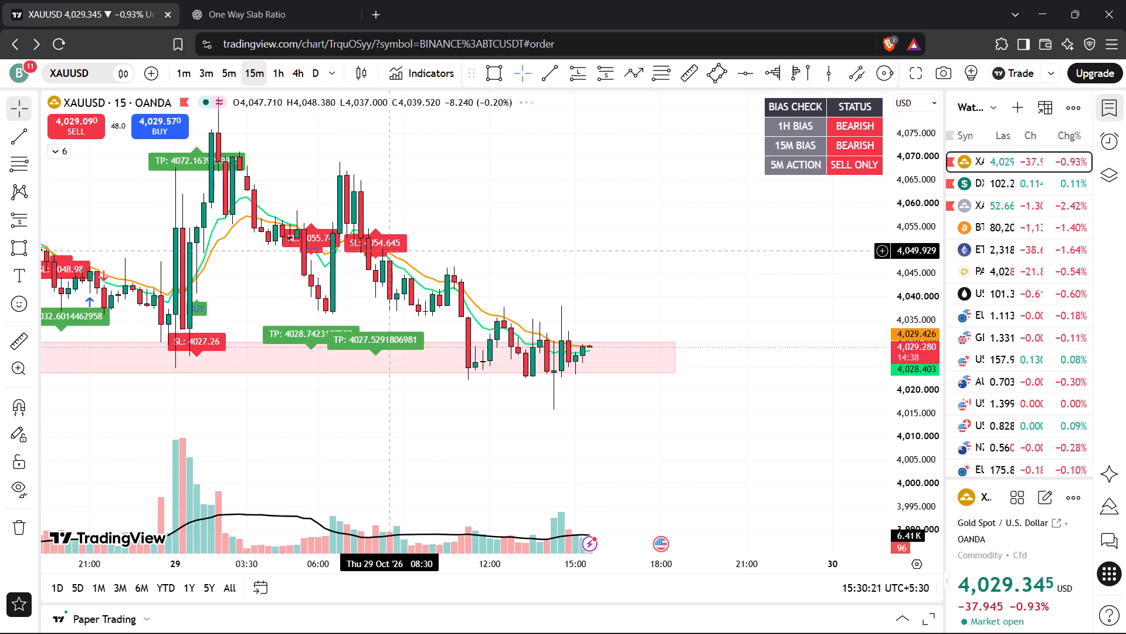
scroll(403, 258, down, 2)
drag(605, 214, 666, 274)
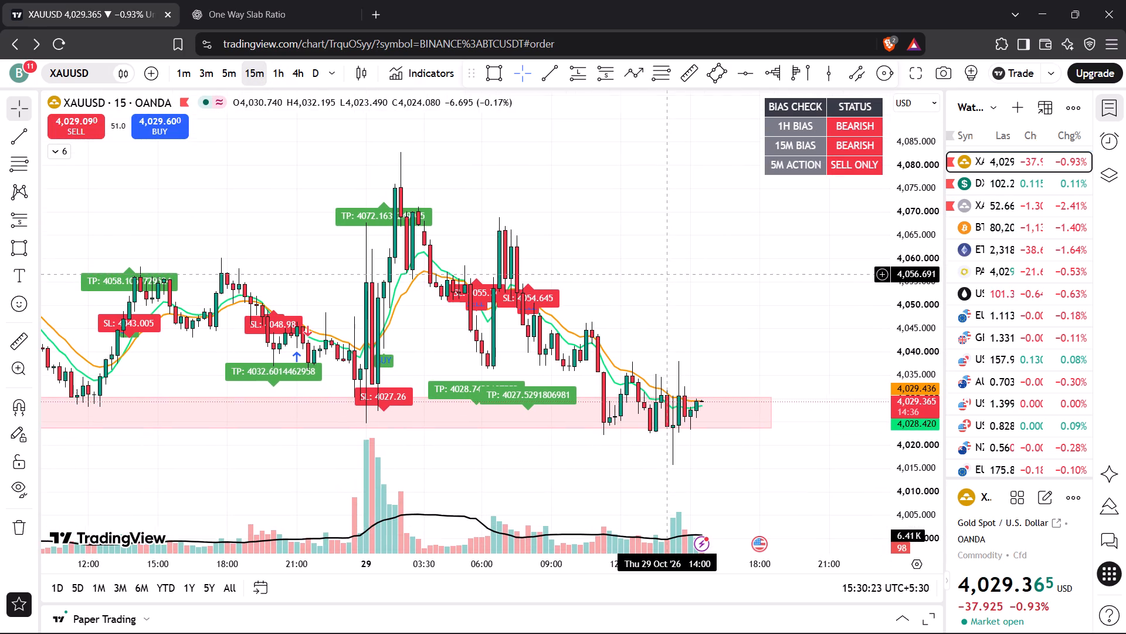
drag(330, 232, 367, 216)
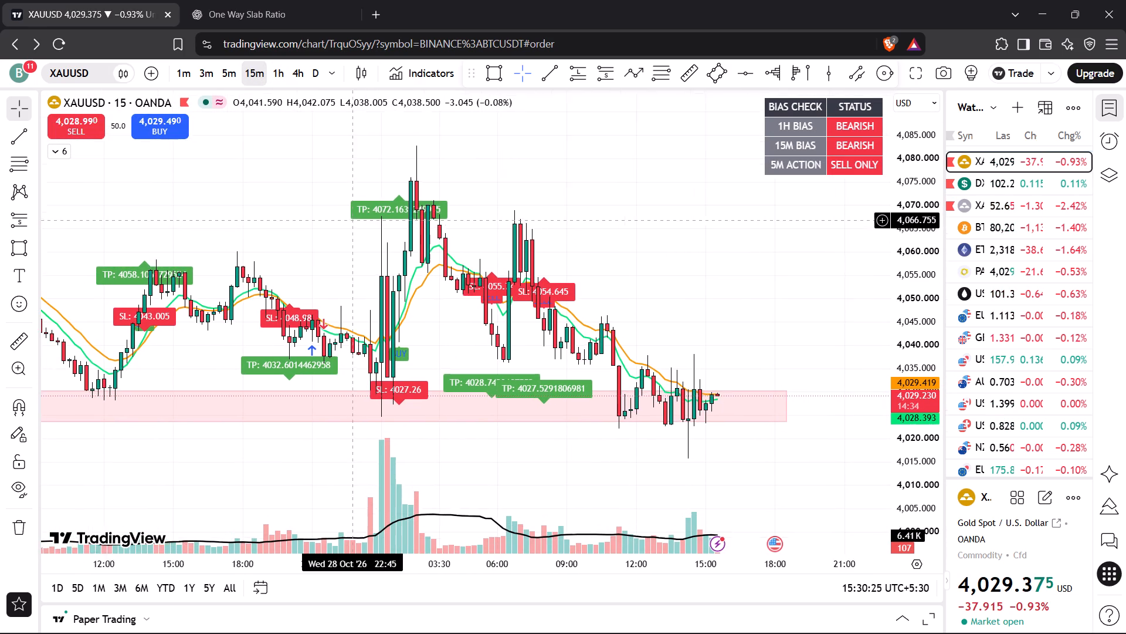
drag(367, 216, 416, 201)
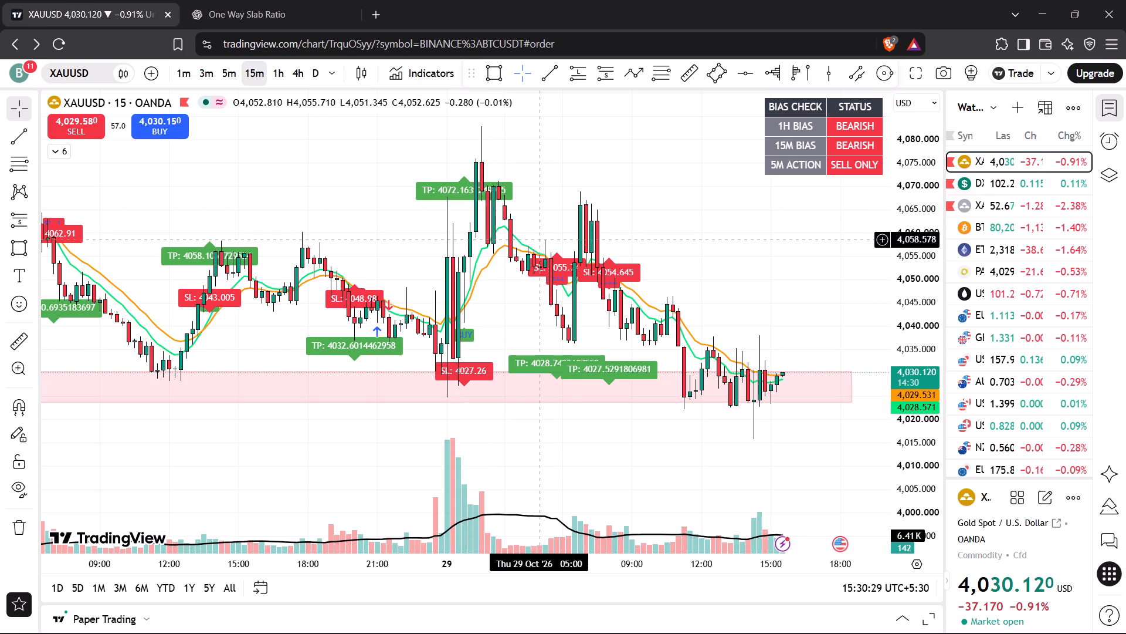
drag(700, 267, 727, 262)
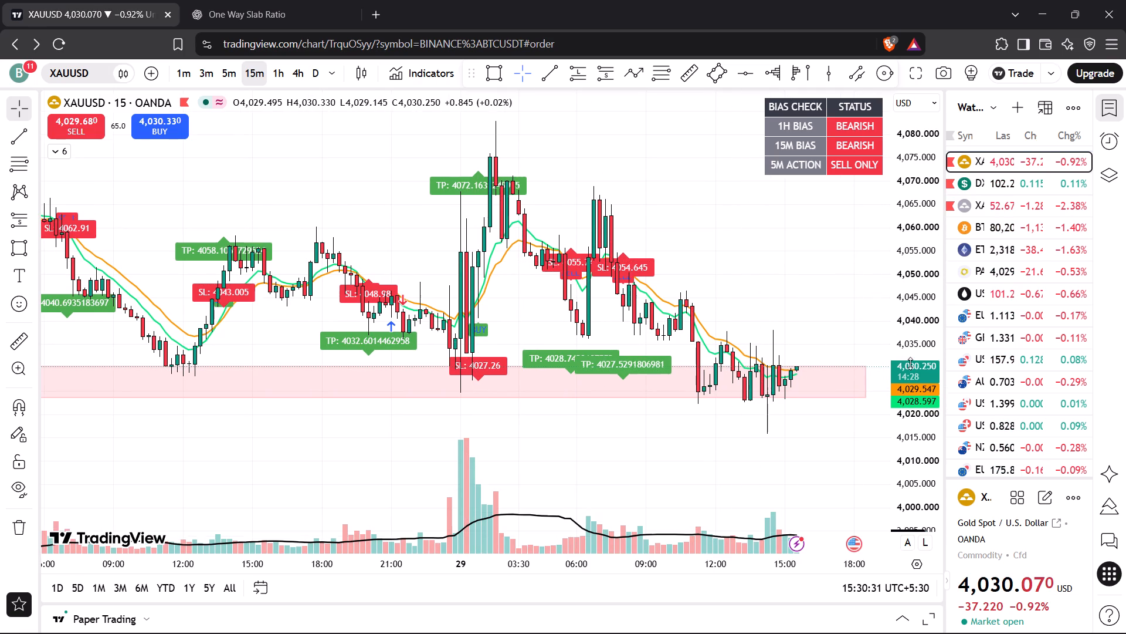
drag(914, 362, 925, 152)
scroll(749, 252, up, 3)
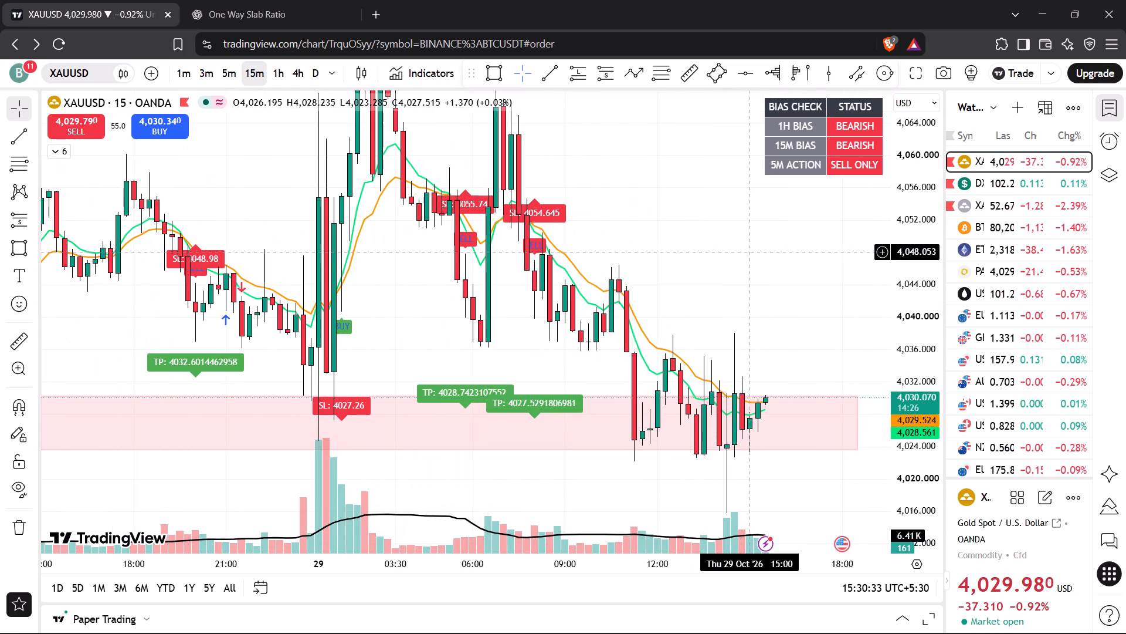
drag(626, 196, 687, 229)
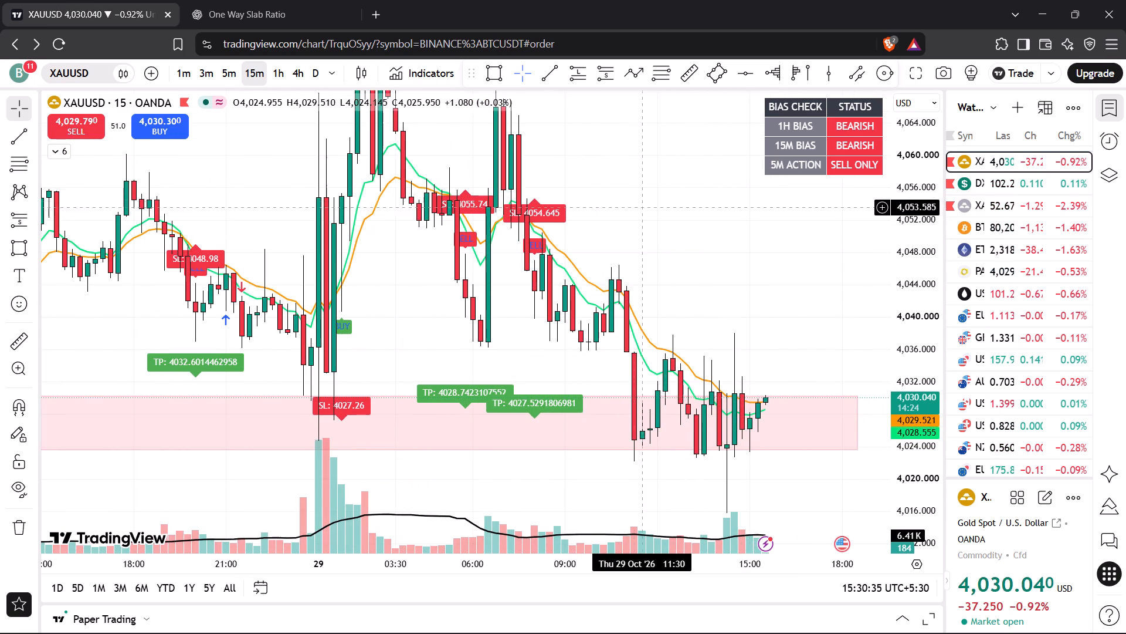
drag(687, 229, 760, 233)
drag(473, 215, 626, 296)
click(468, 231)
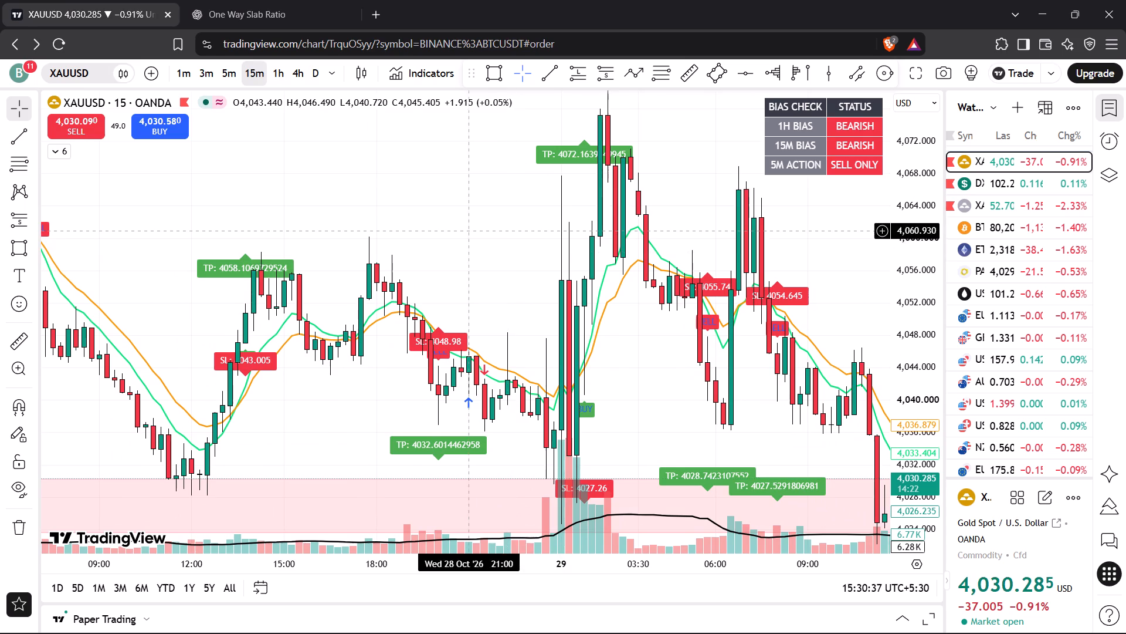
drag(461, 231, 651, 262)
drag(480, 252, 676, 251)
drag(473, 255, 629, 234)
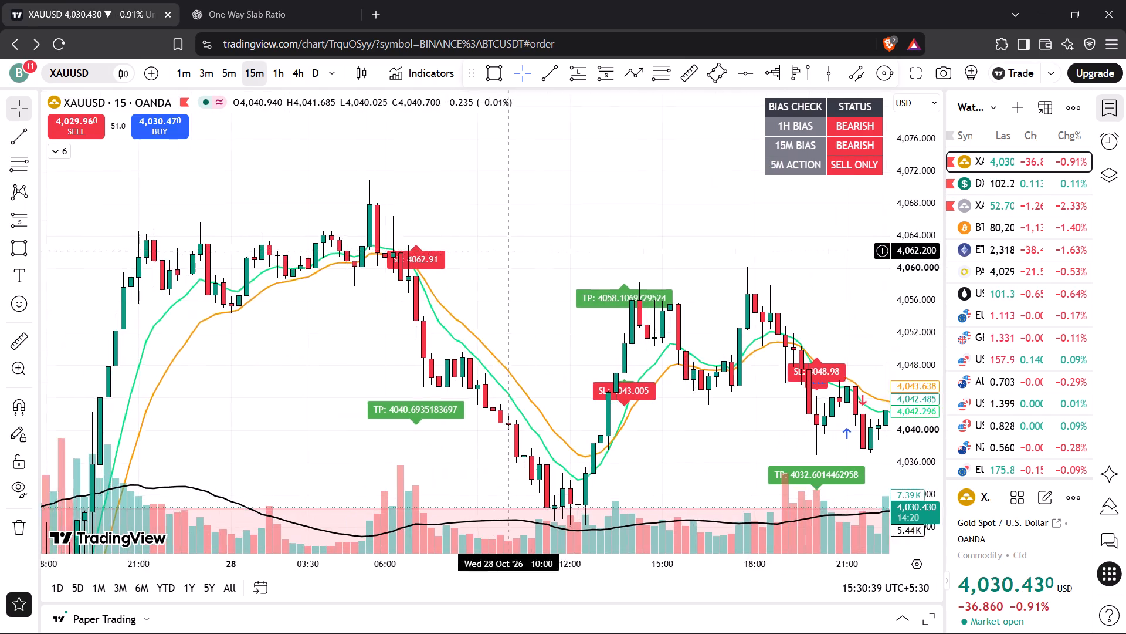
drag(629, 234, 630, 232)
Examine the 15m price action from 23 to 27 October between the upper and lower pink zones.
scroll(535, 286, down, 3)
drag(515, 368, 564, 271)
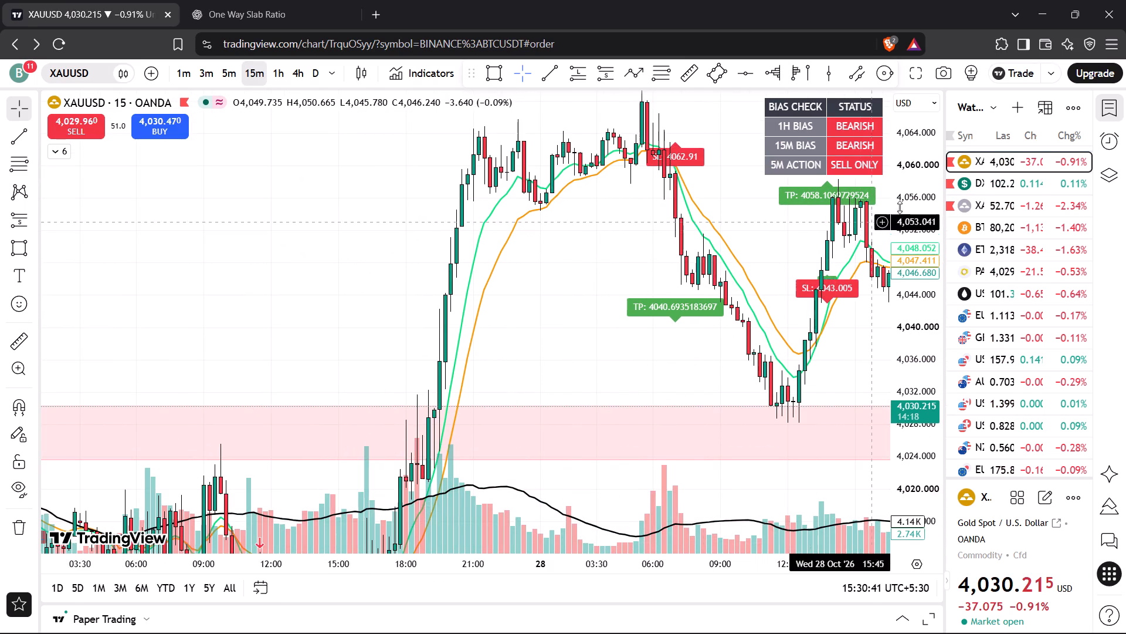
drag(910, 203, 918, 341)
drag(325, 323, 385, 201)
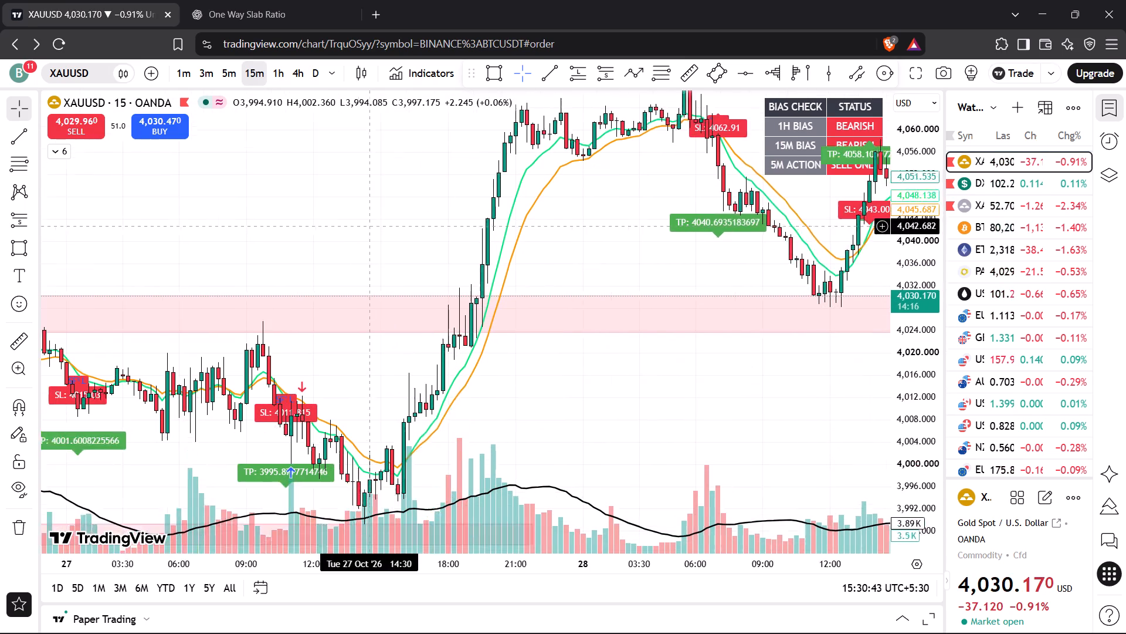
drag(385, 201, 394, 184)
drag(369, 334, 386, 304)
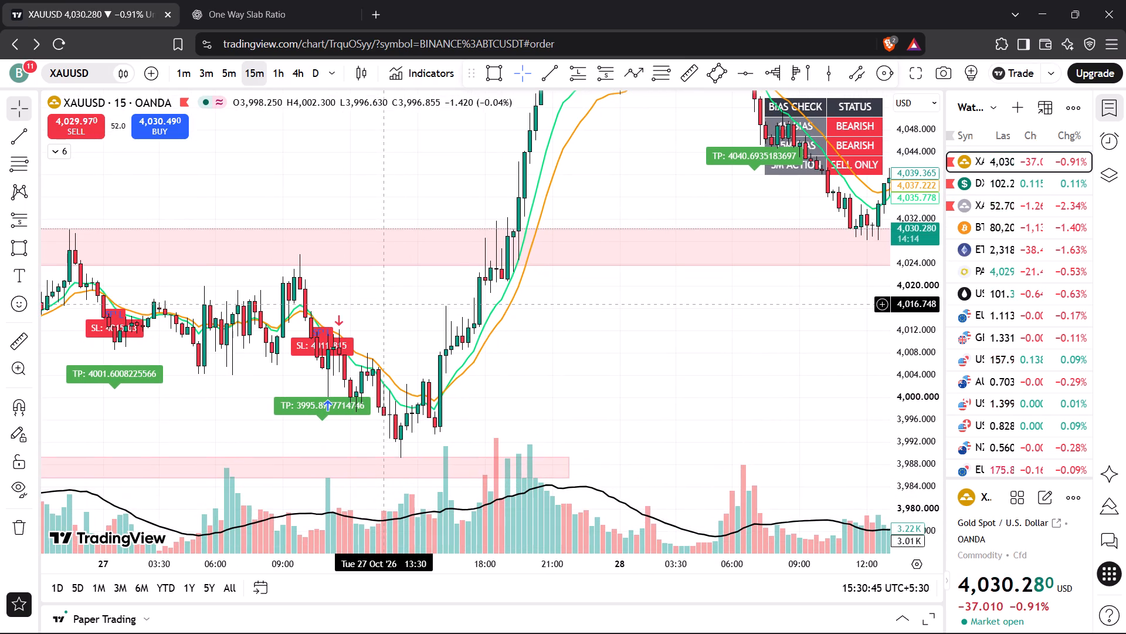
drag(248, 385, 469, 359)
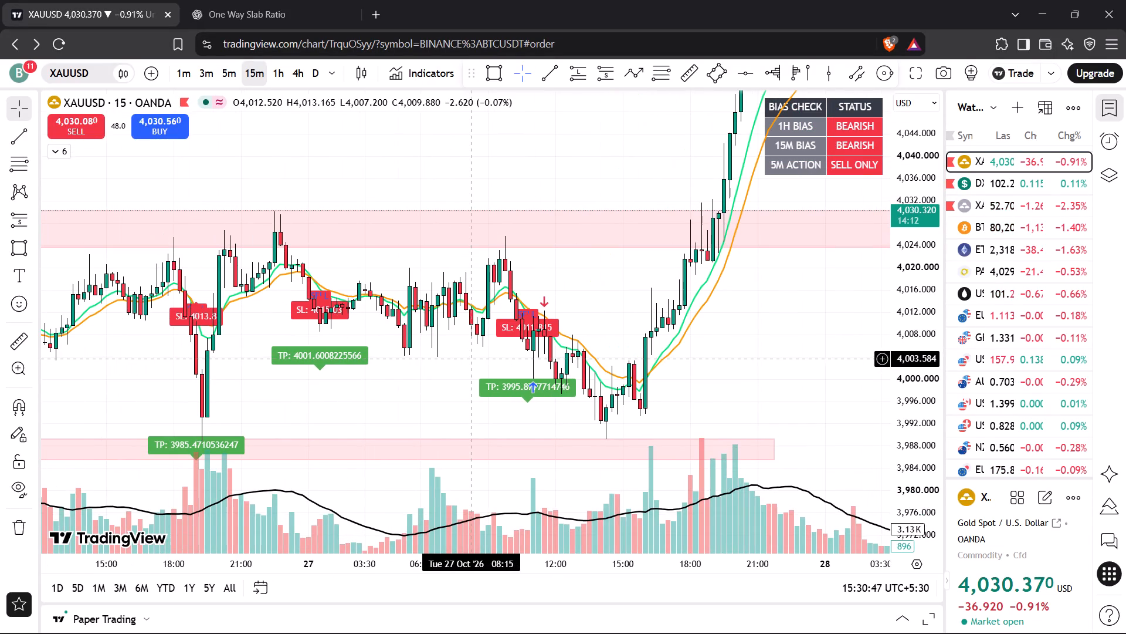
drag(378, 397, 571, 386)
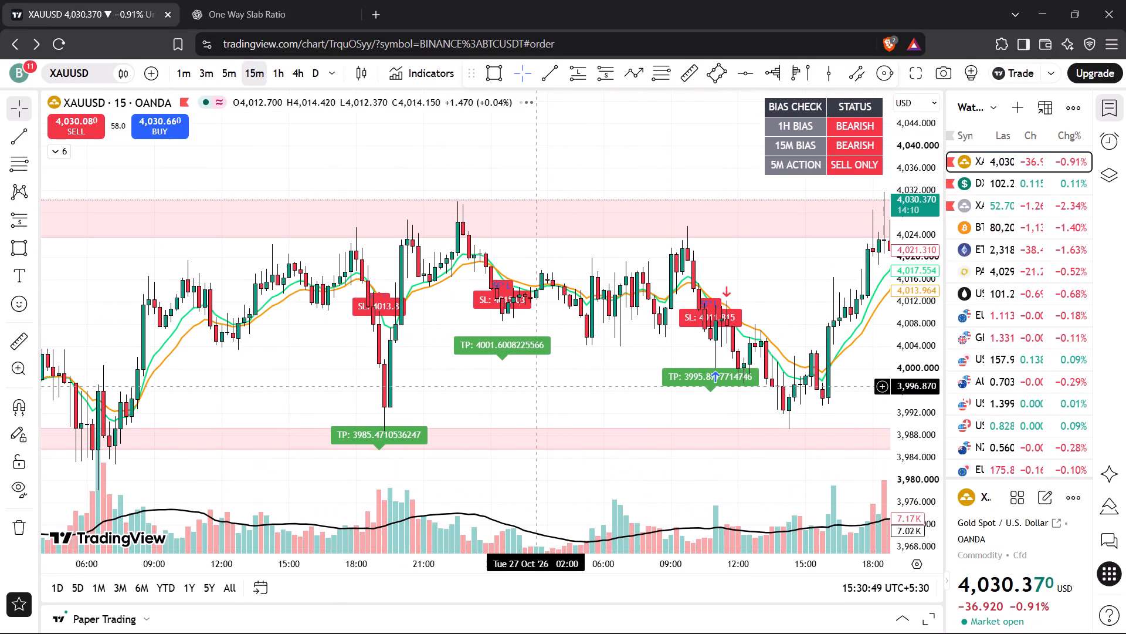
drag(477, 389, 614, 365)
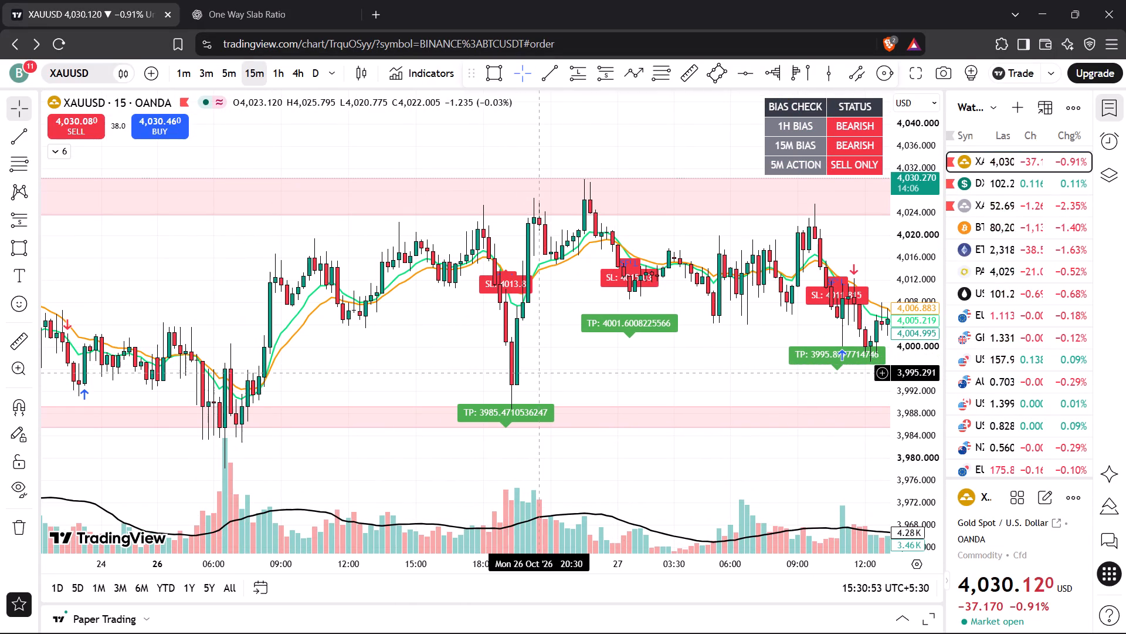
drag(368, 360, 546, 315)
scroll(555, 320, down, 3)
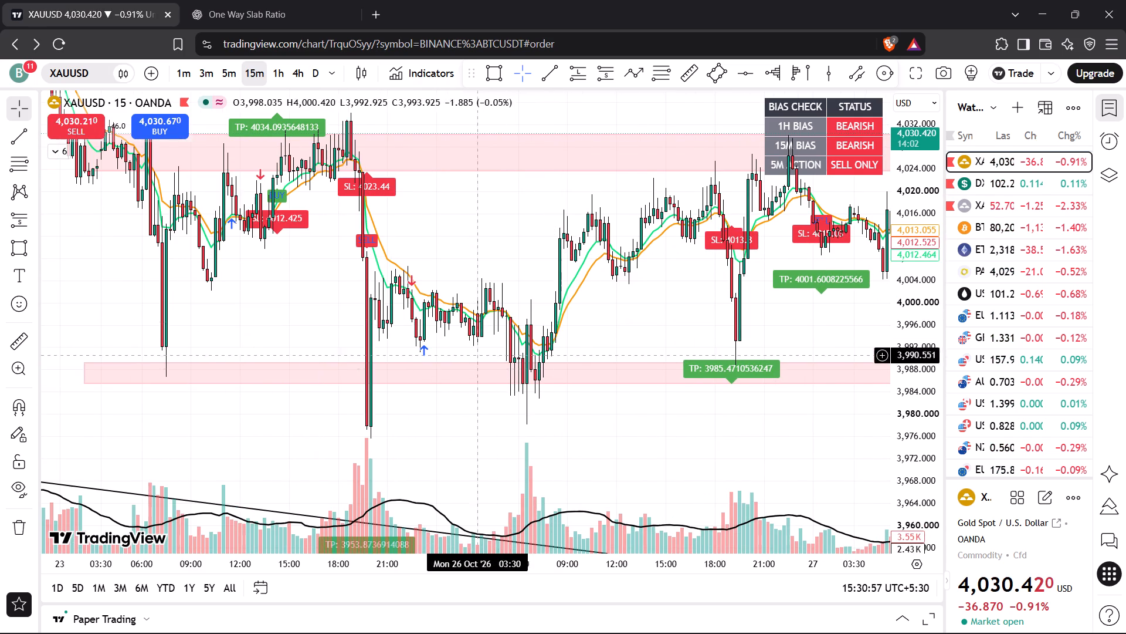
drag(457, 404, 491, 400)
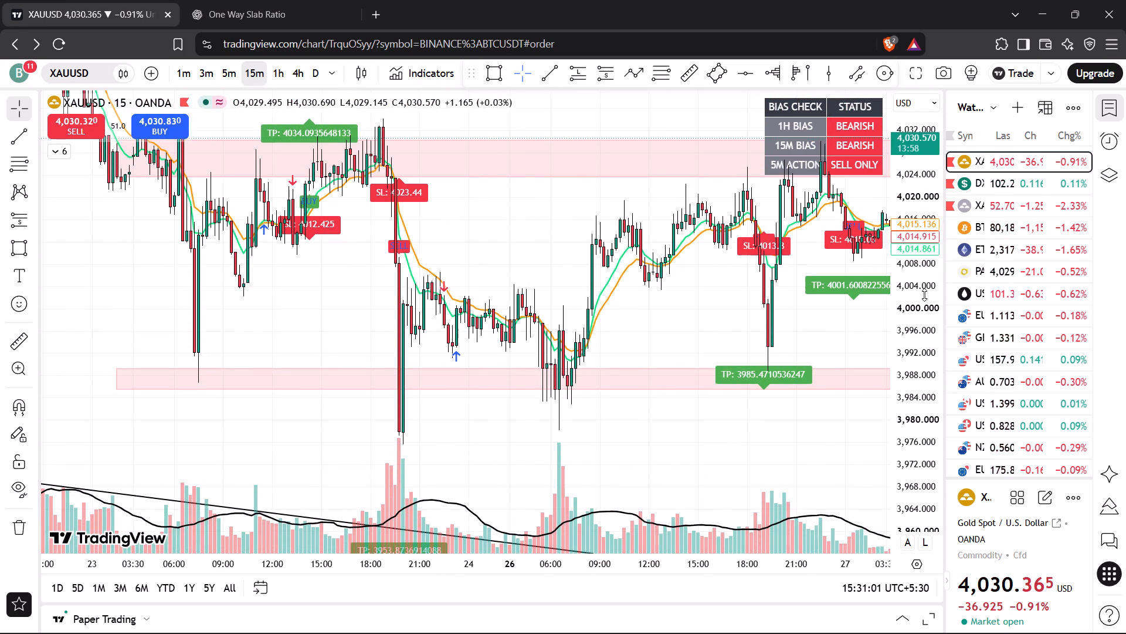
drag(913, 292, 899, 354)
drag(511, 273, 657, 308)
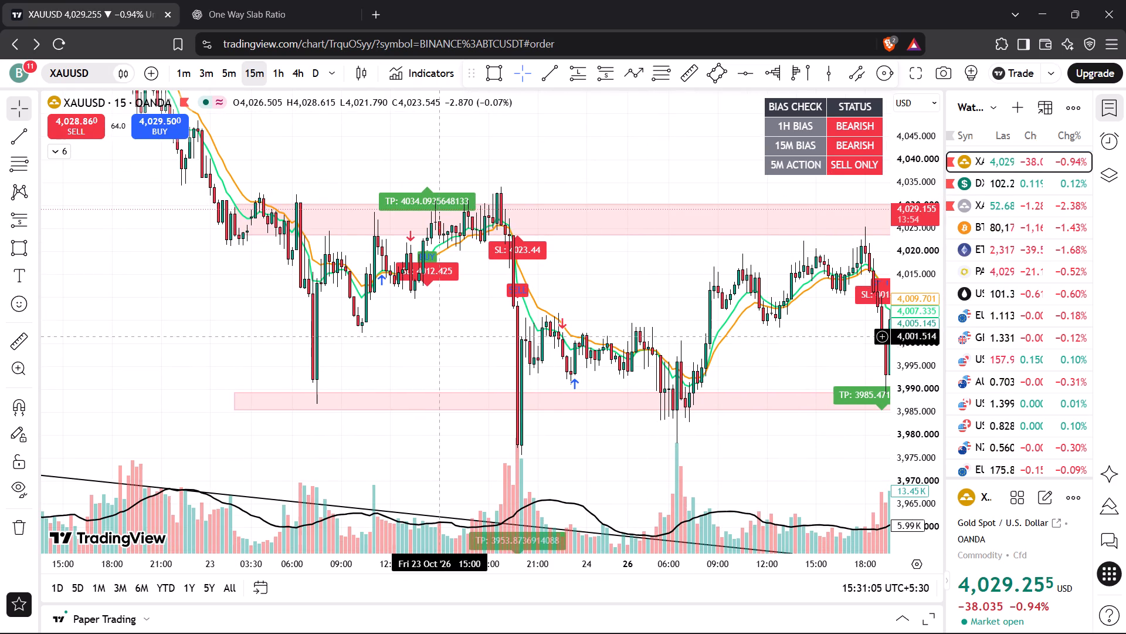
Review the earlier XAUUSD 15m price action back through the 22 October decline to 20 October.
drag(437, 349, 491, 458)
drag(174, 330, 354, 381)
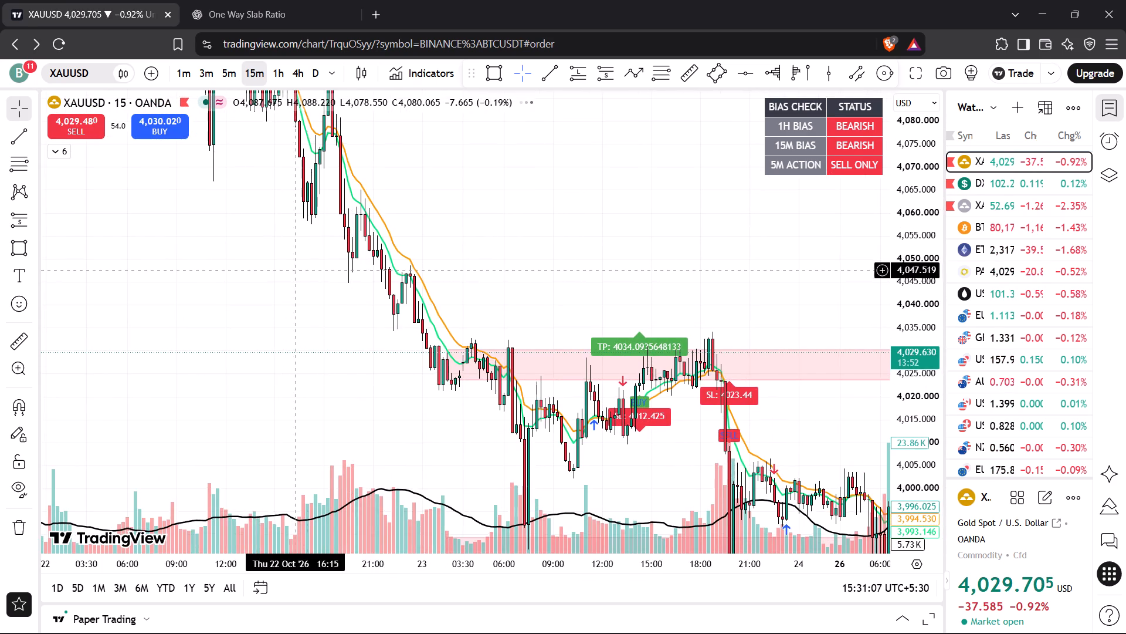
drag(294, 269, 447, 417)
drag(362, 296, 440, 406)
drag(307, 296, 403, 406)
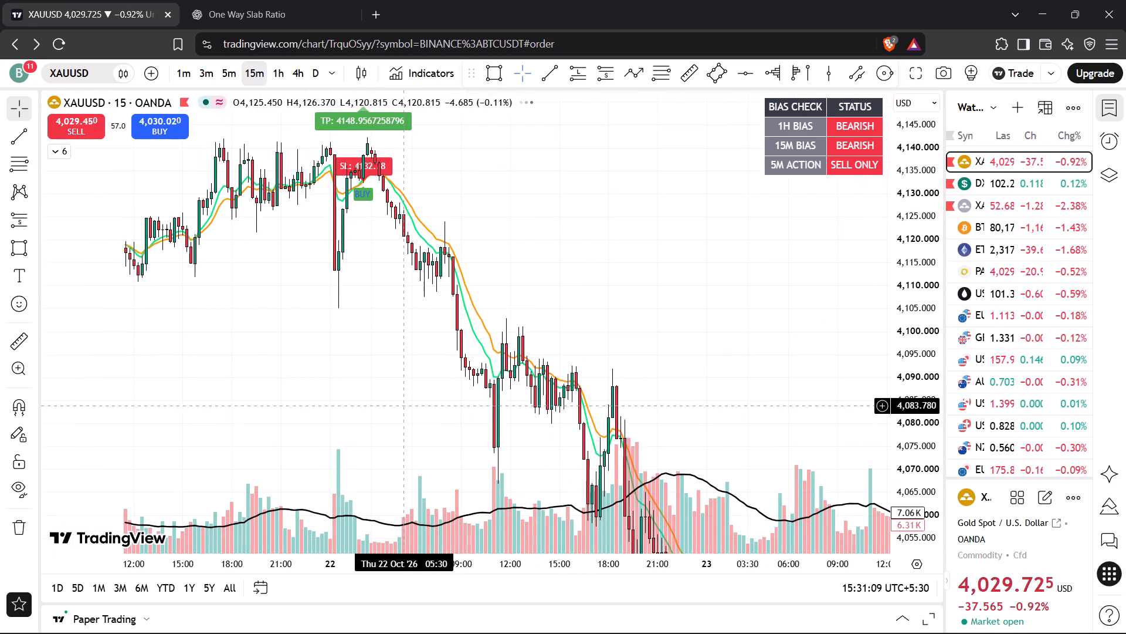
drag(383, 326, 422, 389)
drag(314, 391, 421, 369)
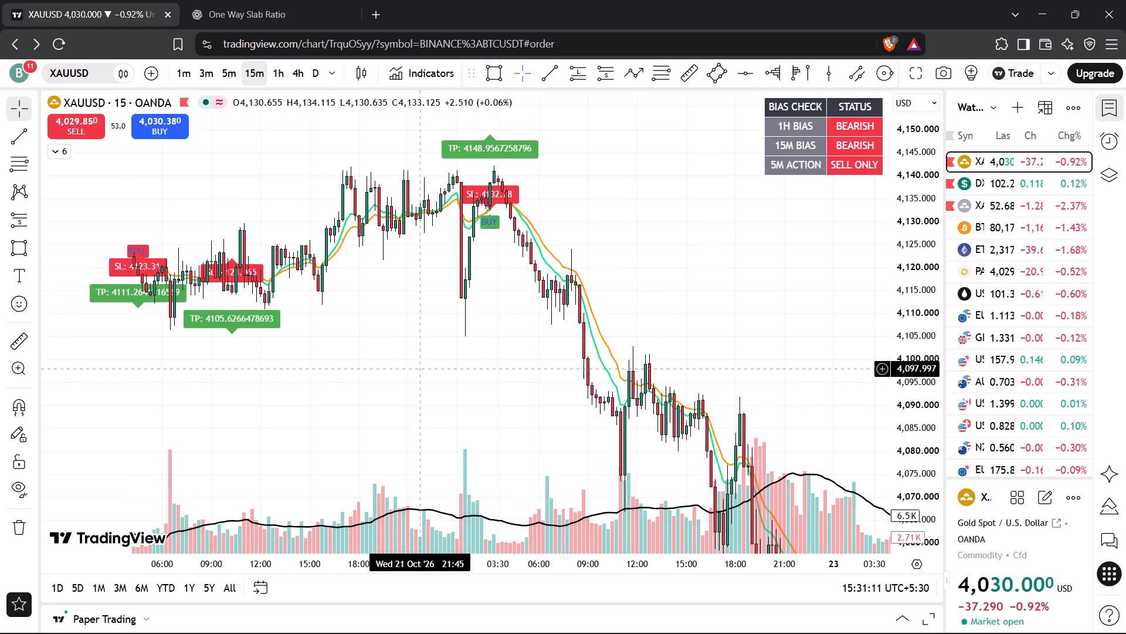
drag(362, 378, 449, 367)
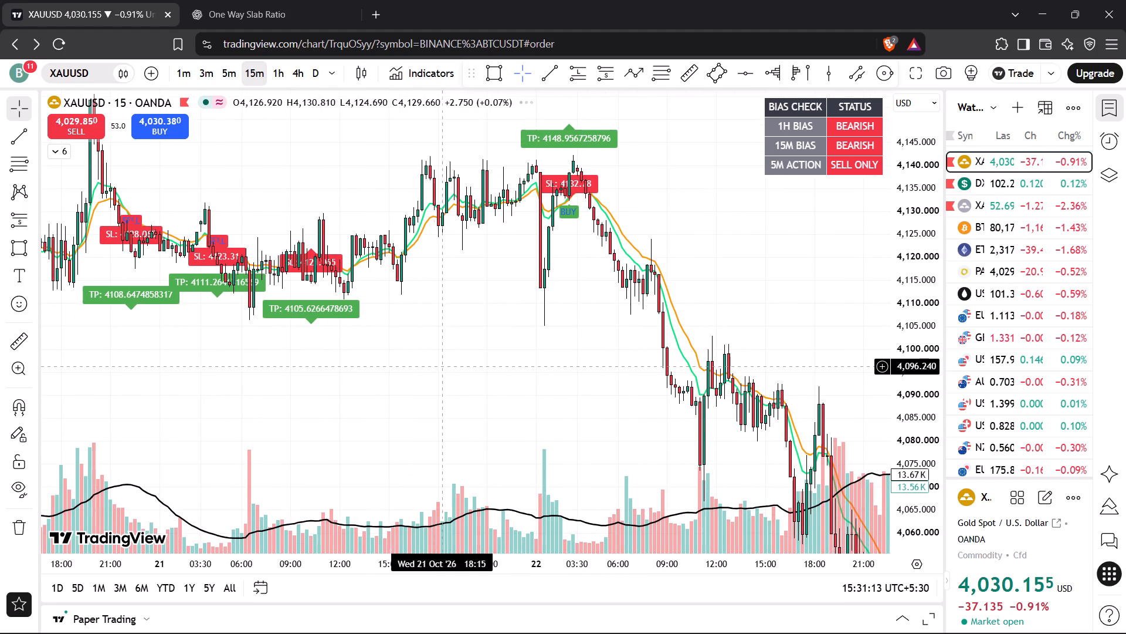
drag(401, 357, 611, 361)
drag(484, 355, 537, 366)
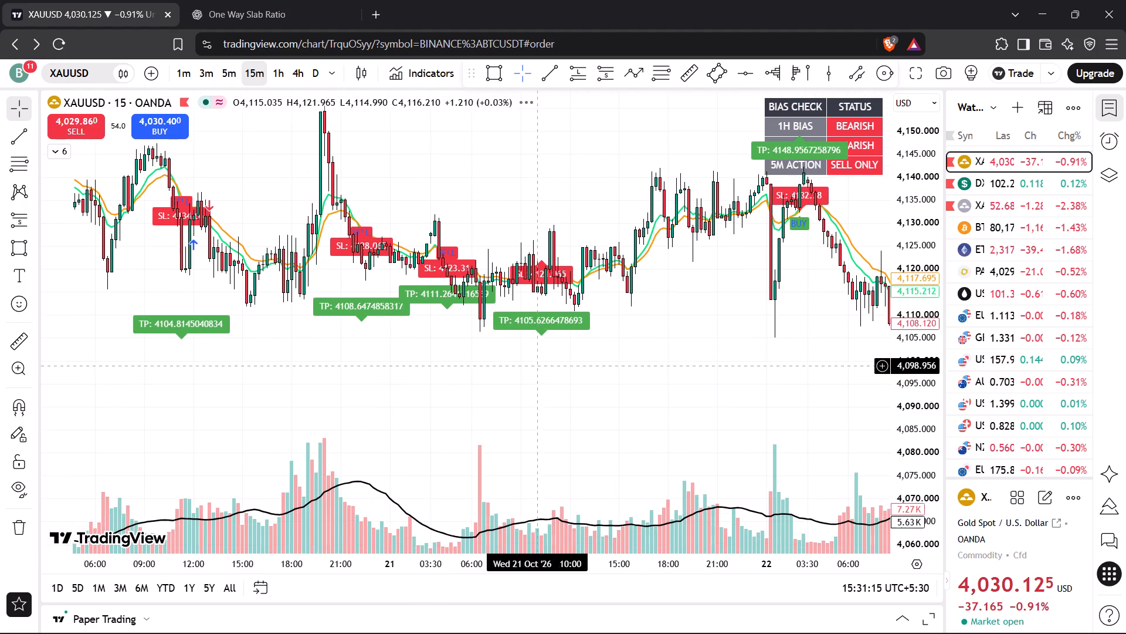
drag(423, 367, 525, 376)
drag(440, 376, 490, 380)
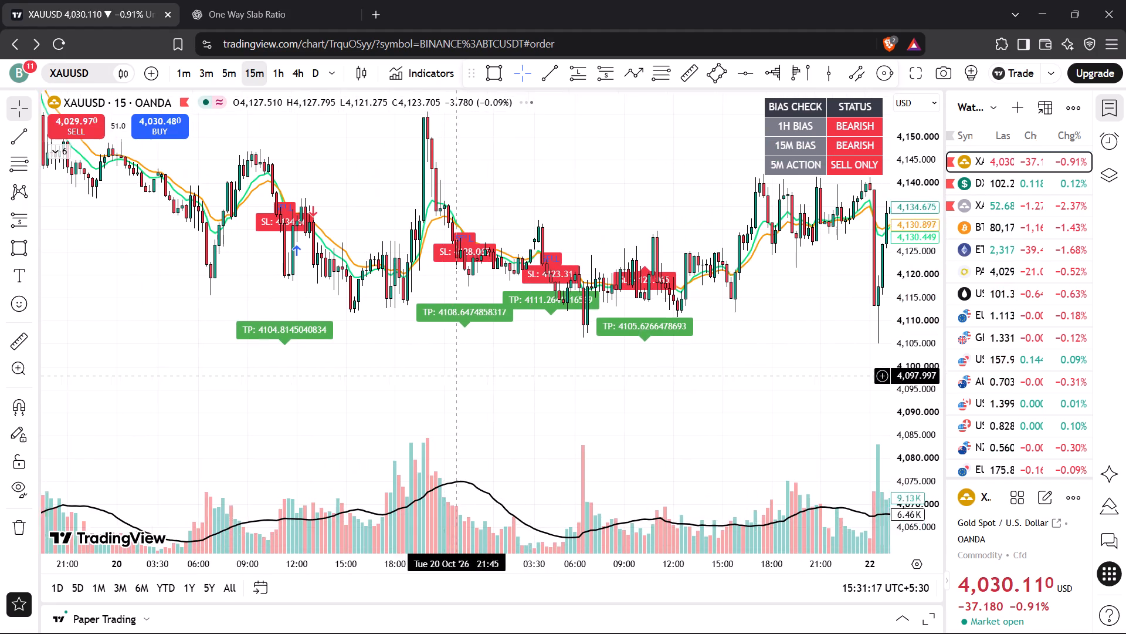
drag(490, 380, 561, 384)
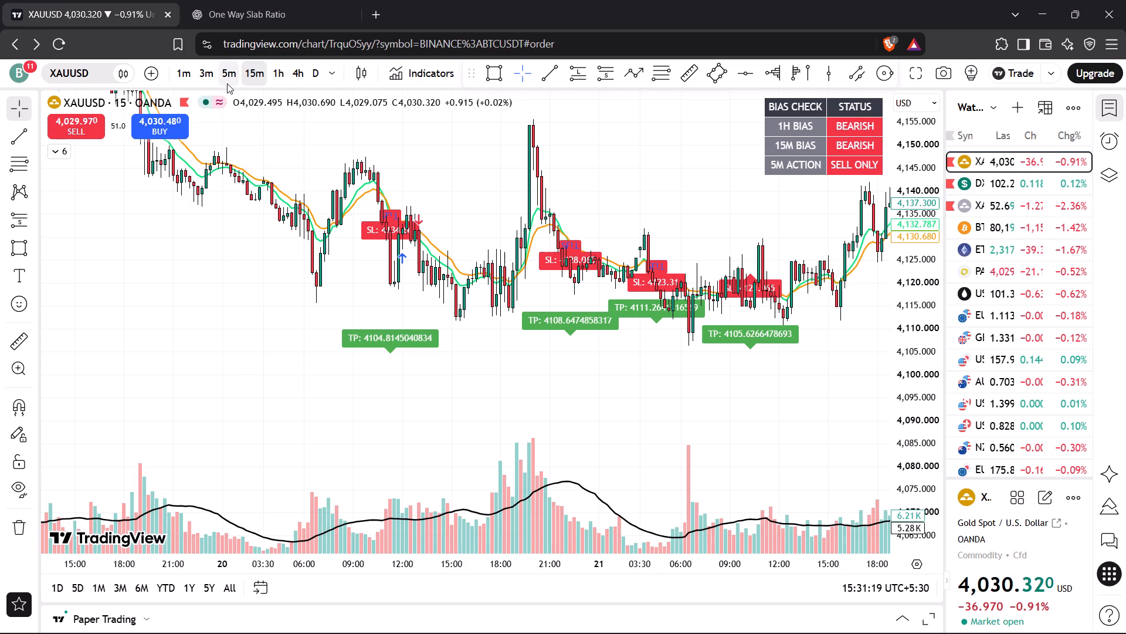
Switch XAUUSD to the 5m timeframe and examine the price action from 28 October up to the 29 October candles at the pink zone.
click(227, 83)
drag(541, 353, 500, 222)
drag(589, 298, 511, 180)
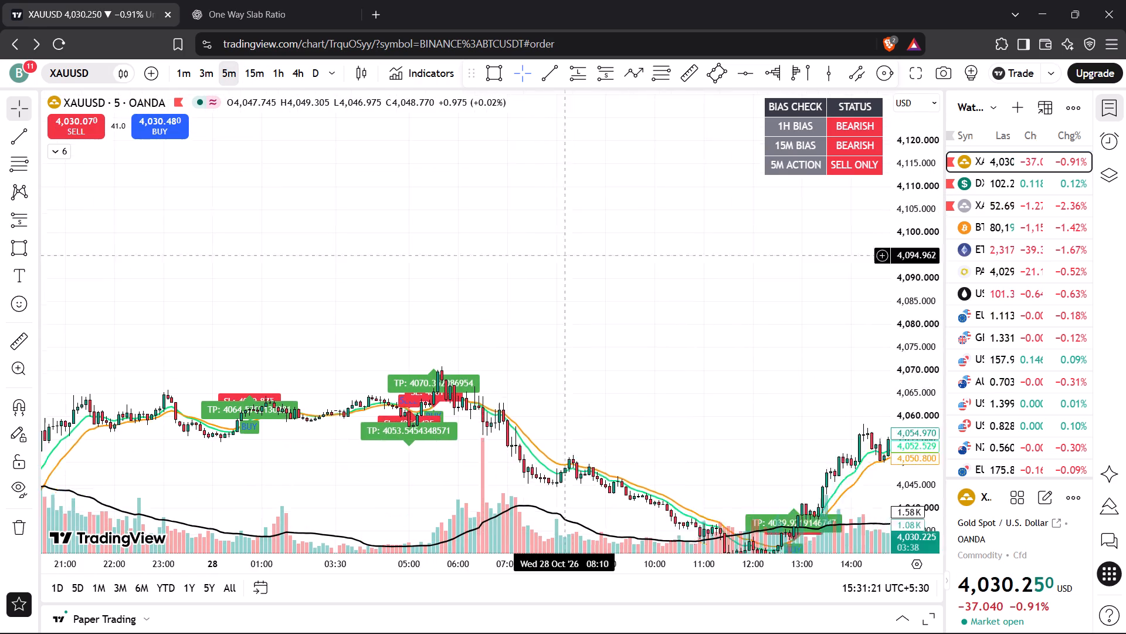
drag(511, 180, 507, 174)
drag(599, 254, 501, 179)
drag(574, 232, 403, 207)
drag(605, 240, 457, 252)
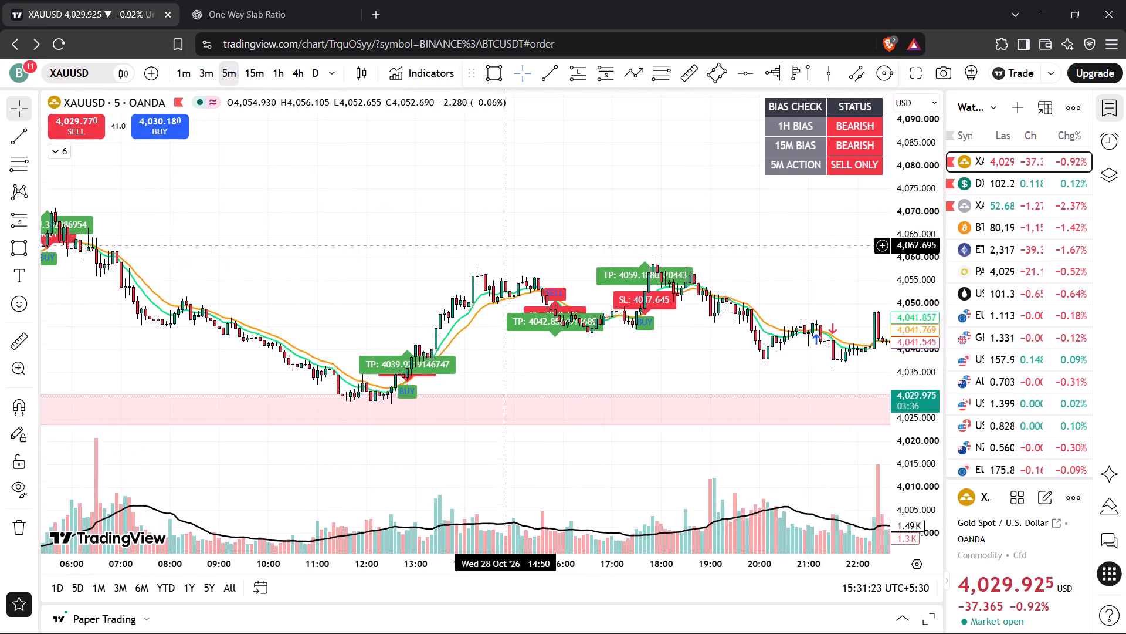
drag(457, 252, 380, 269)
drag(633, 246, 460, 238)
drag(823, 370, 606, 383)
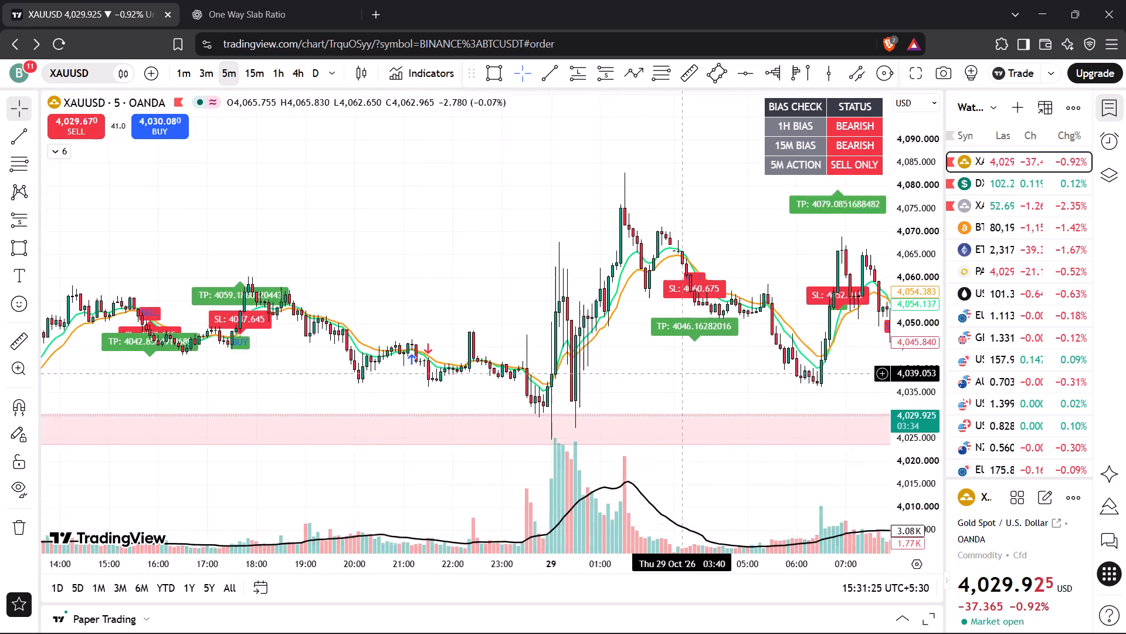
drag(606, 383, 564, 392)
drag(793, 261, 666, 257)
drag(760, 283, 647, 285)
drag(904, 392, 898, 271)
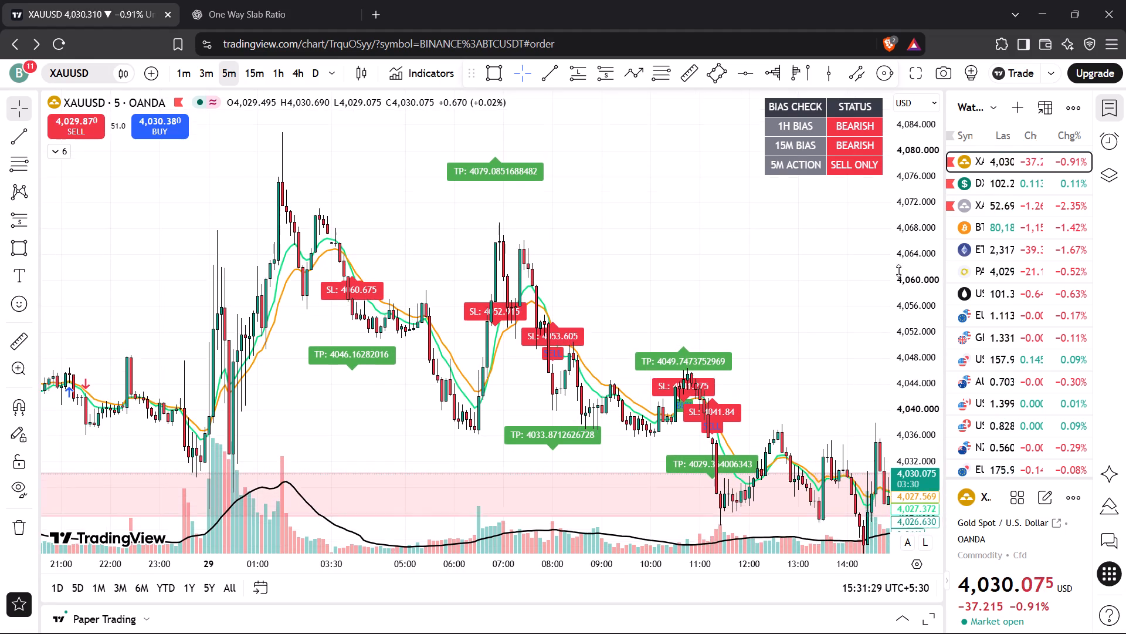
drag(898, 271, 893, 241)
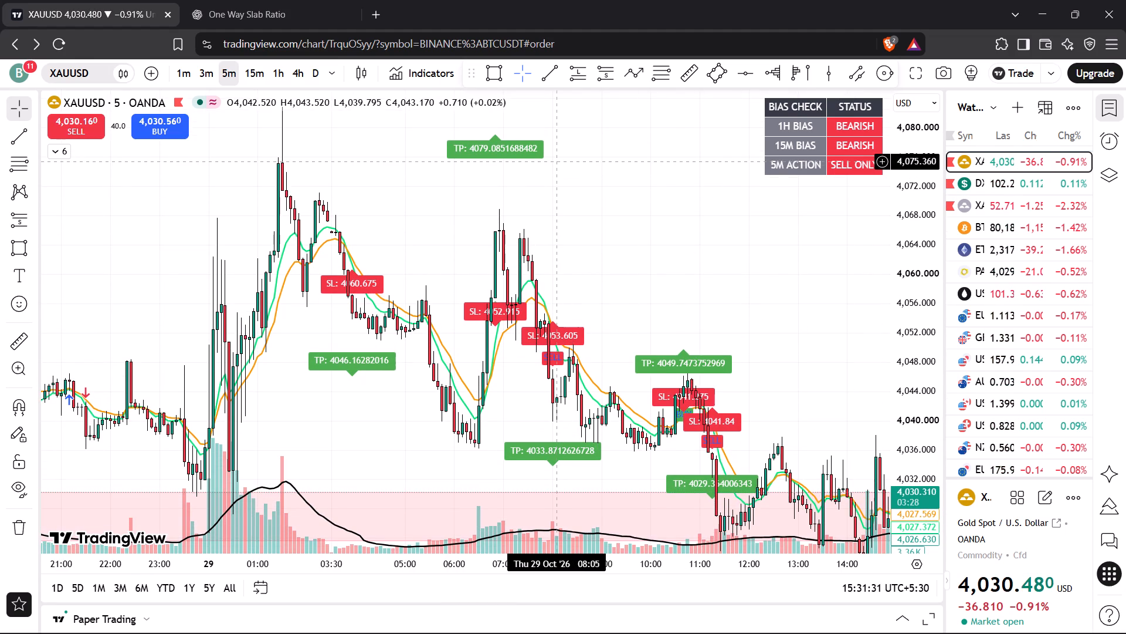
Examine the XAUUSD 5m price action of 29 October from the early highs through the latest candles at the pink zone.
drag(659, 259, 649, 234)
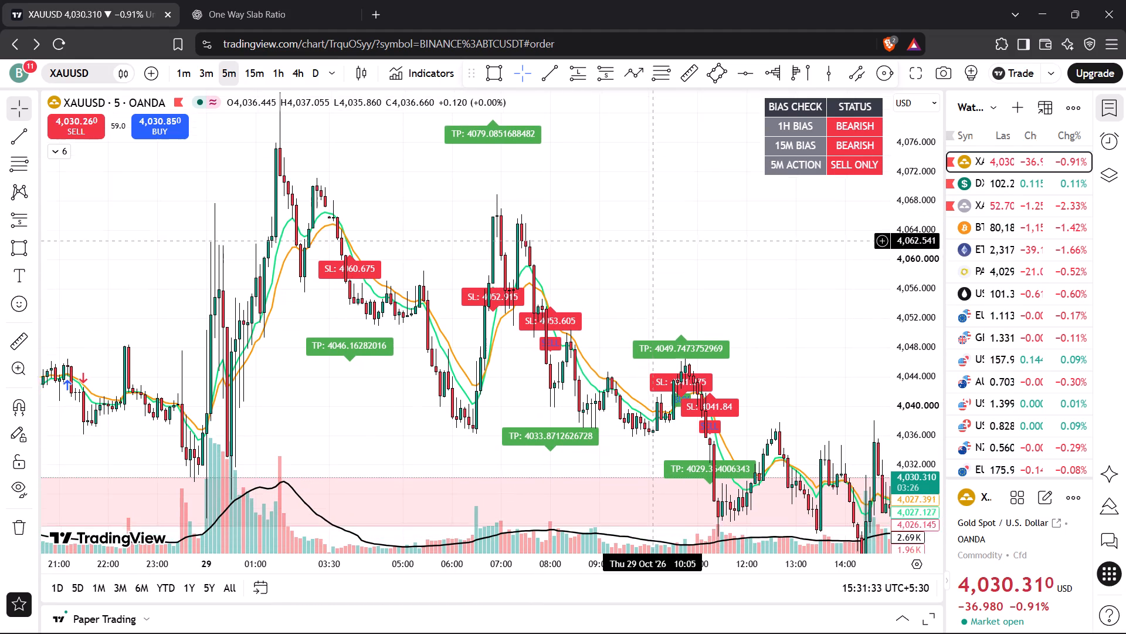
drag(649, 234, 646, 227)
scroll(660, 261, up, 3)
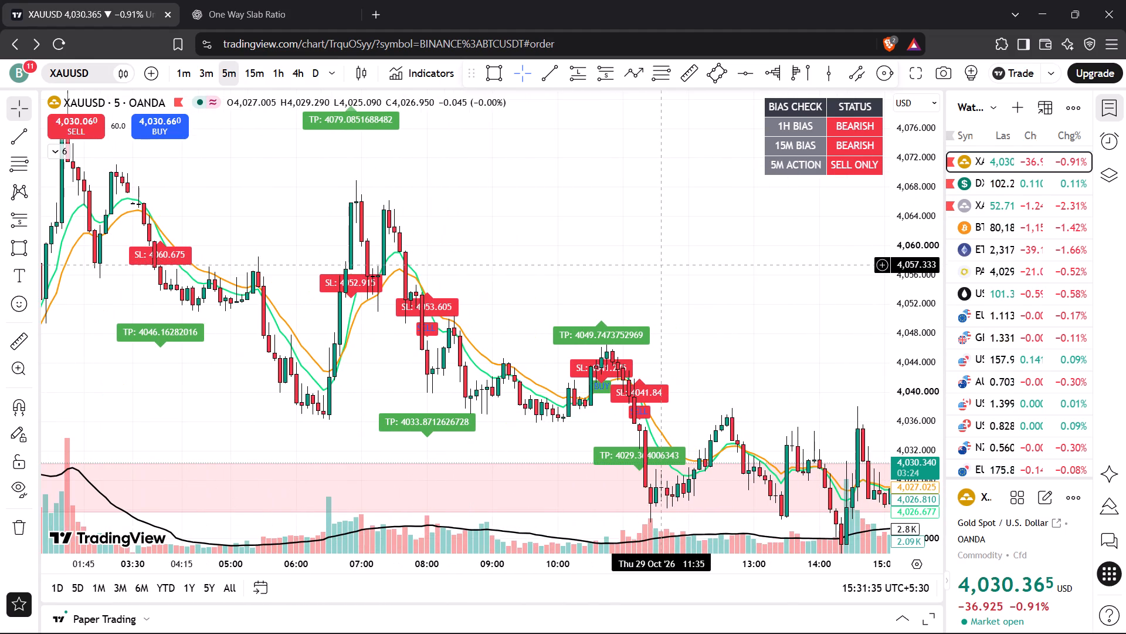
drag(635, 264, 604, 217)
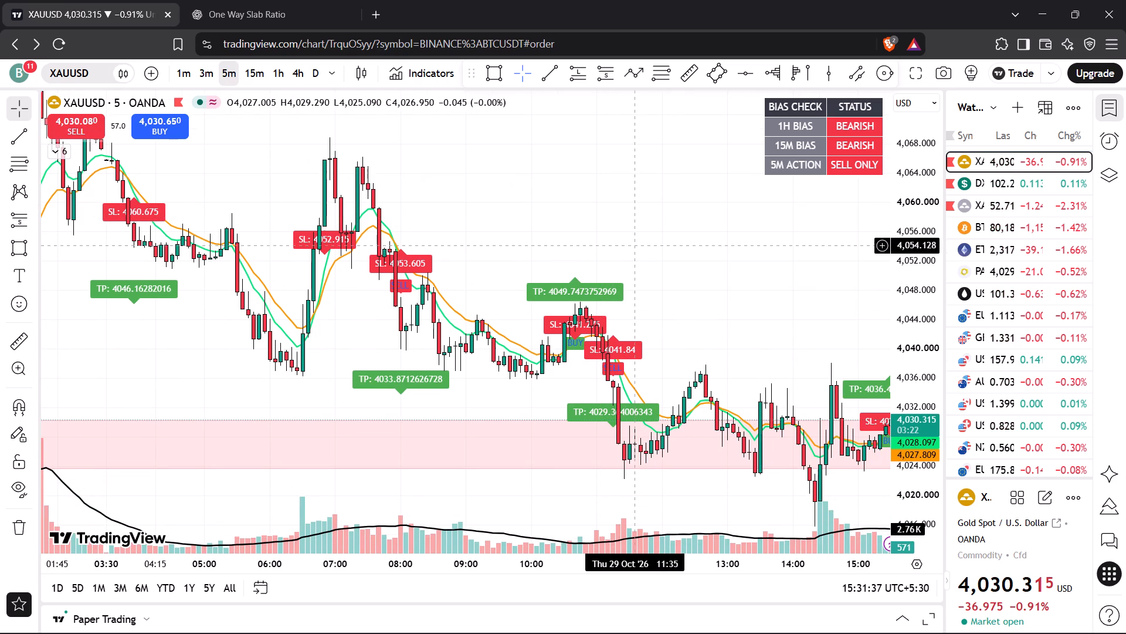
drag(637, 245, 632, 208)
drag(654, 267, 634, 265)
click(625, 265)
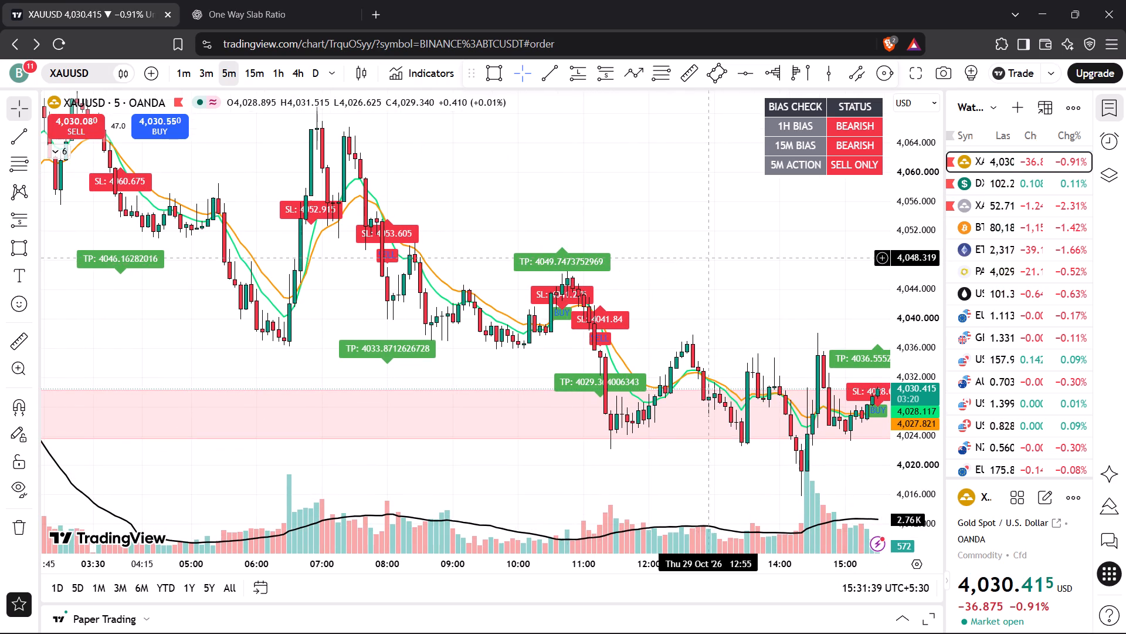
drag(708, 257, 589, 256)
drag(666, 246, 615, 255)
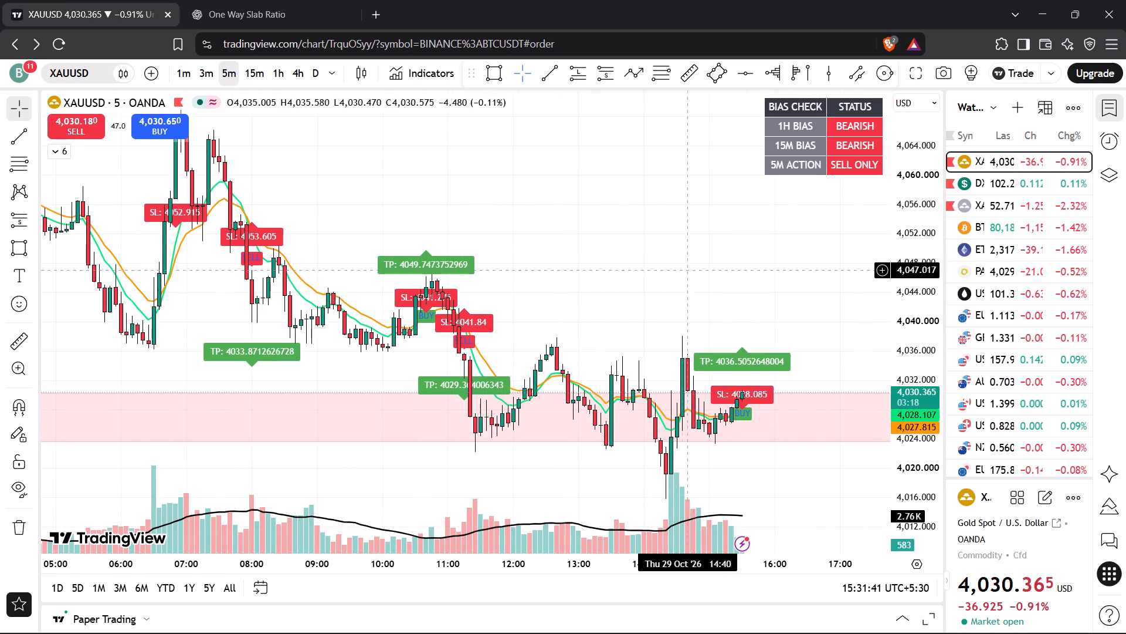
drag(684, 272, 606, 240)
drag(922, 434, 919, 403)
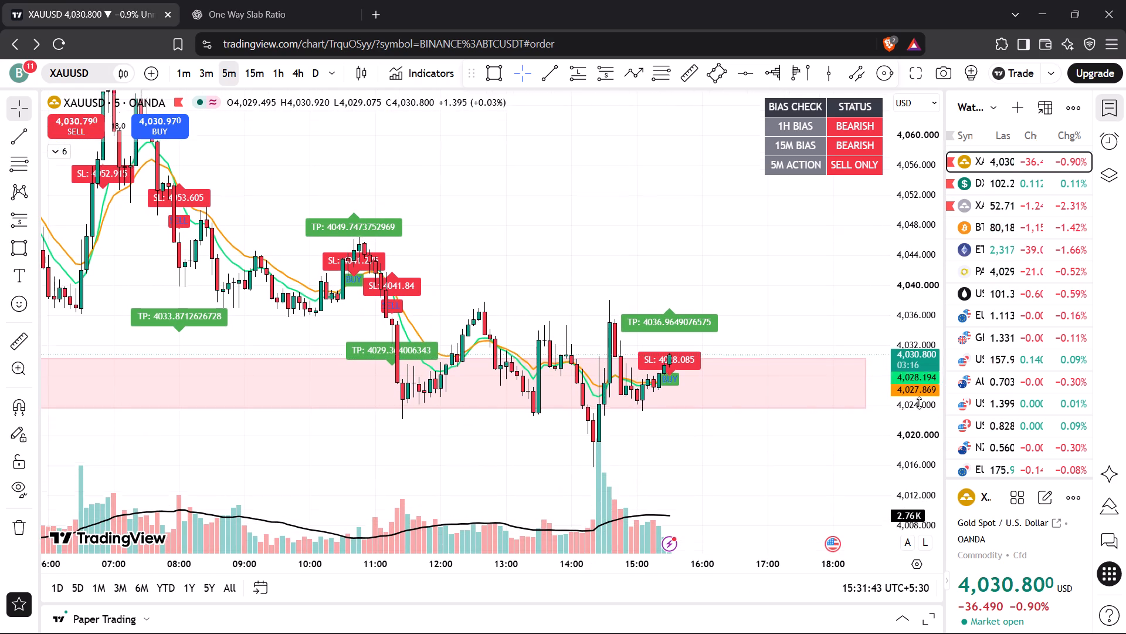
drag(919, 403, 899, 227)
drag(755, 327, 751, 277)
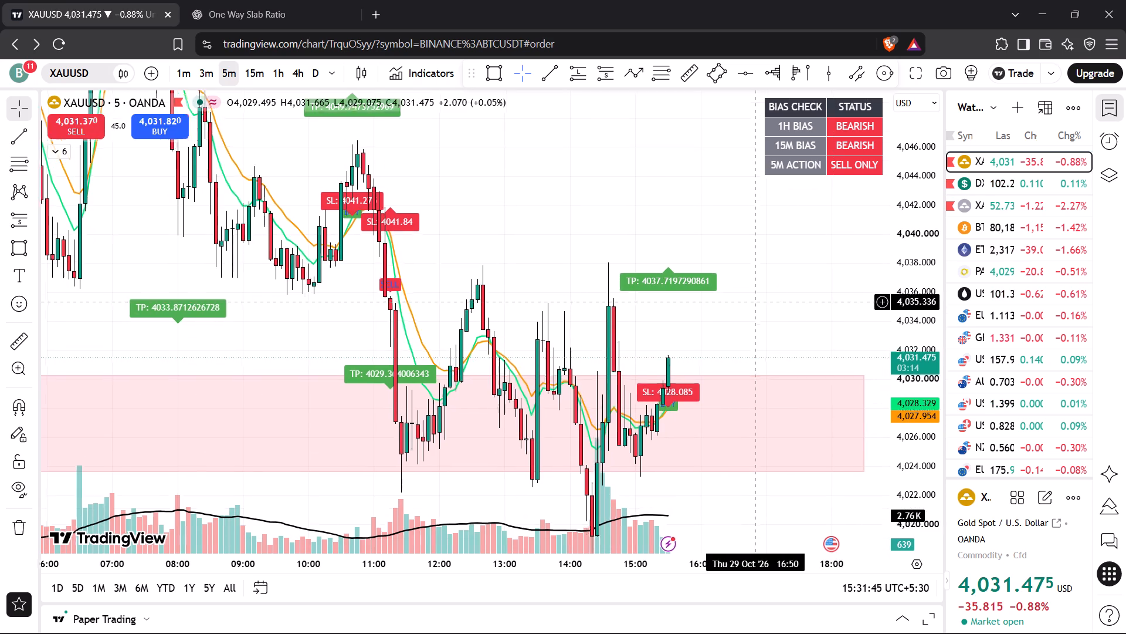
drag(751, 277, 751, 267)
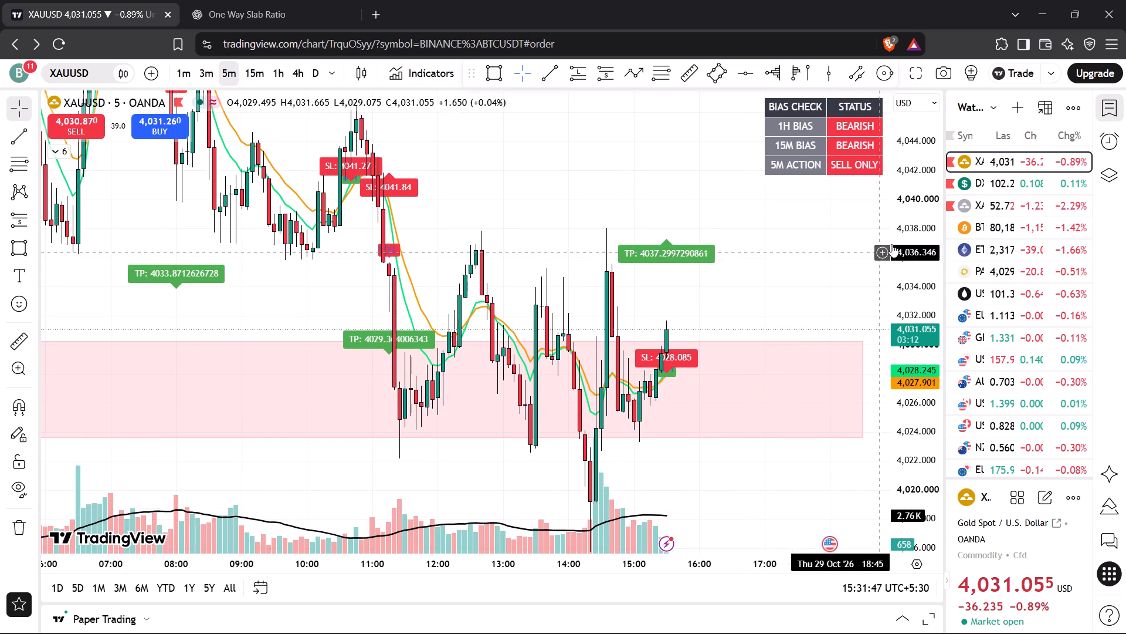
drag(905, 227, 896, 336)
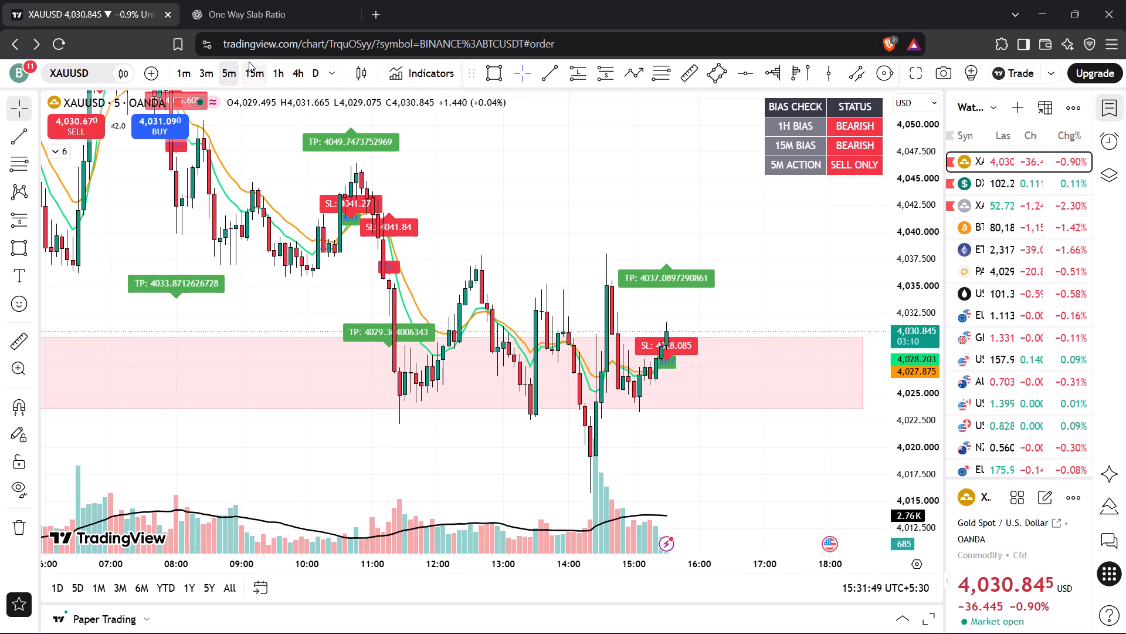
Switch XAUUSD to the 15m timeframe and examine the 27 to 29 October price action around the pink zone.
click(252, 62)
drag(908, 242, 902, 332)
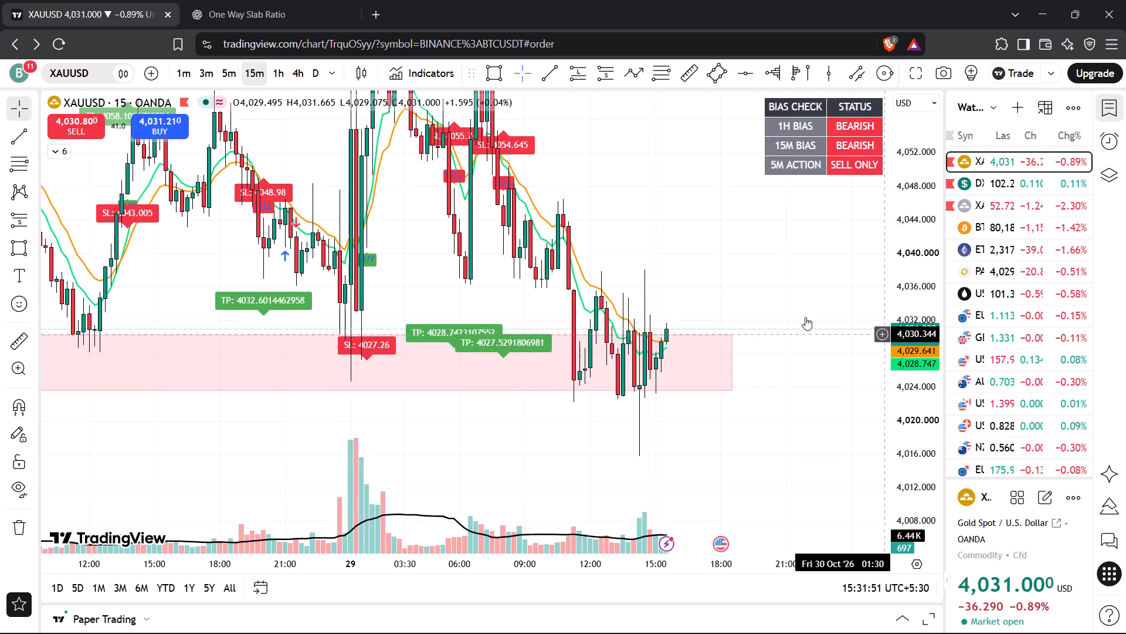
drag(734, 294, 784, 292)
scroll(772, 329, down, 1)
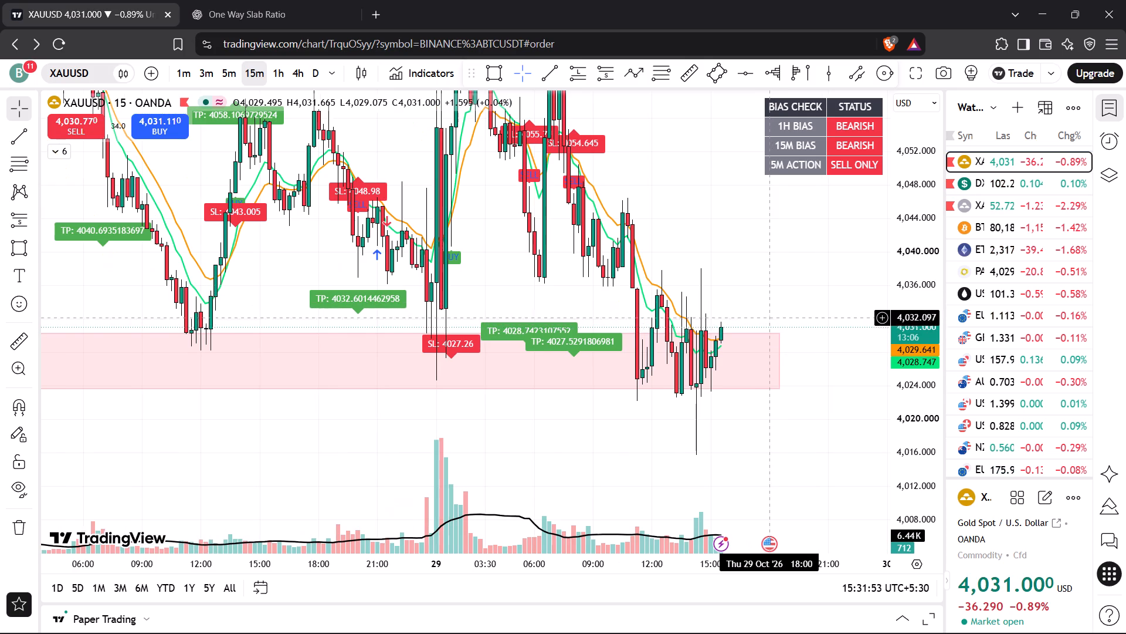
drag(767, 265, 790, 334)
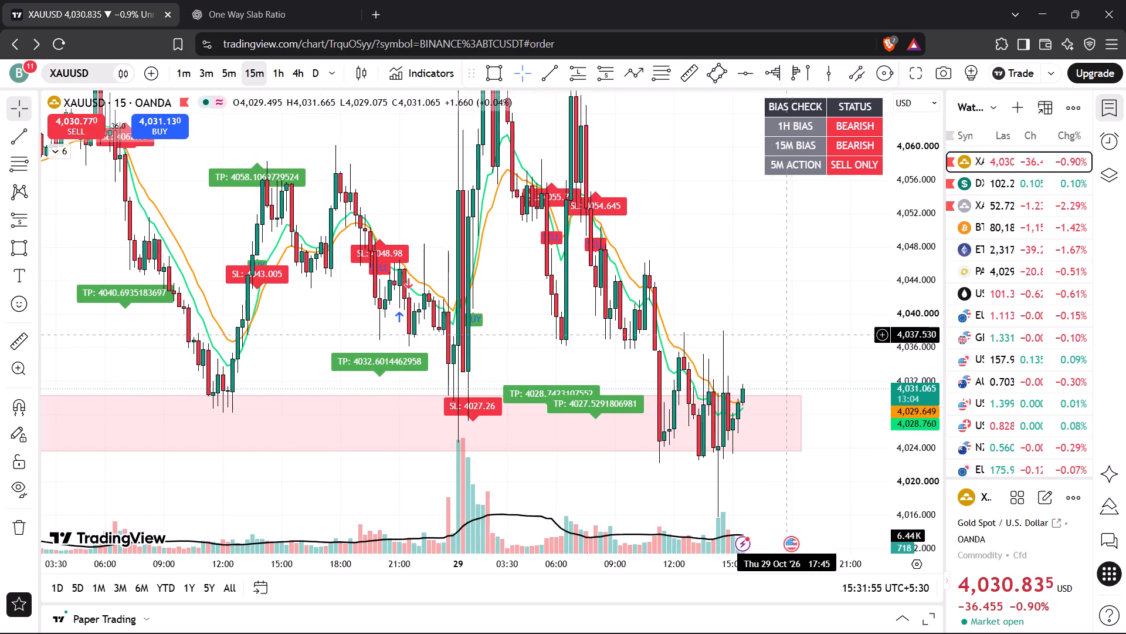
scroll(365, 338, down, 9)
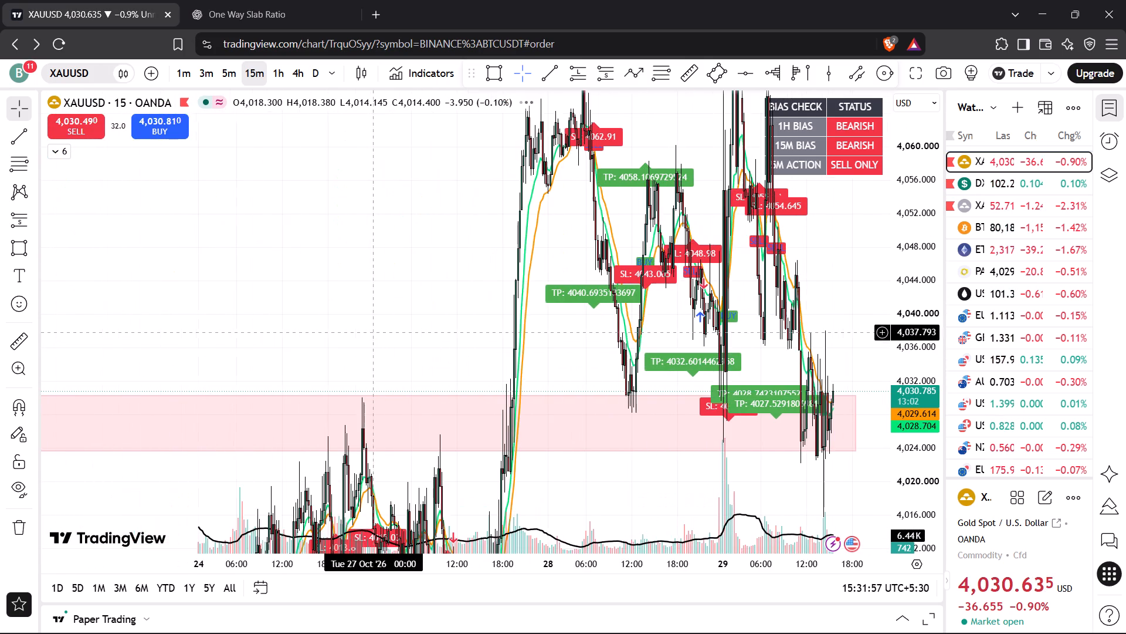
scroll(373, 333, down, 1)
scroll(438, 375, up, 11)
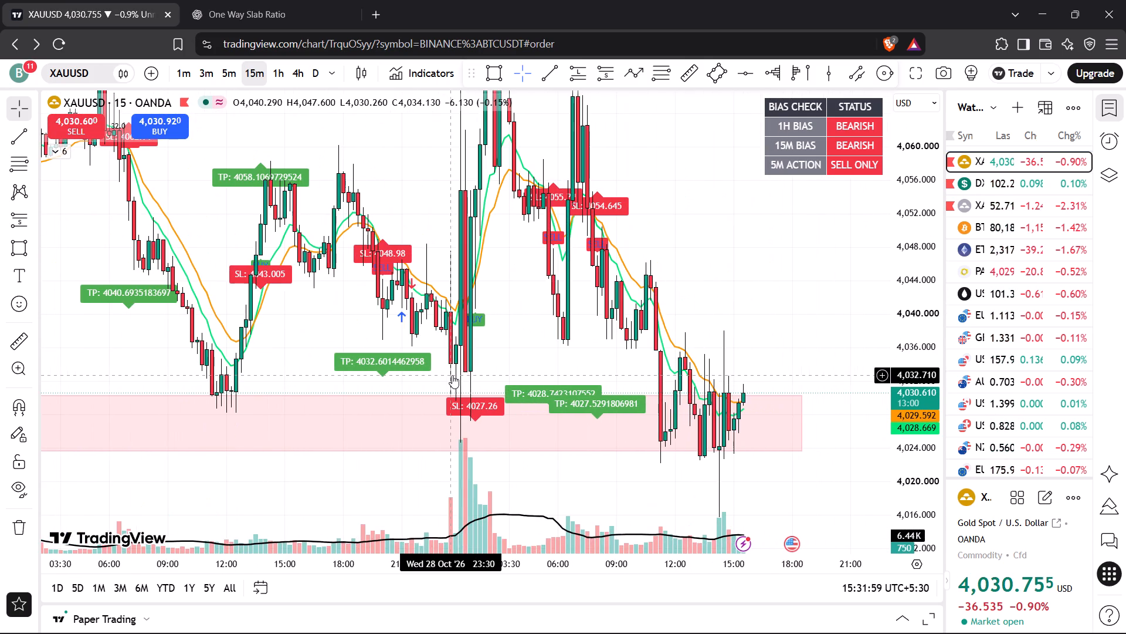
Hide the 9 & 15 EMA Scalping - Momentum TP indicator on the chart.
click(56, 154)
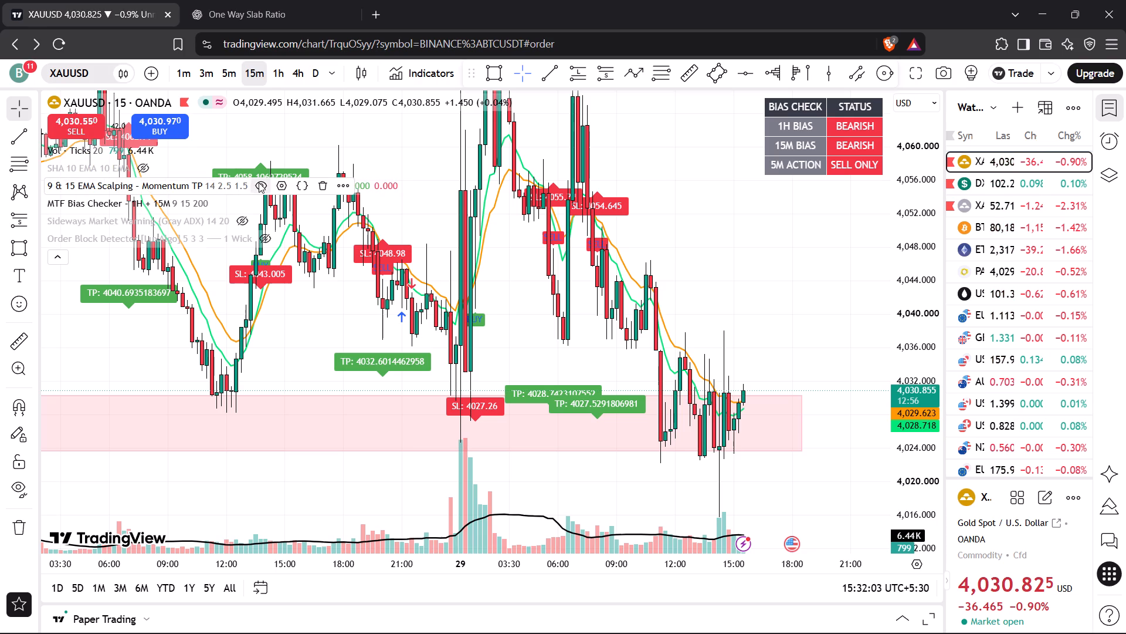
click(259, 183)
click(62, 254)
Draw a circle around the 28 October 12:00 lows at the pink zone's upper edge, centred at about 4,030.
drag(326, 360, 296, 331)
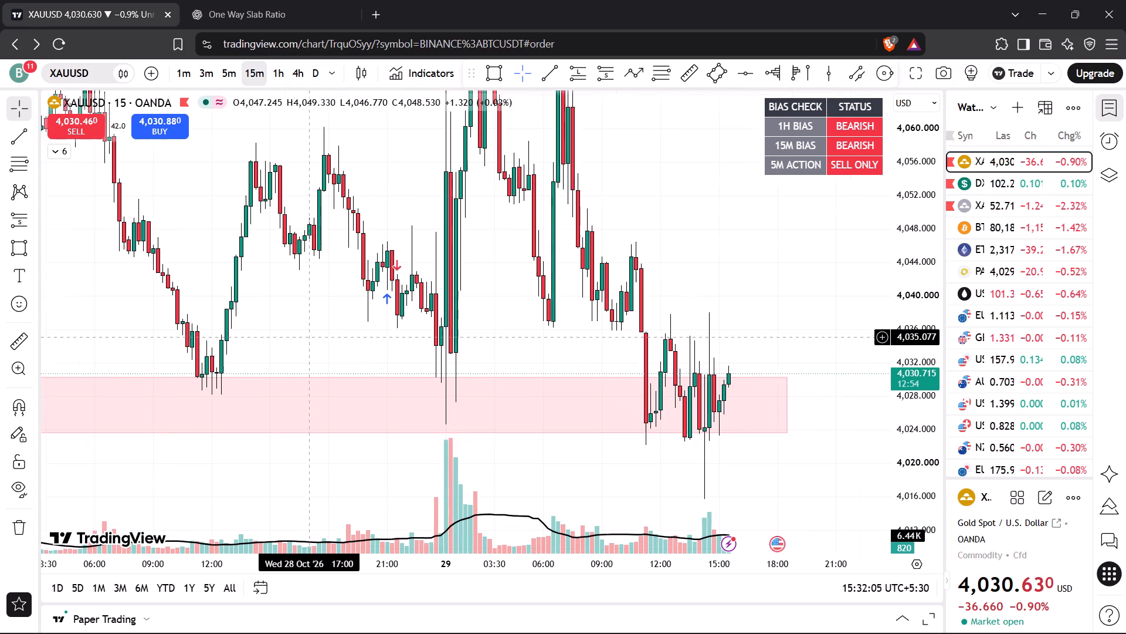
drag(296, 331, 255, 323)
drag(267, 321, 361, 328)
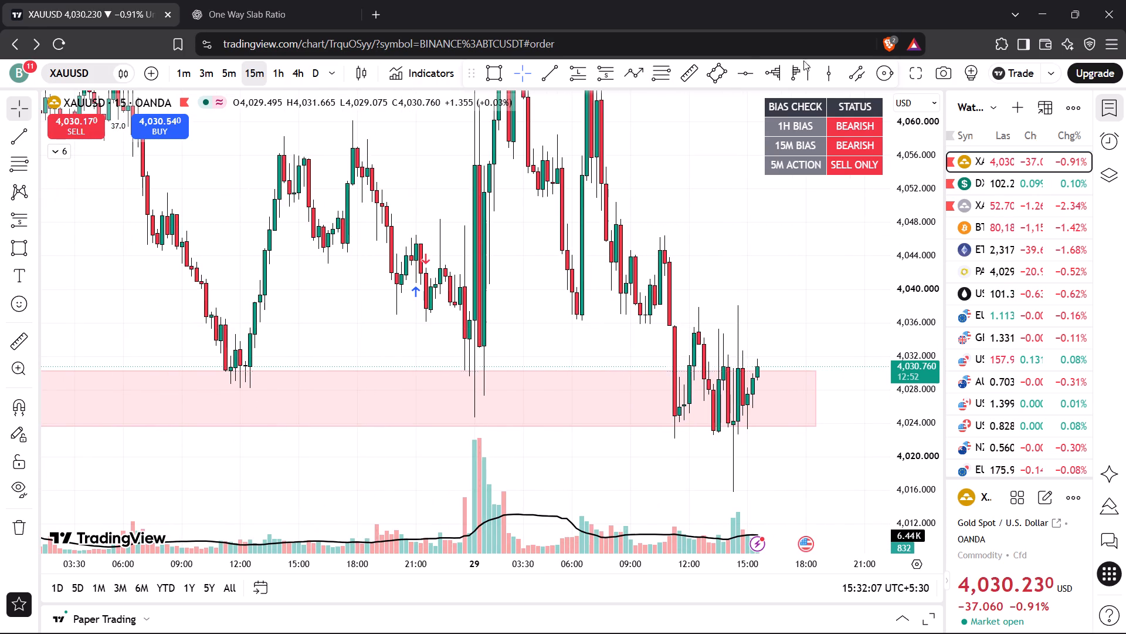
click(891, 80)
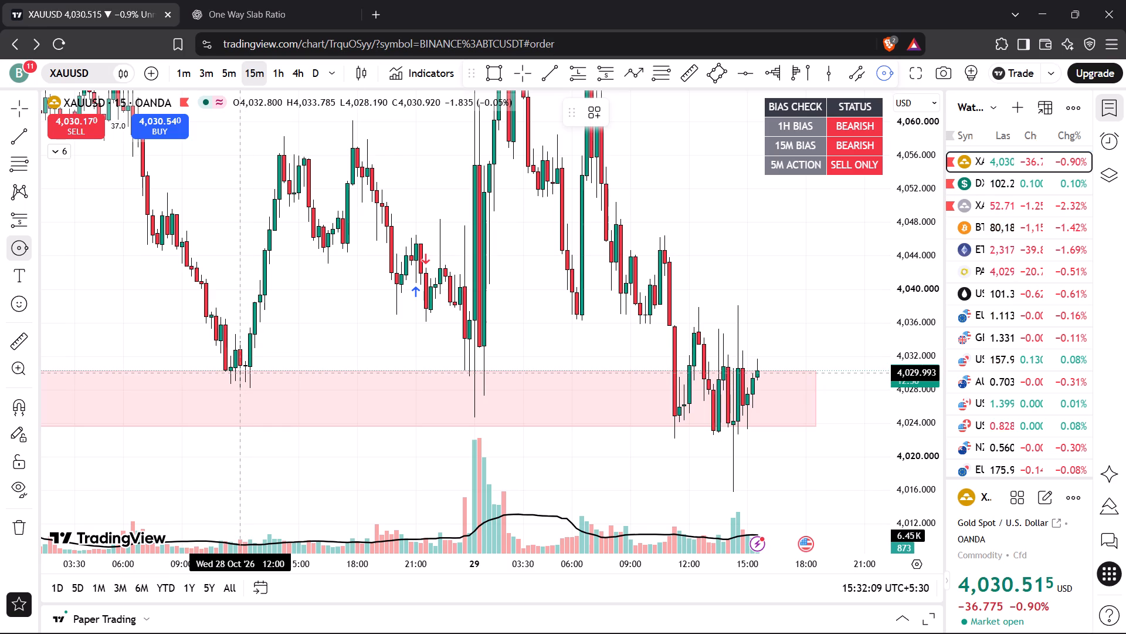
click(242, 373)
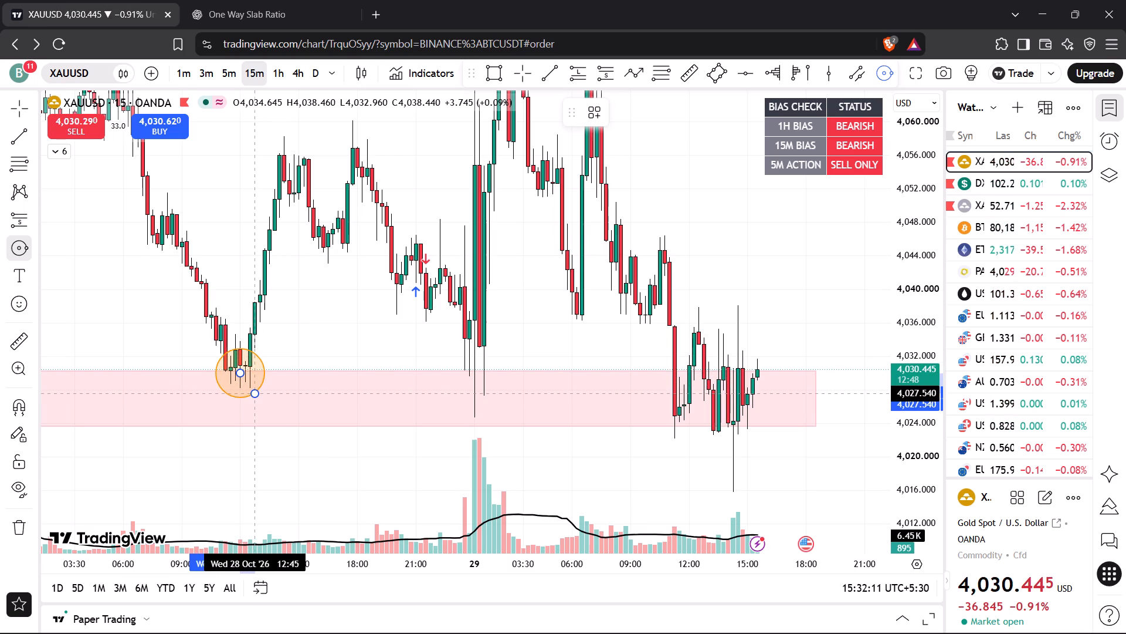
click(253, 394)
click(313, 344)
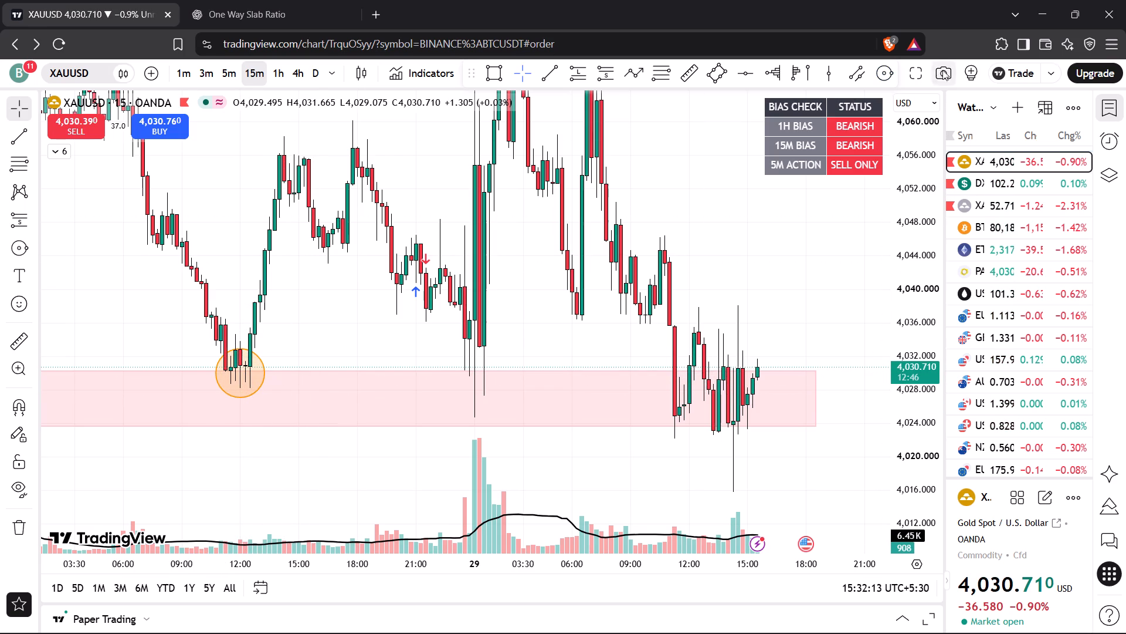
Draw a circle around the 29 October 00:00 lows at the pink zone's upper edge, centred at about 4,030.7.
click(887, 71)
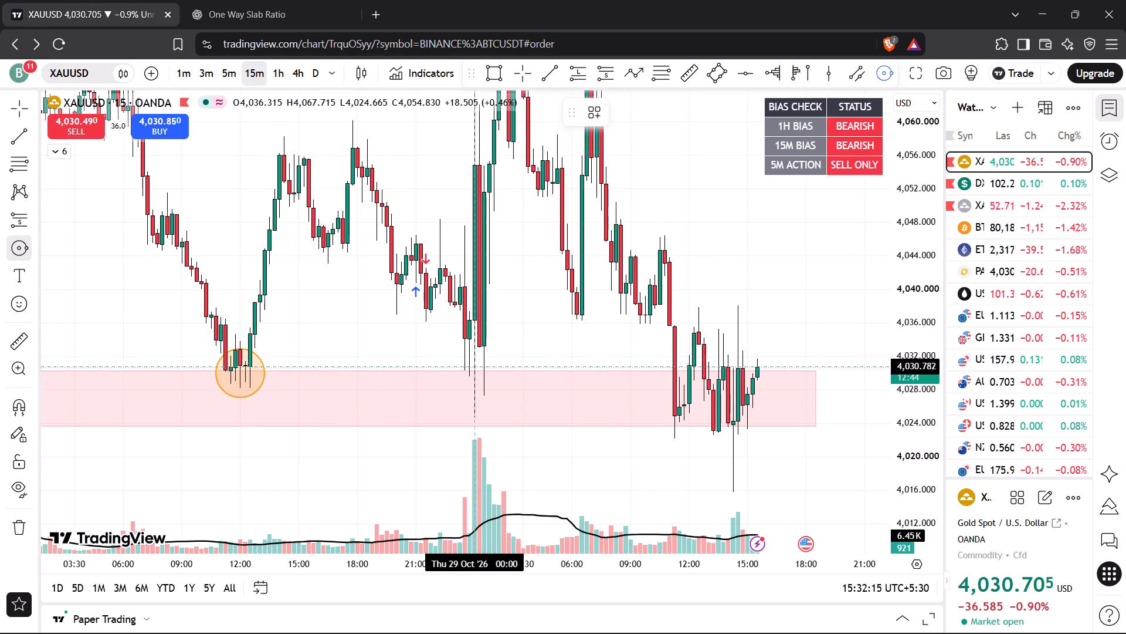
click(476, 367)
click(485, 392)
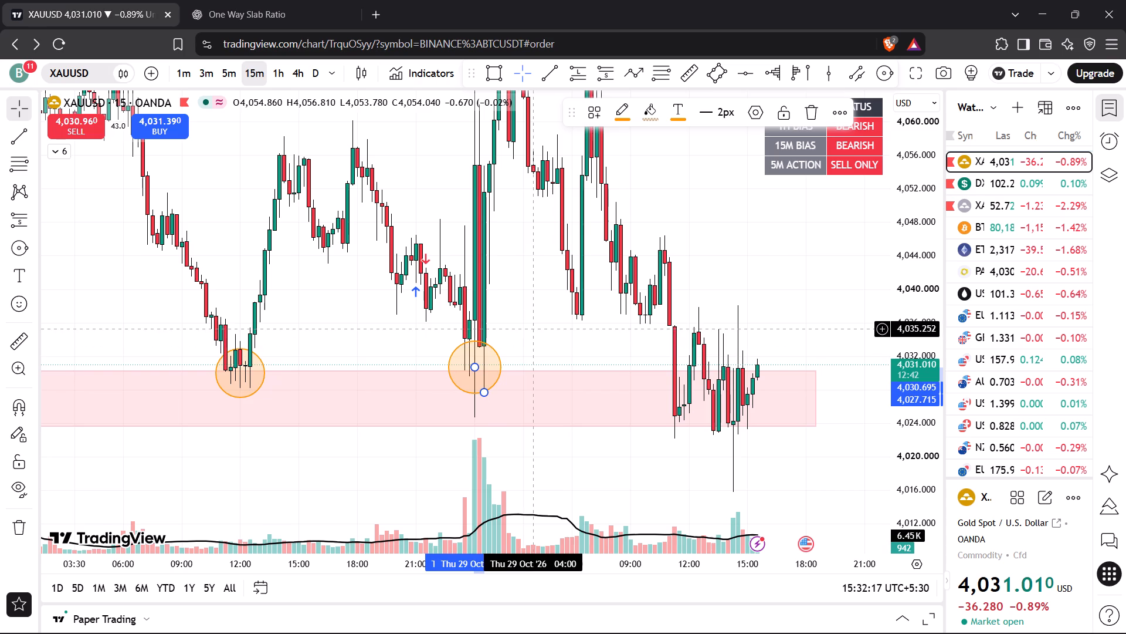
click(535, 329)
Draw a larger circle around the latest 29 October candles in the pink zone, centred at about 4,027.5 and reaching the 15:30 candle.
drag(535, 329, 469, 286)
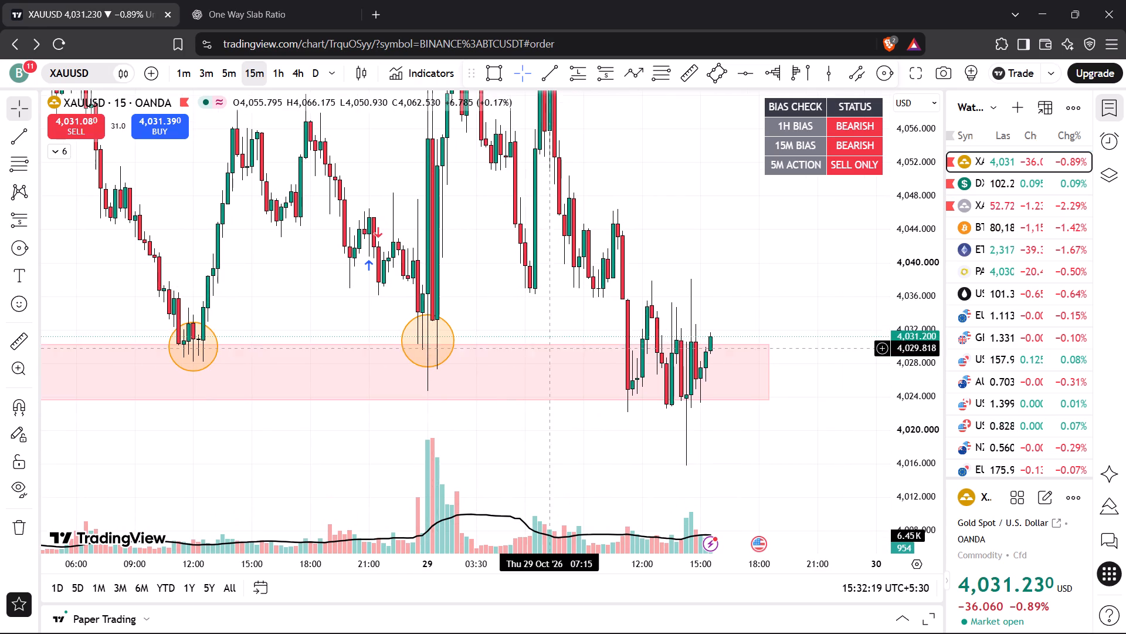
drag(579, 321, 530, 310)
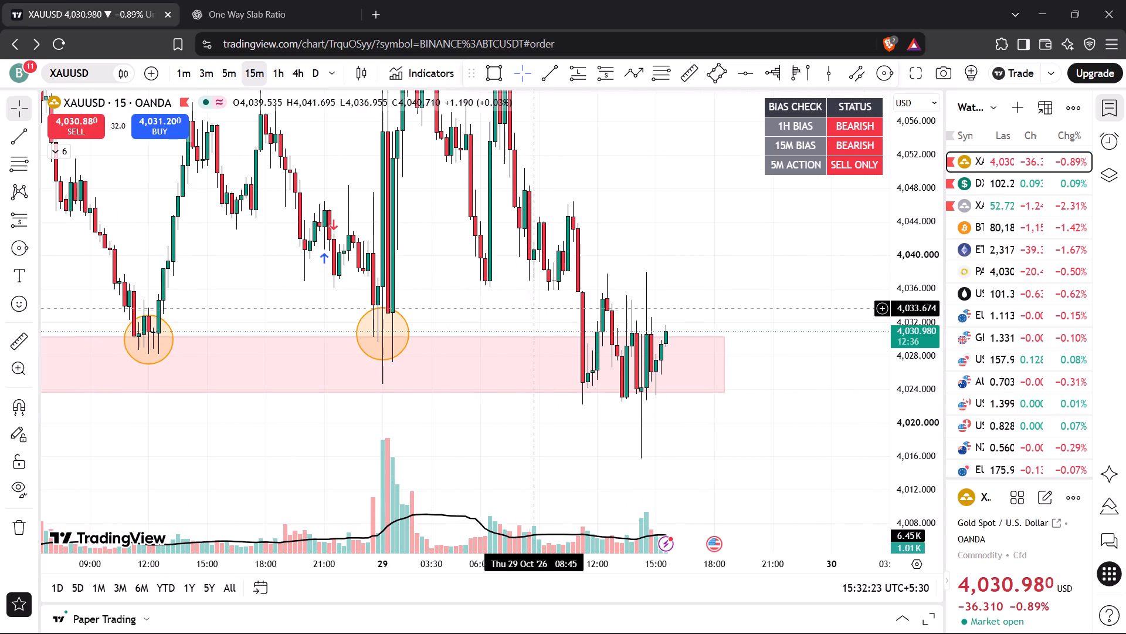
drag(515, 311, 521, 306)
click(883, 70)
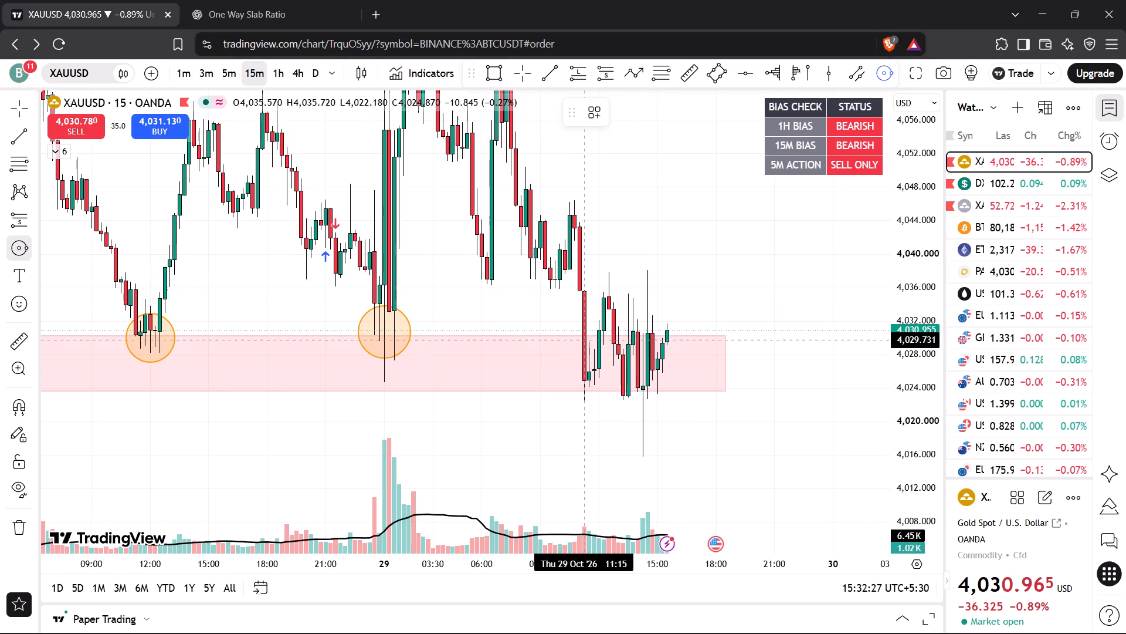
click(623, 358)
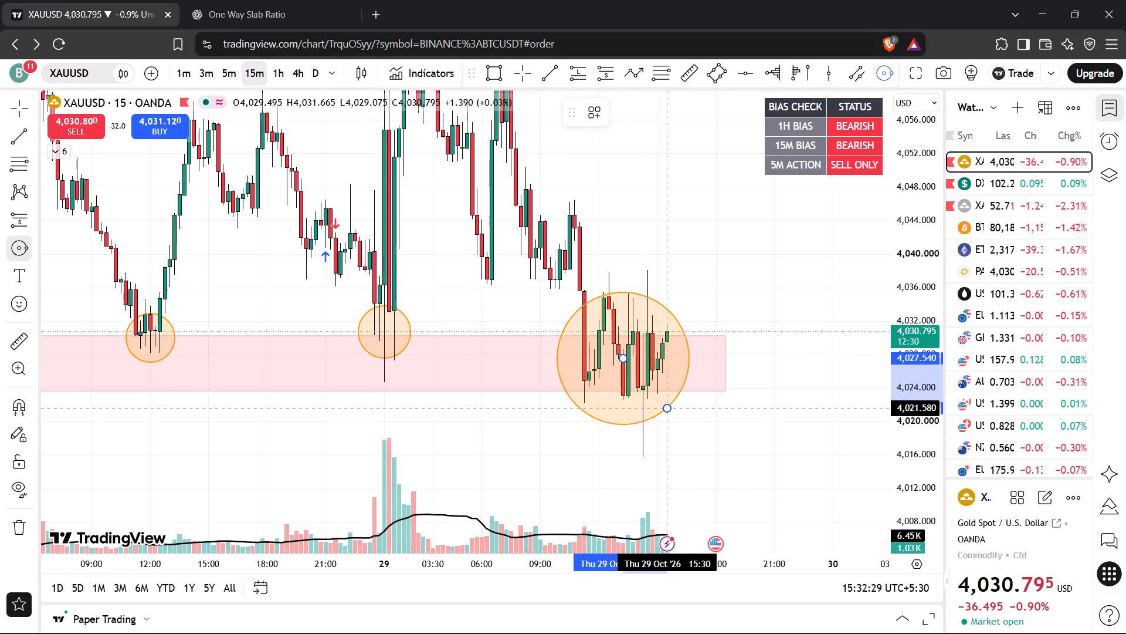
click(669, 409)
click(745, 260)
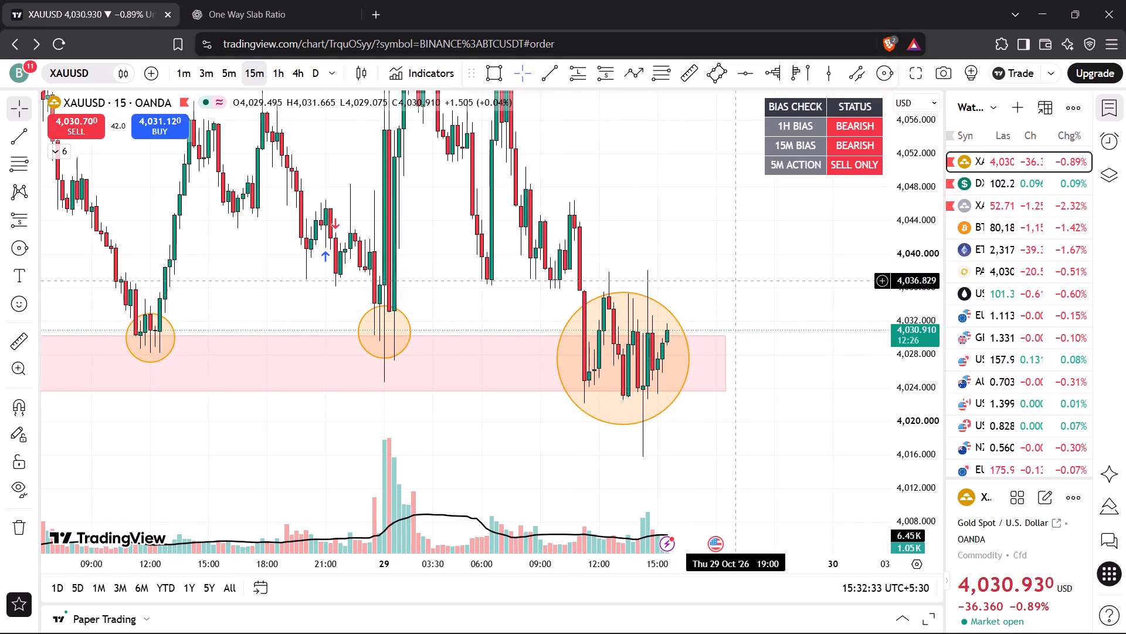
Draw a rectangle over the upper resistance from 27 October 19:00 to 29 October 14:00, between about 4,067.5 and 4,063.8.
drag(713, 237, 740, 300)
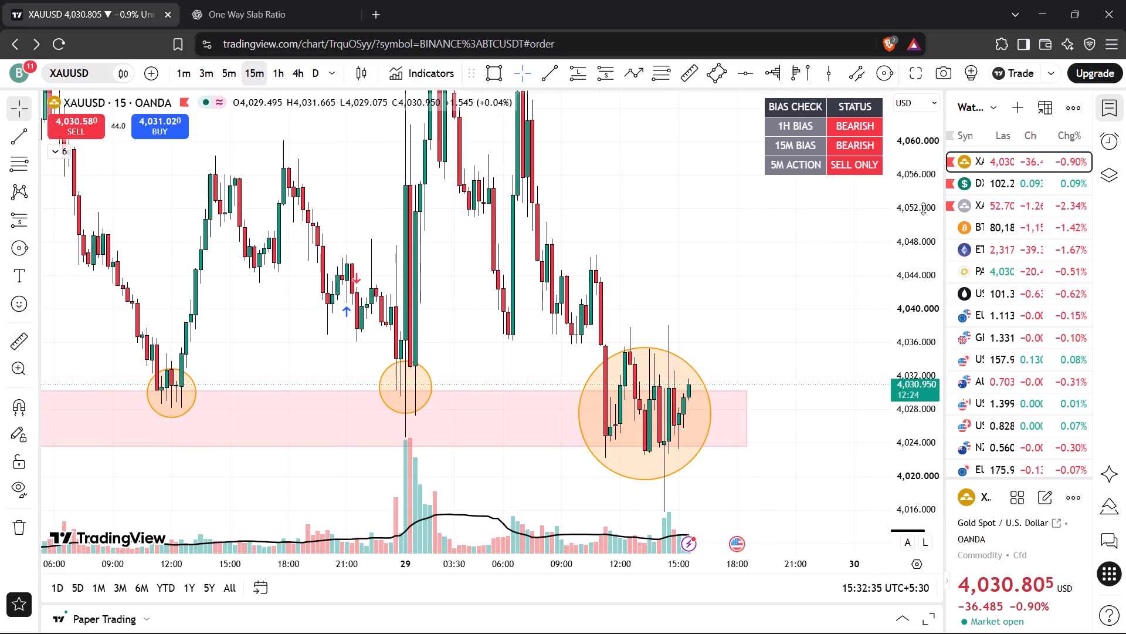
drag(923, 208, 925, 336)
drag(906, 203, 900, 342)
scroll(779, 281, down, 2)
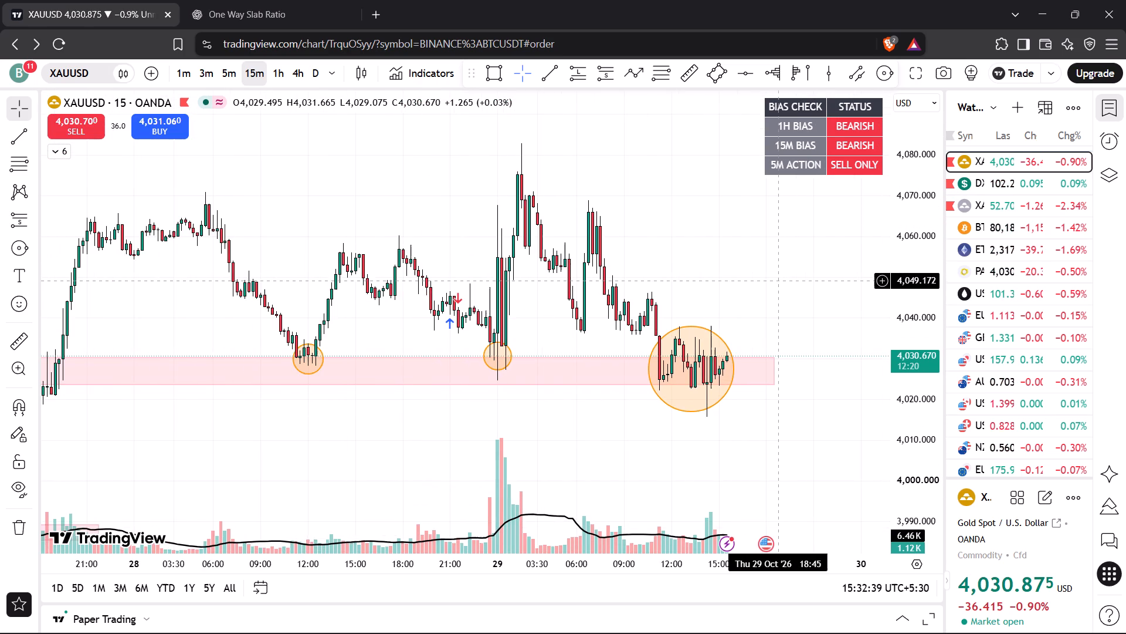
scroll(779, 281, down, 1)
drag(734, 214, 775, 284)
click(493, 76)
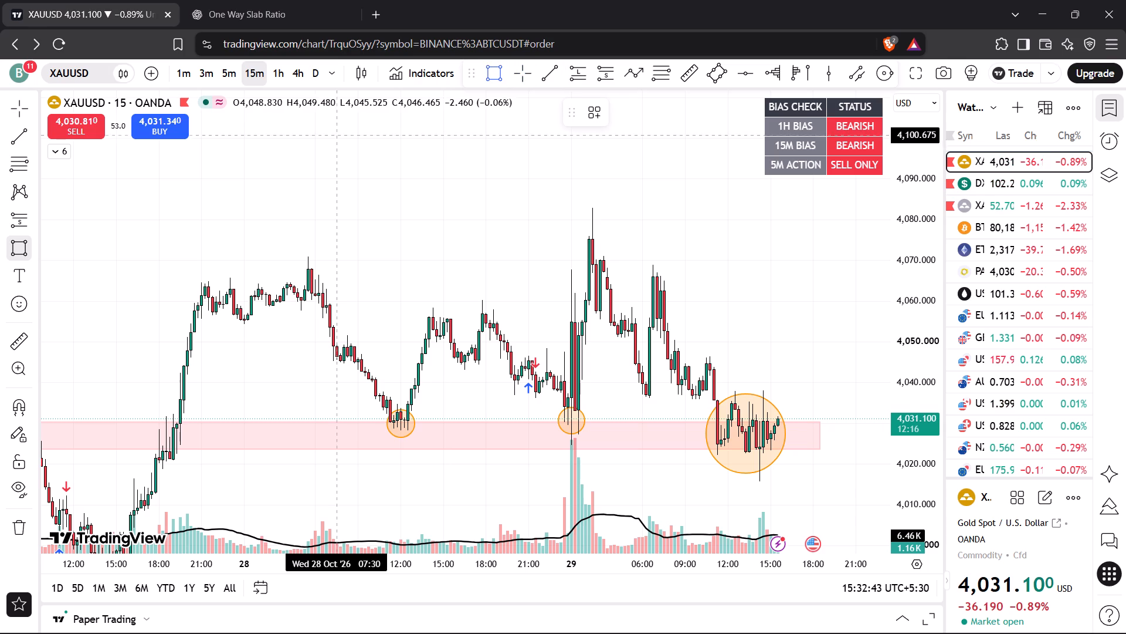
click(172, 271)
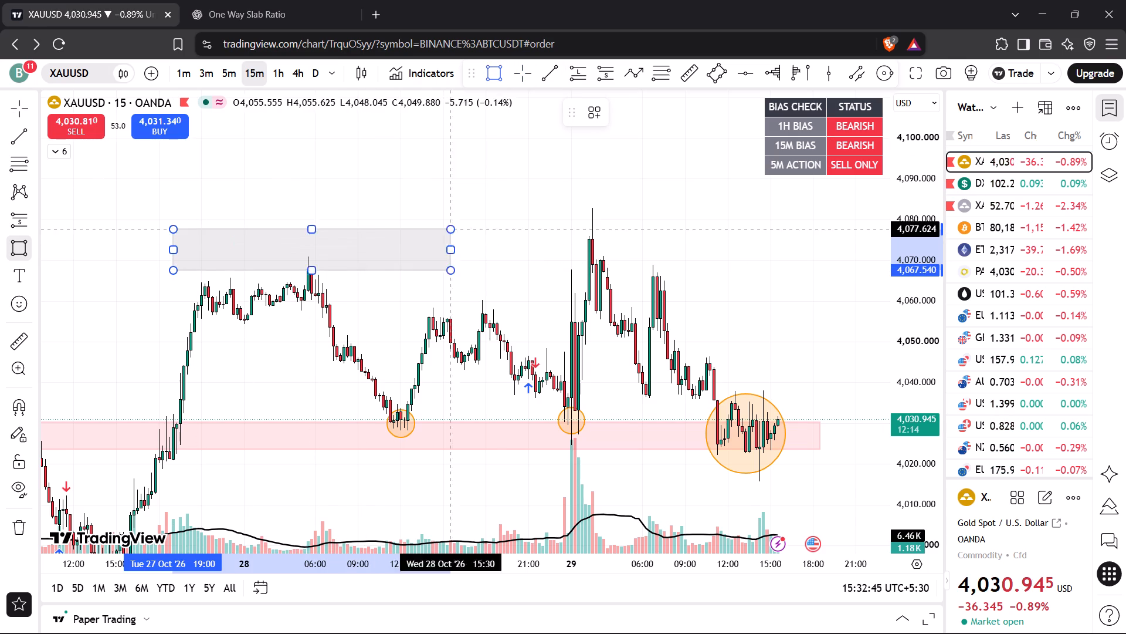
click(755, 286)
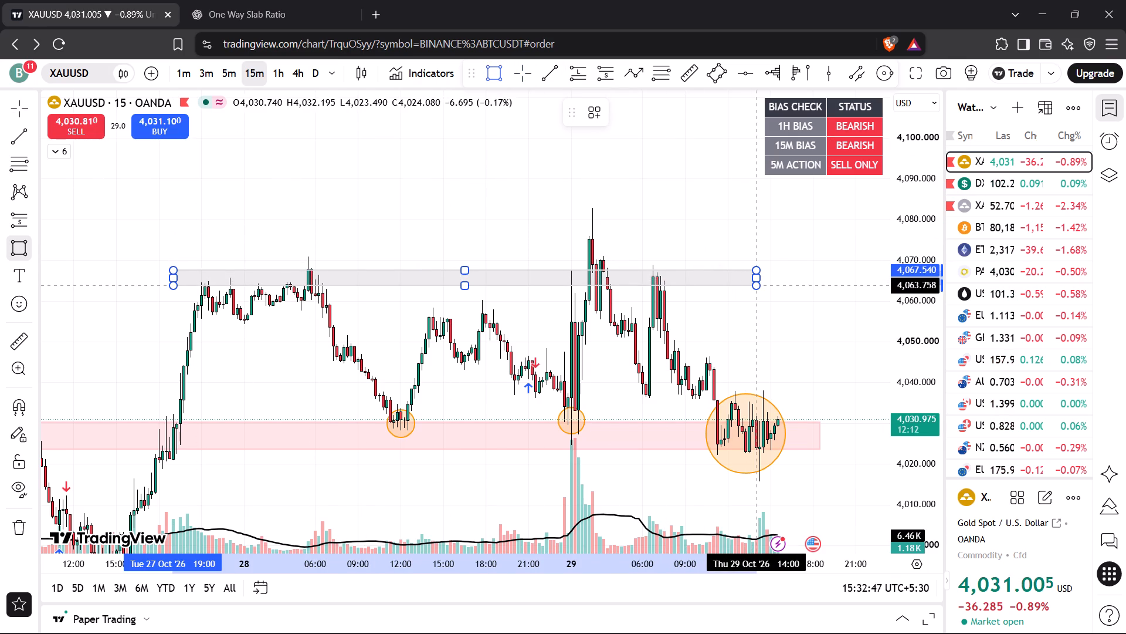
click(666, 223)
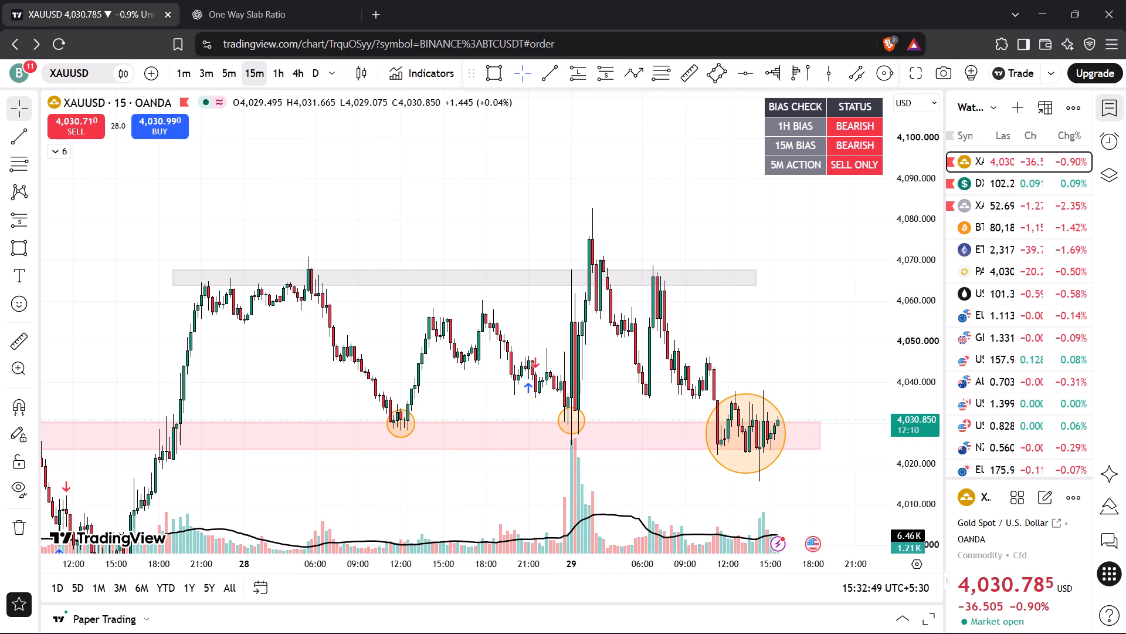
Draw a circle around the early 29 October spike above the grey resistance zone, centred at about 4,071.9.
click(880, 70)
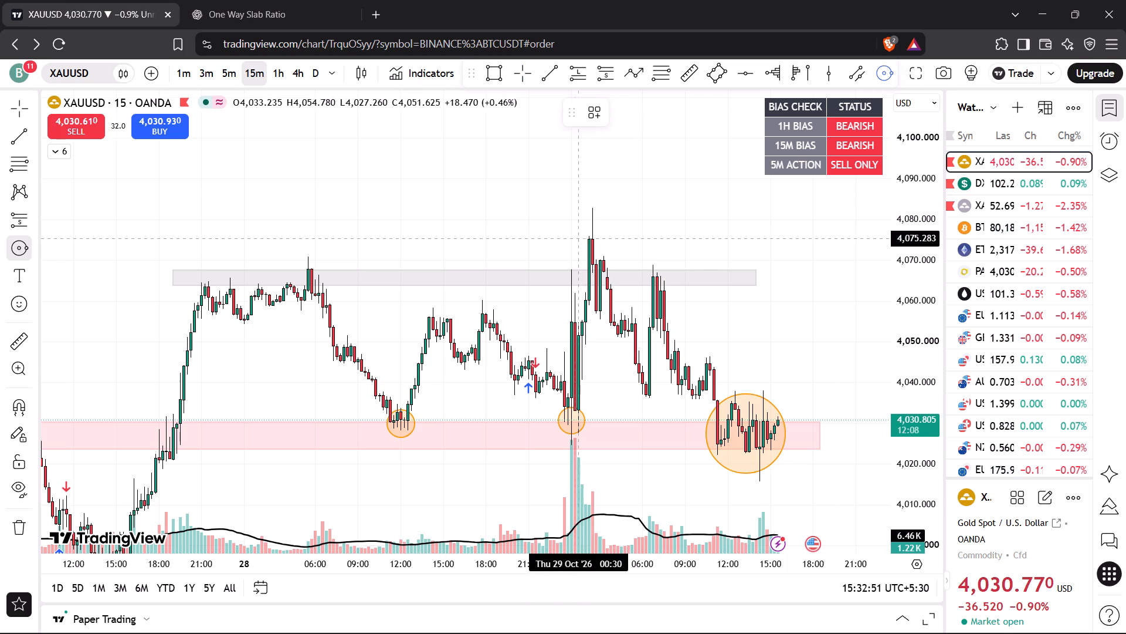
click(592, 253)
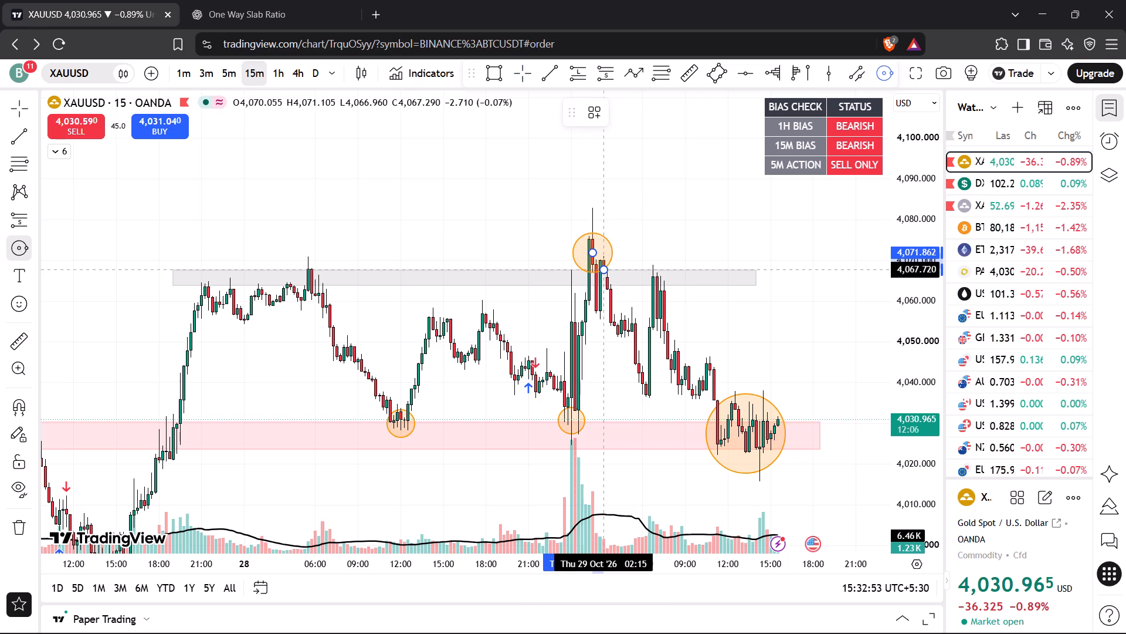
click(608, 269)
click(624, 212)
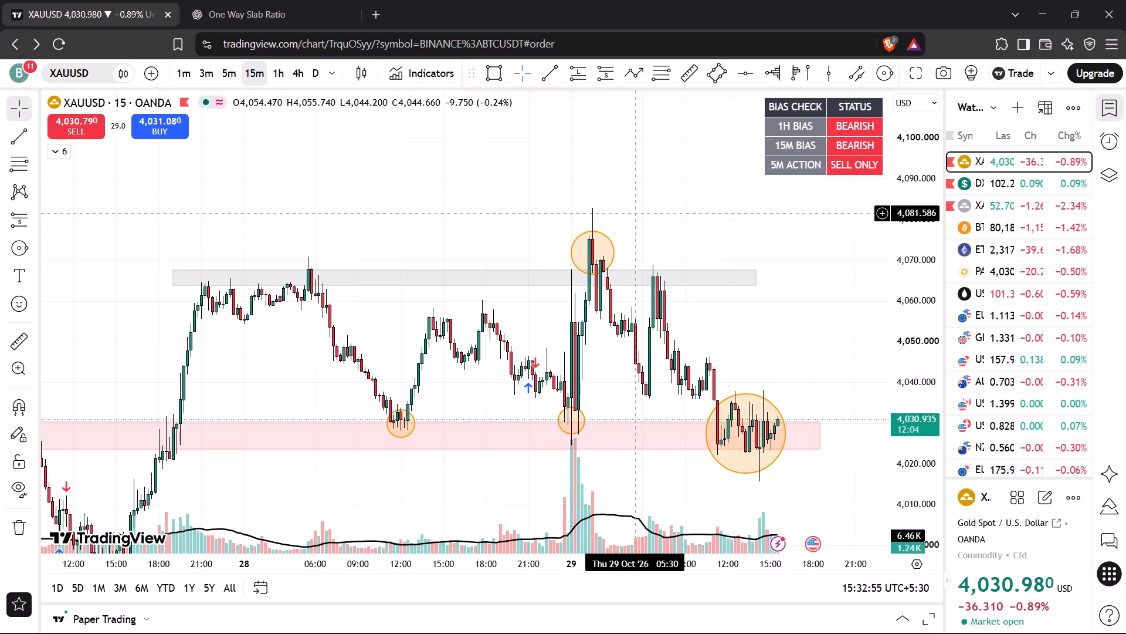
Draw a smaller circle around the 29 October 07:00 highs in the grey resistance zone, centred at about 4,065.4.
drag(662, 240, 635, 230)
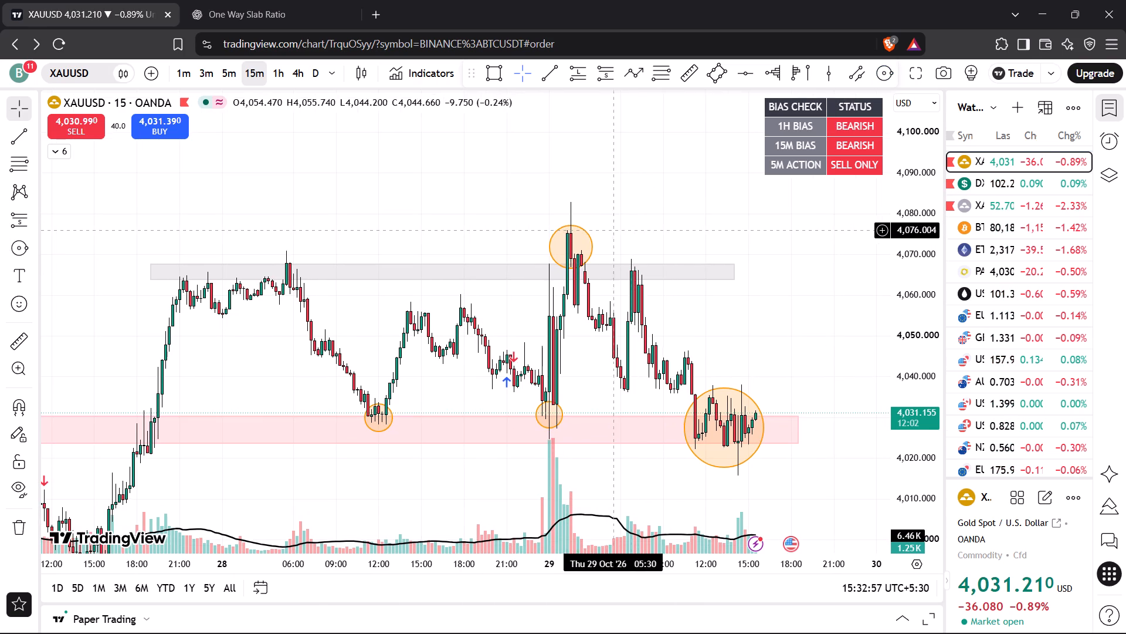
click(879, 70)
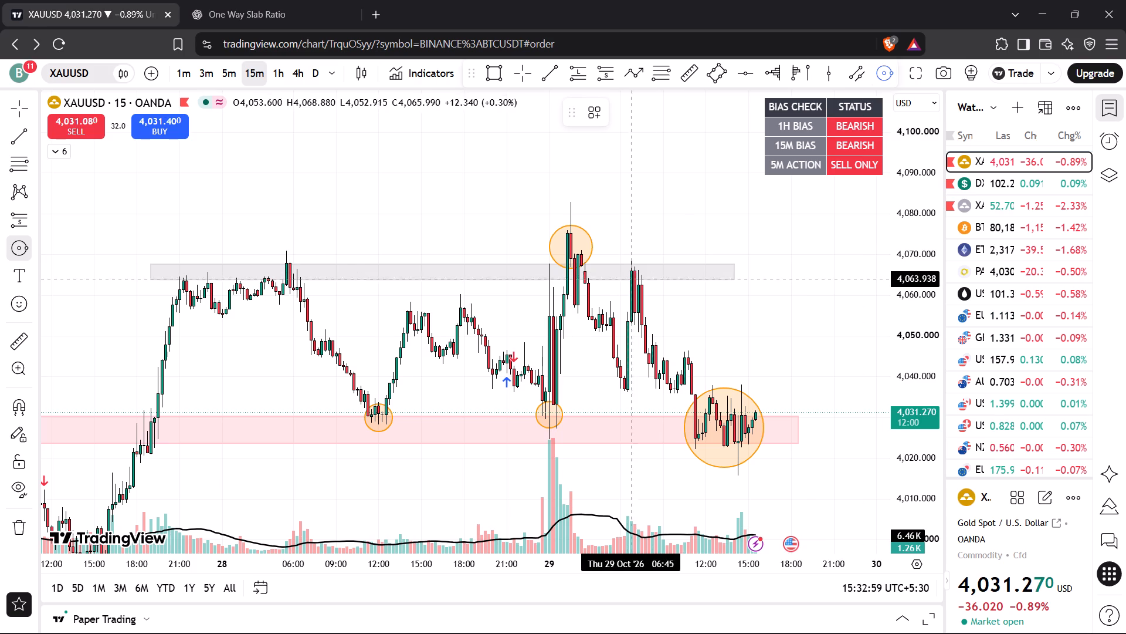
click(634, 273)
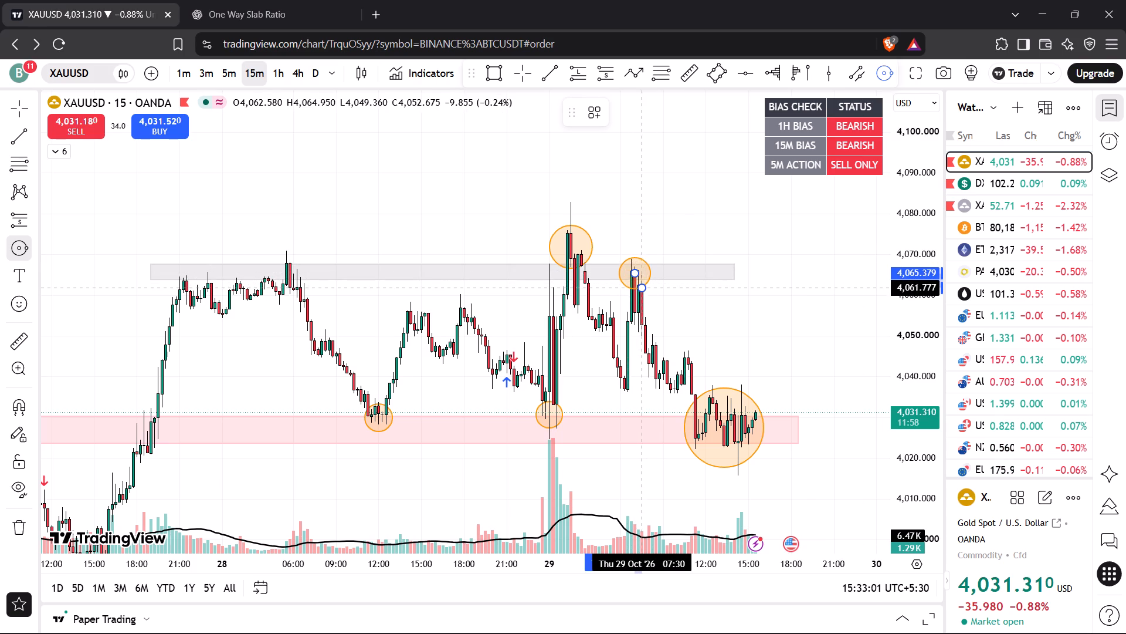
click(642, 288)
click(657, 225)
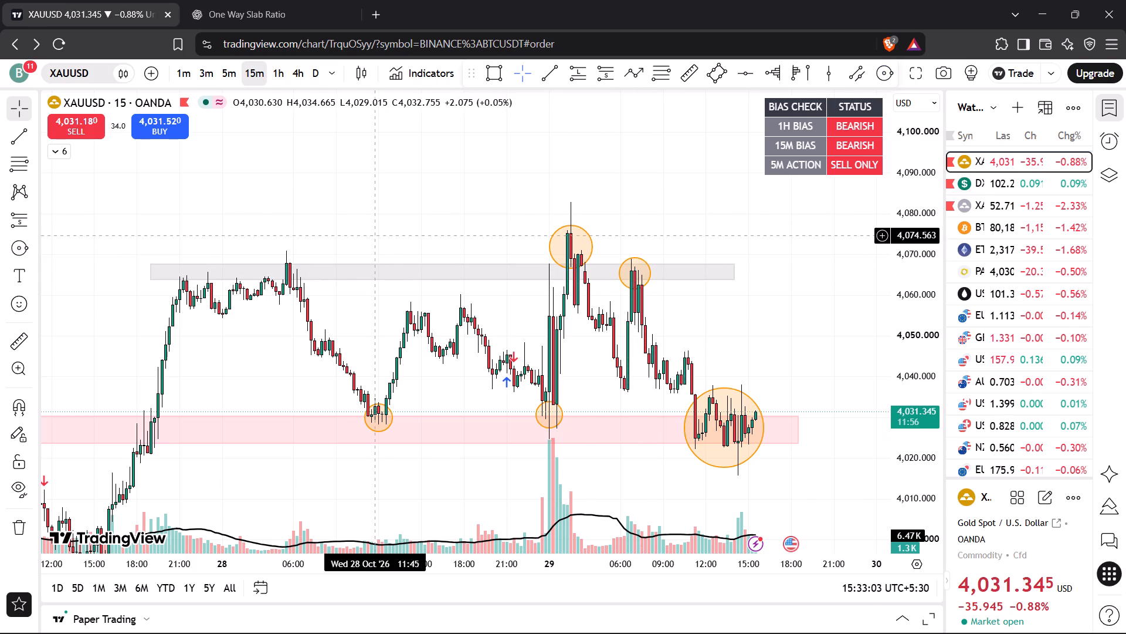
Examine the circled support and resistance reactions on the 15-minute chart, compare them on the 1-hour chart, and return to 15 minutes.
drag(374, 225, 489, 216)
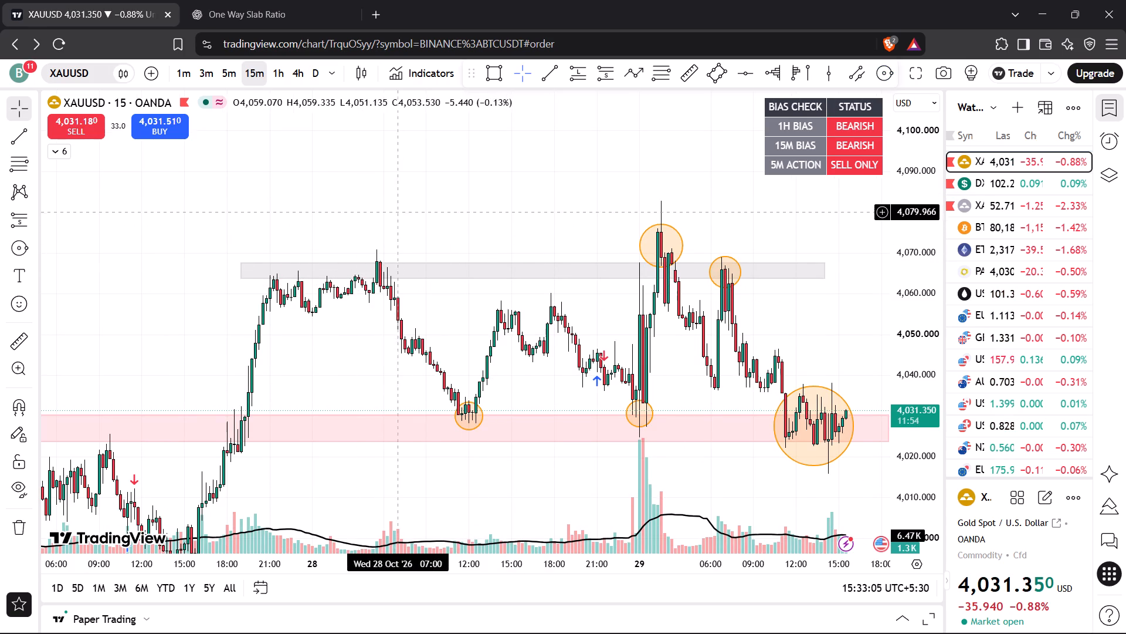
drag(425, 212, 473, 203)
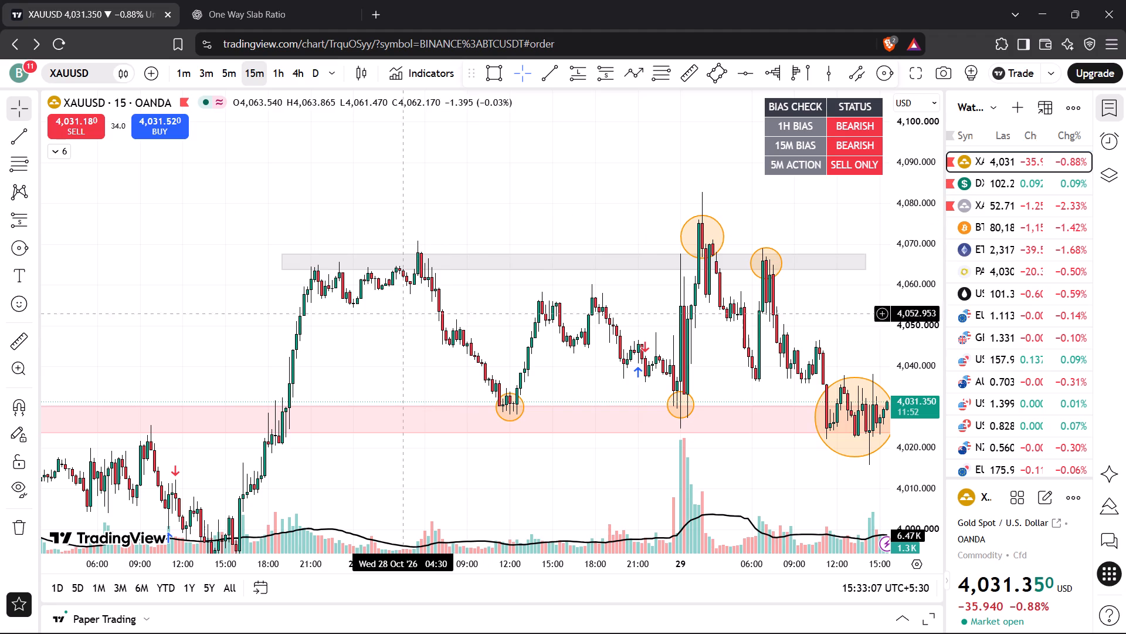
drag(397, 357, 450, 333)
drag(436, 360, 442, 340)
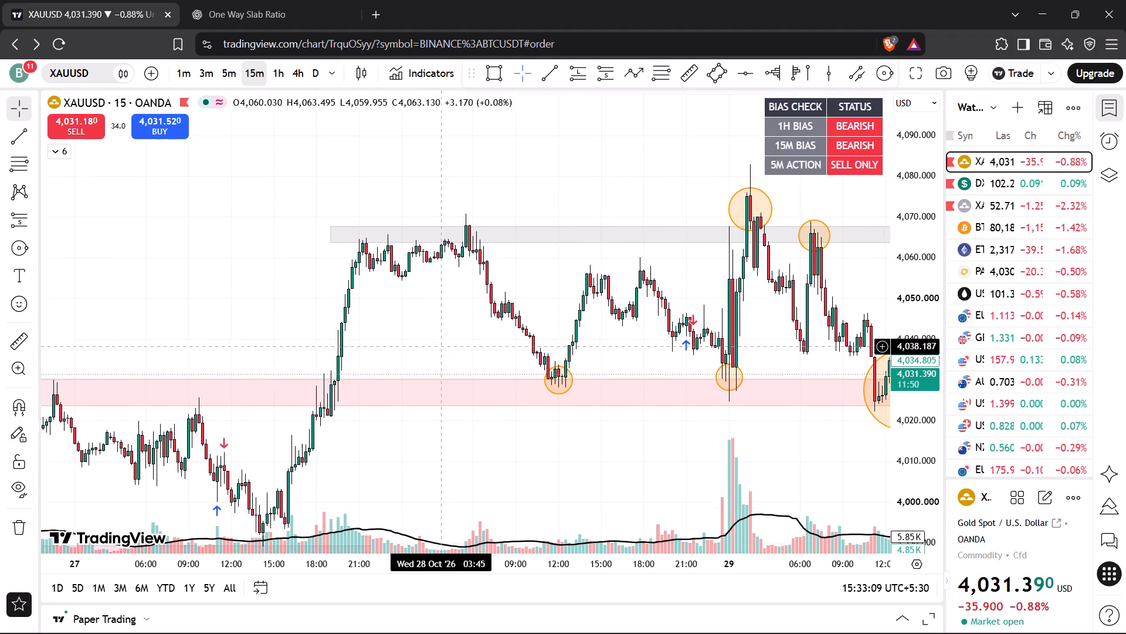
drag(442, 340, 390, 313)
drag(405, 303, 333, 308)
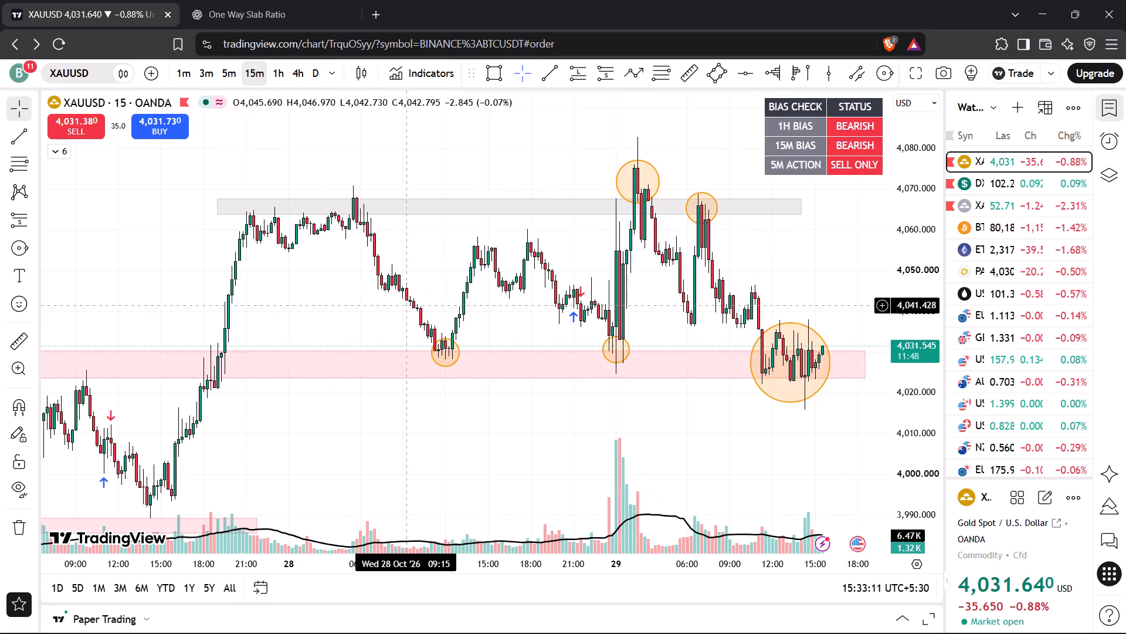
drag(501, 318, 430, 268)
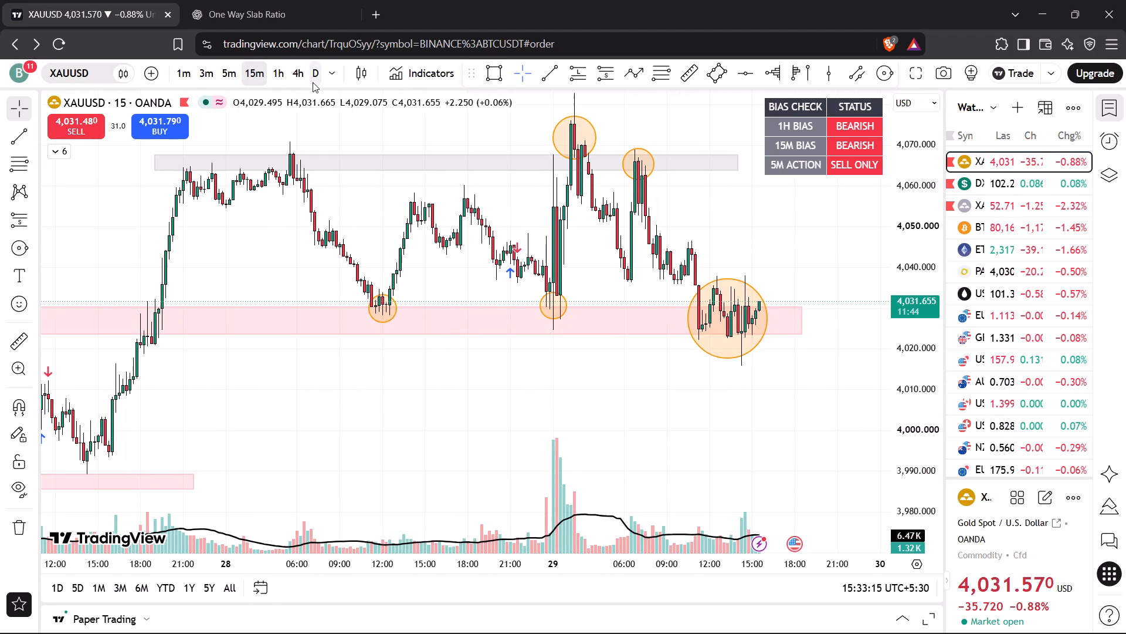
click(280, 80)
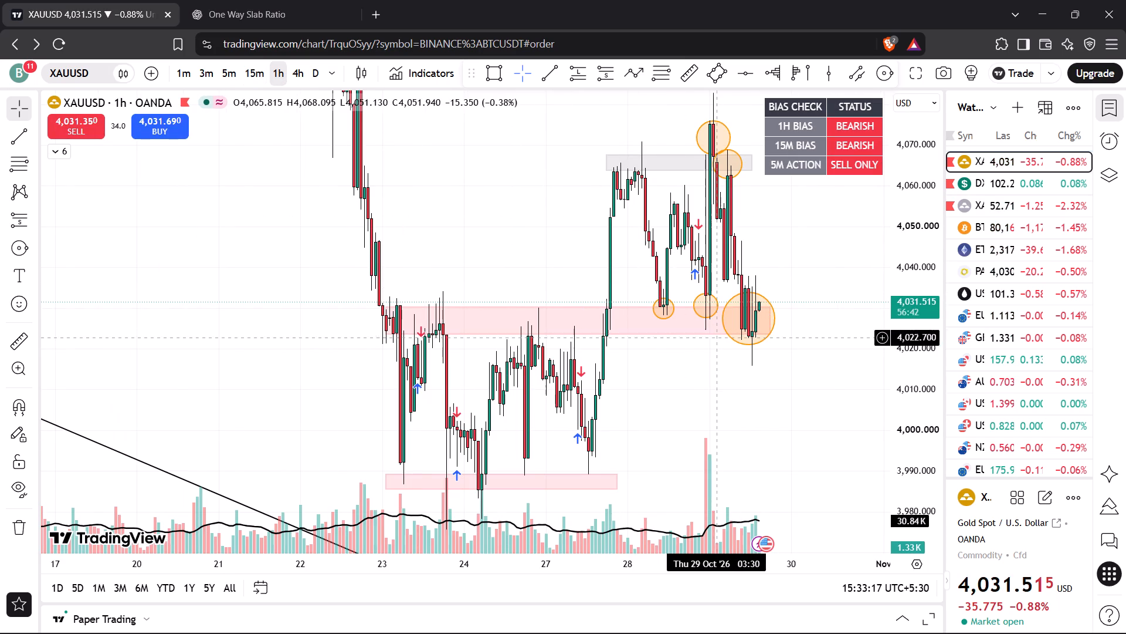
scroll(705, 387, up, 4)
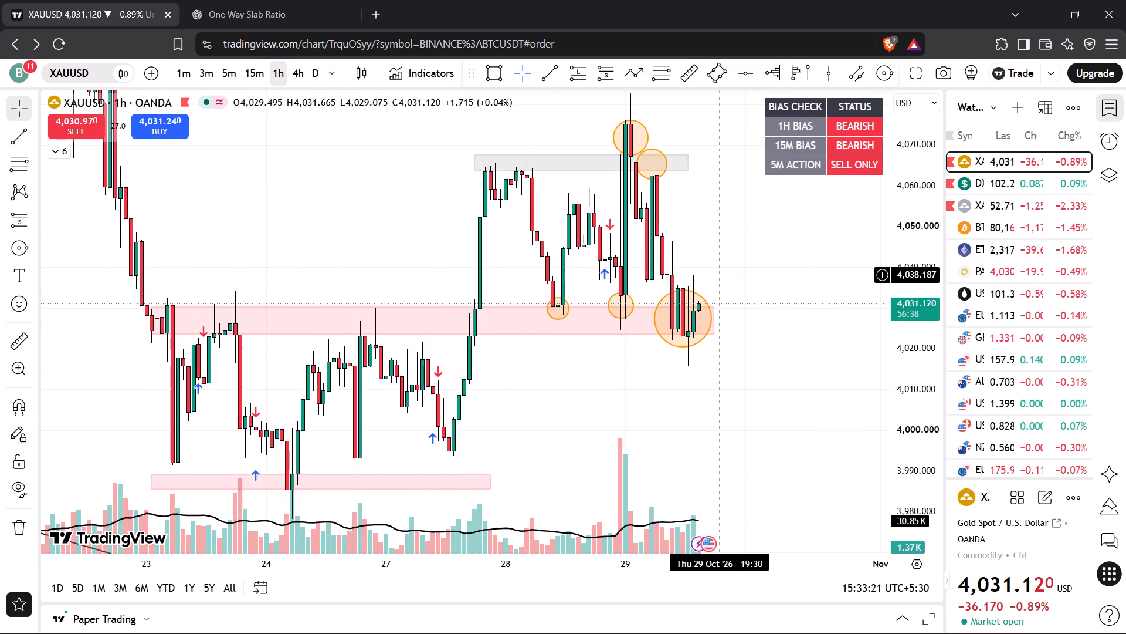
click(264, 67)
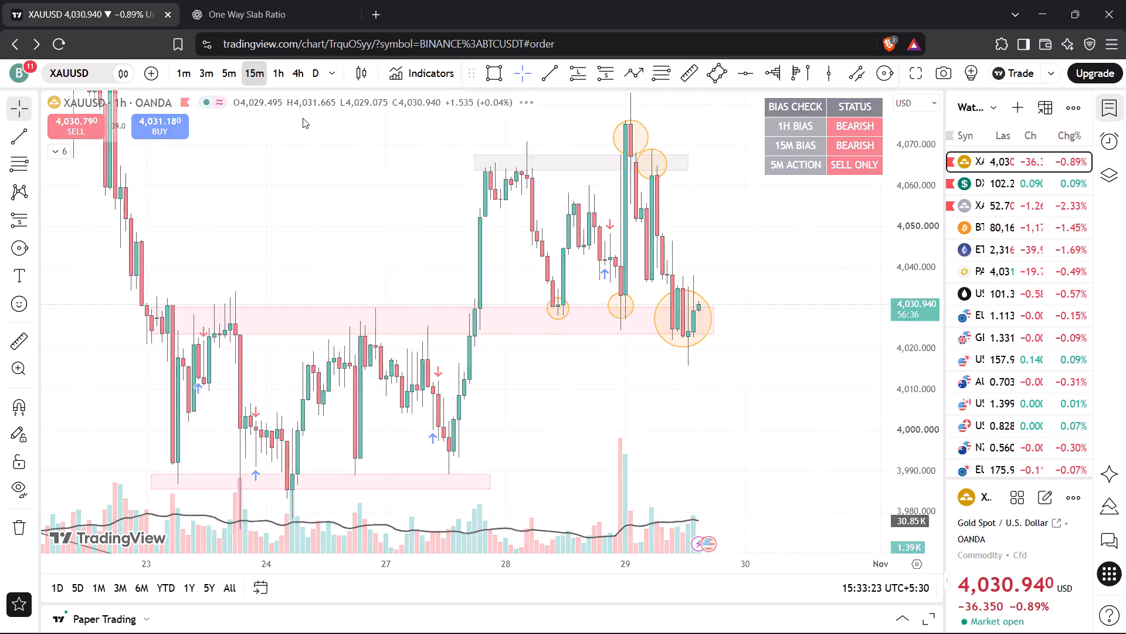
drag(907, 440, 924, 323)
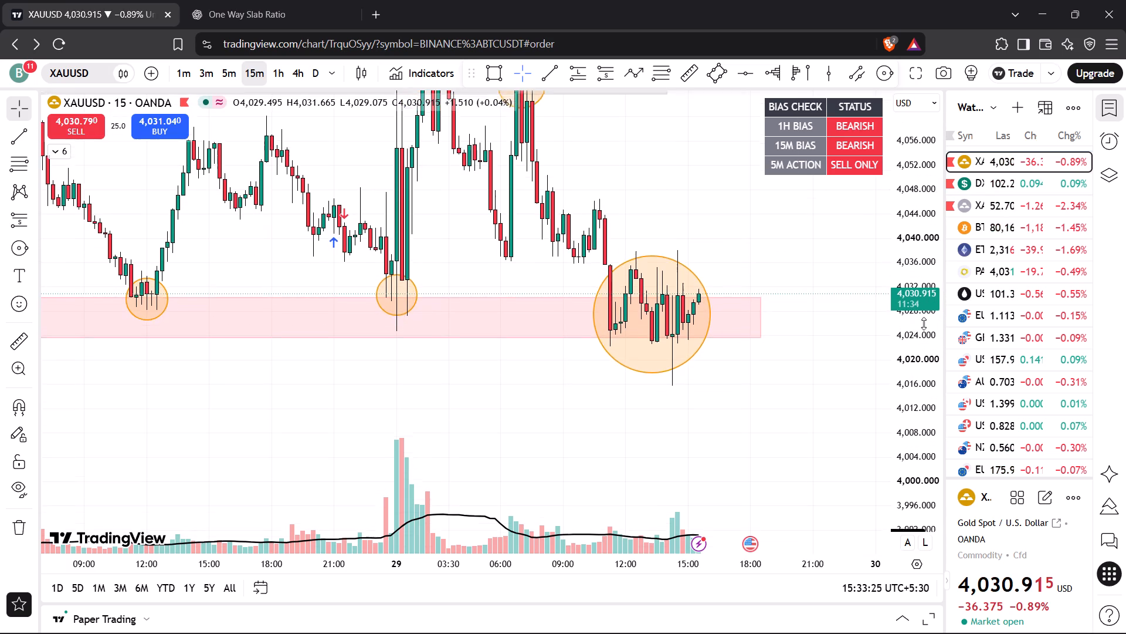
drag(924, 323, 922, 284)
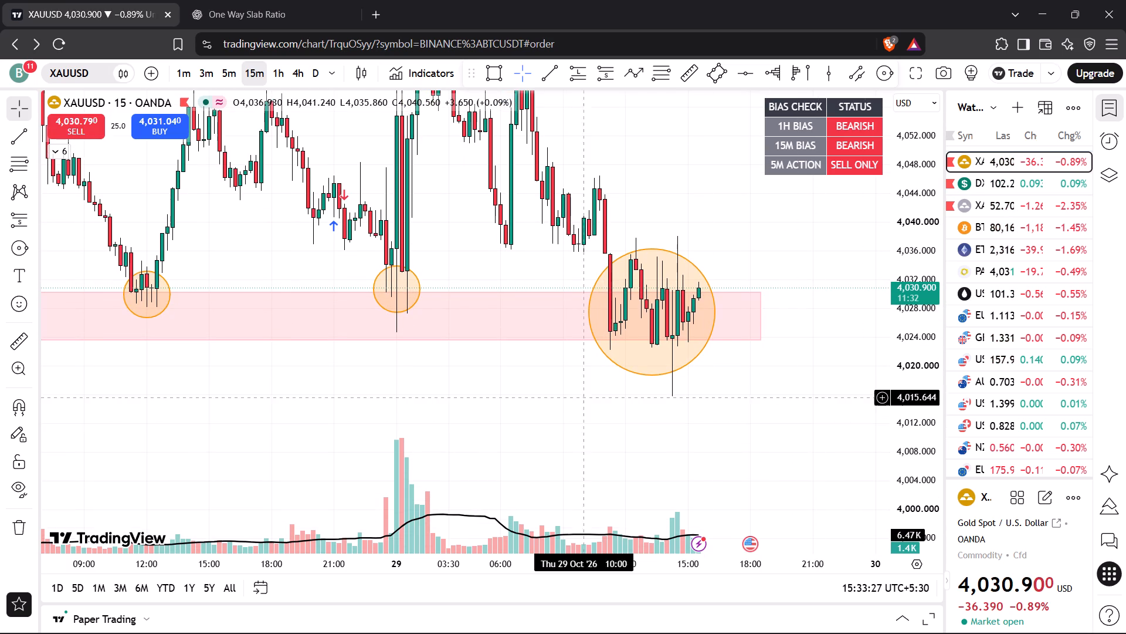
drag(559, 392, 602, 493)
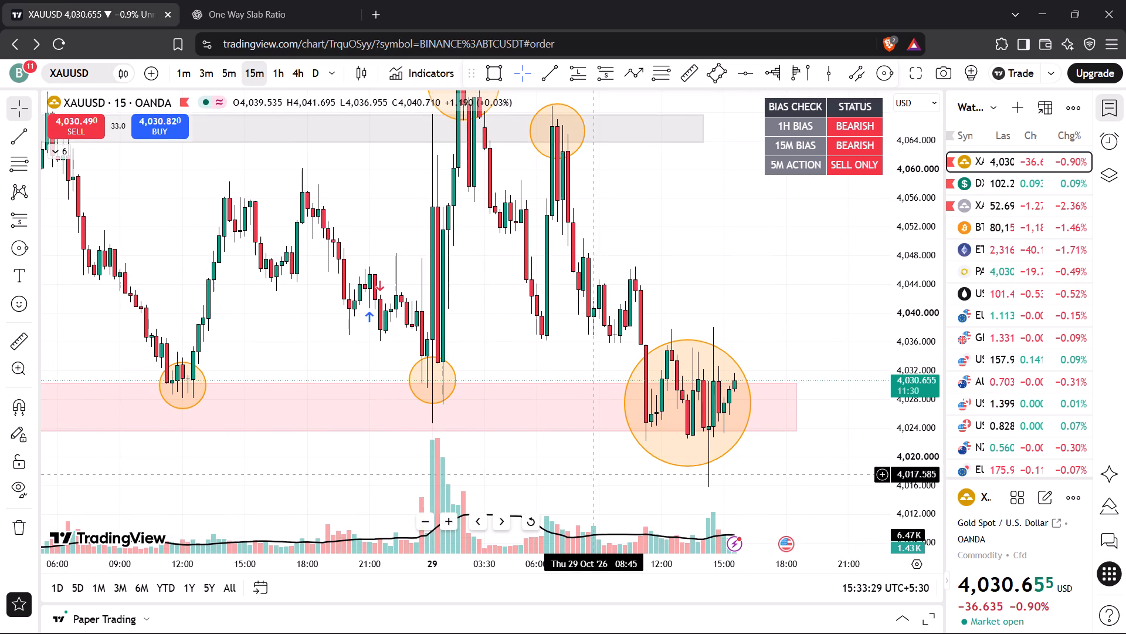
Switch XAUUSD to the 5-minute timeframe and delete the large circle over the latest candles in the pink zone.
click(235, 80)
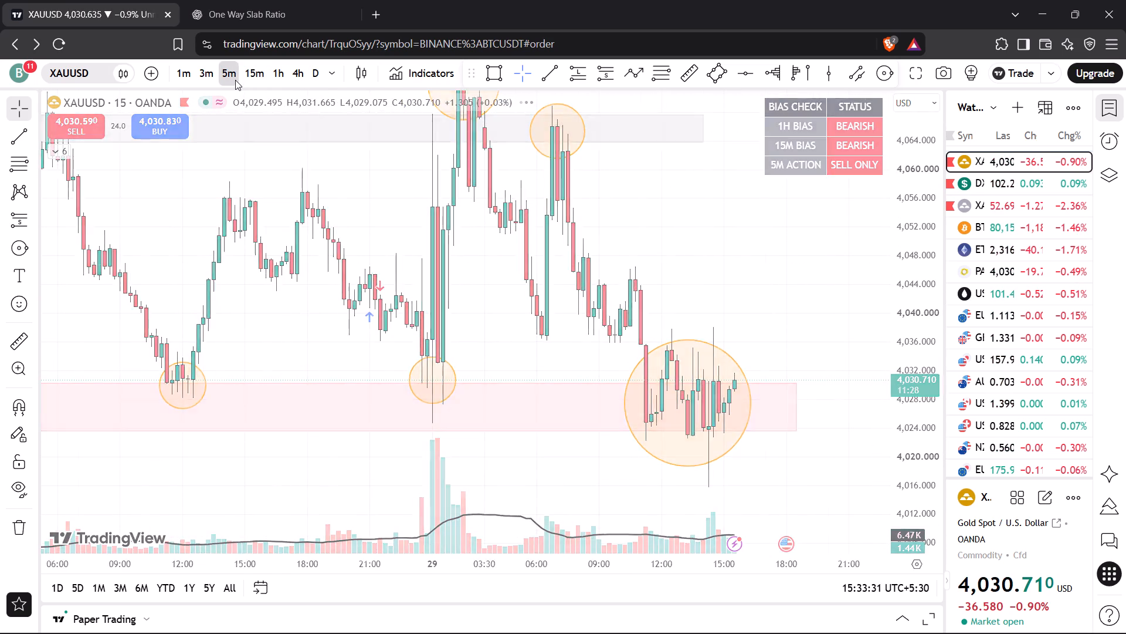
drag(904, 275, 888, 485)
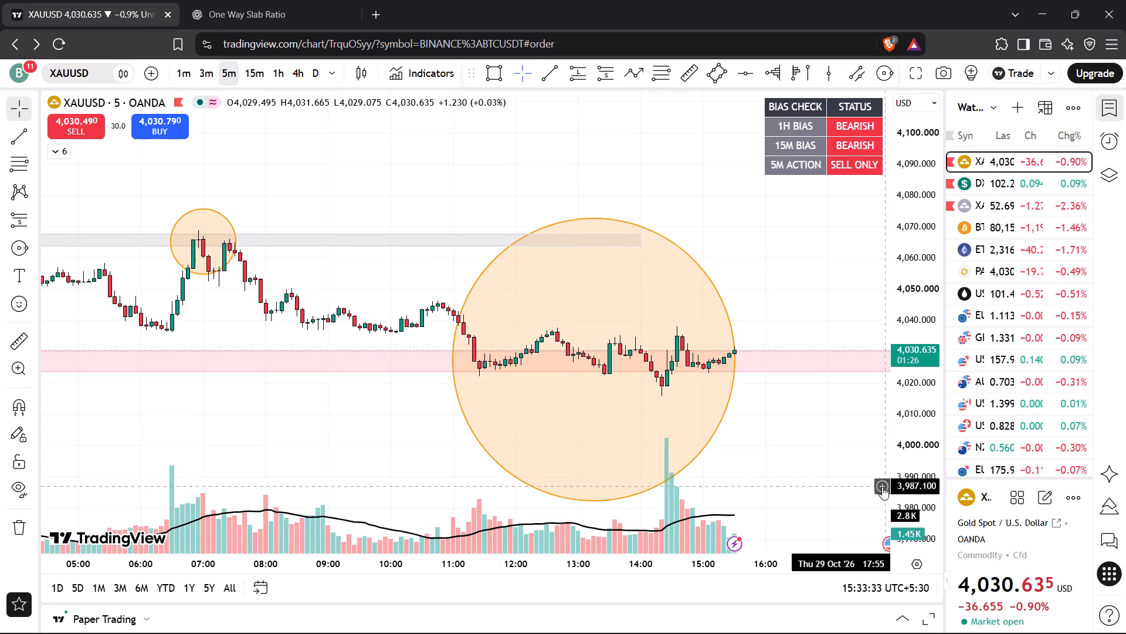
click(720, 411)
click(730, 396)
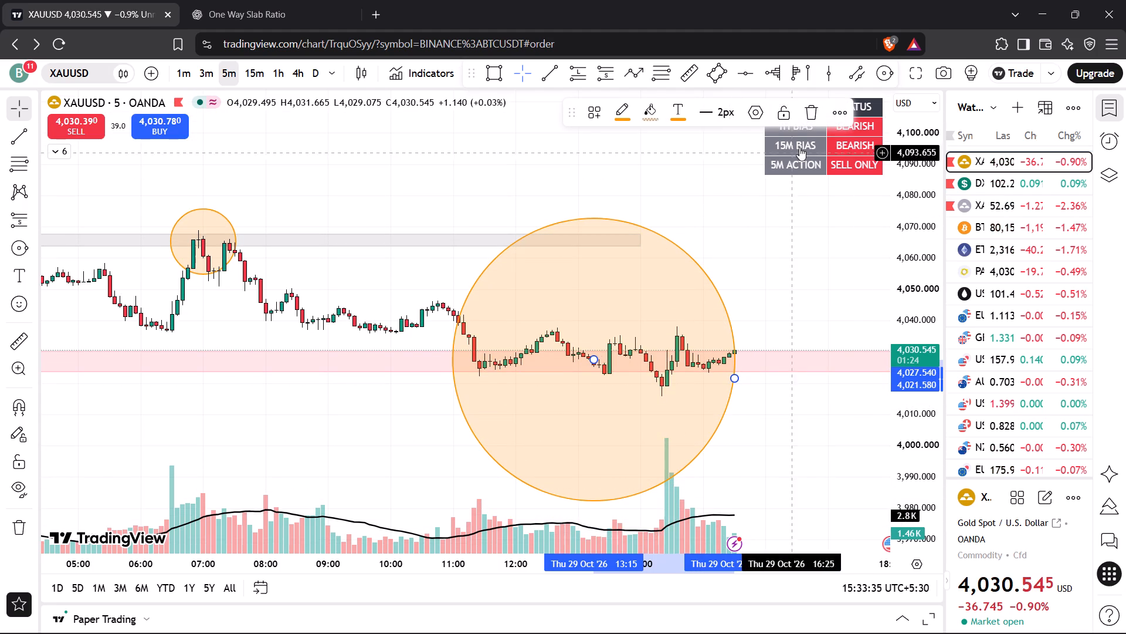
click(812, 113)
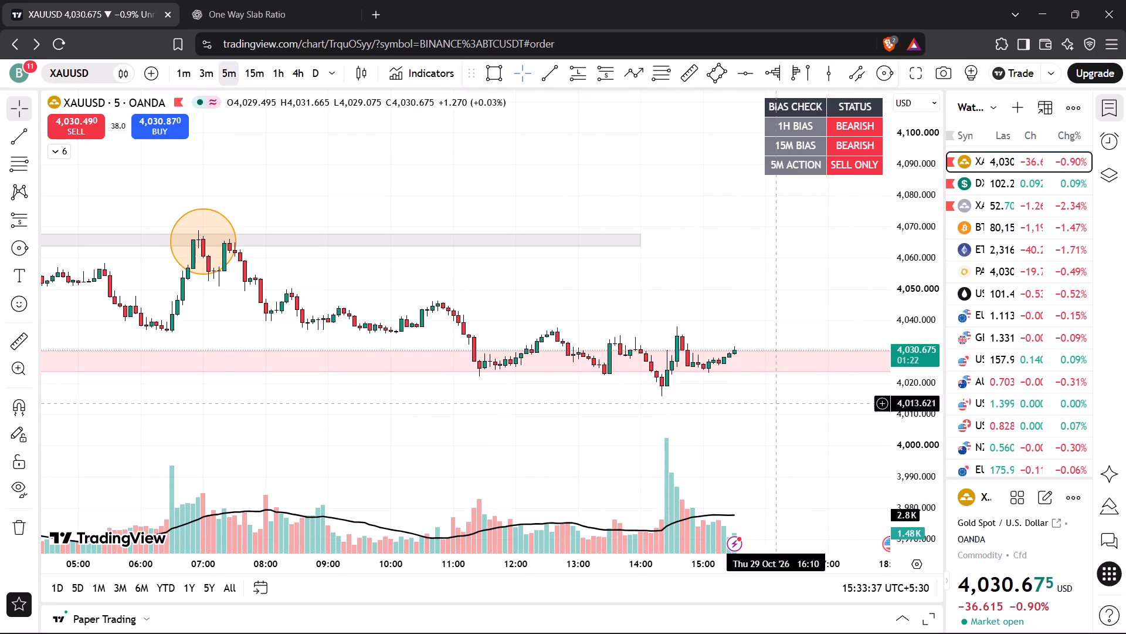
Examine the 5-minute price action around the pink support zone on 29 October, from the morning decline to the latest candles.
drag(897, 440, 908, 242)
drag(814, 278, 806, 255)
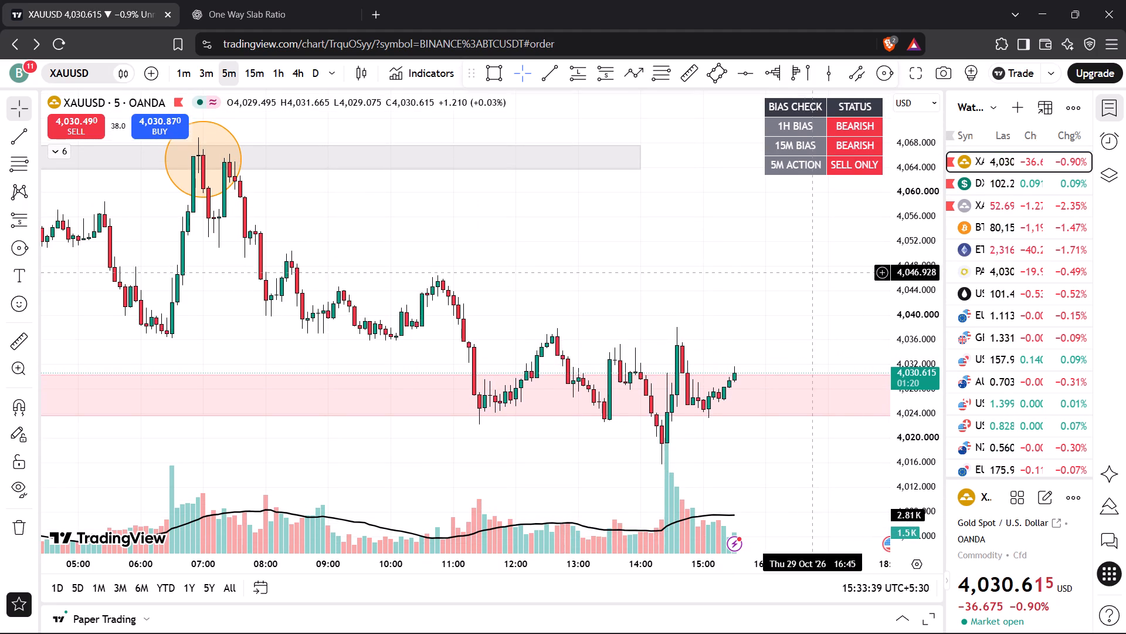
drag(806, 255, 806, 252)
drag(905, 448, 917, 345)
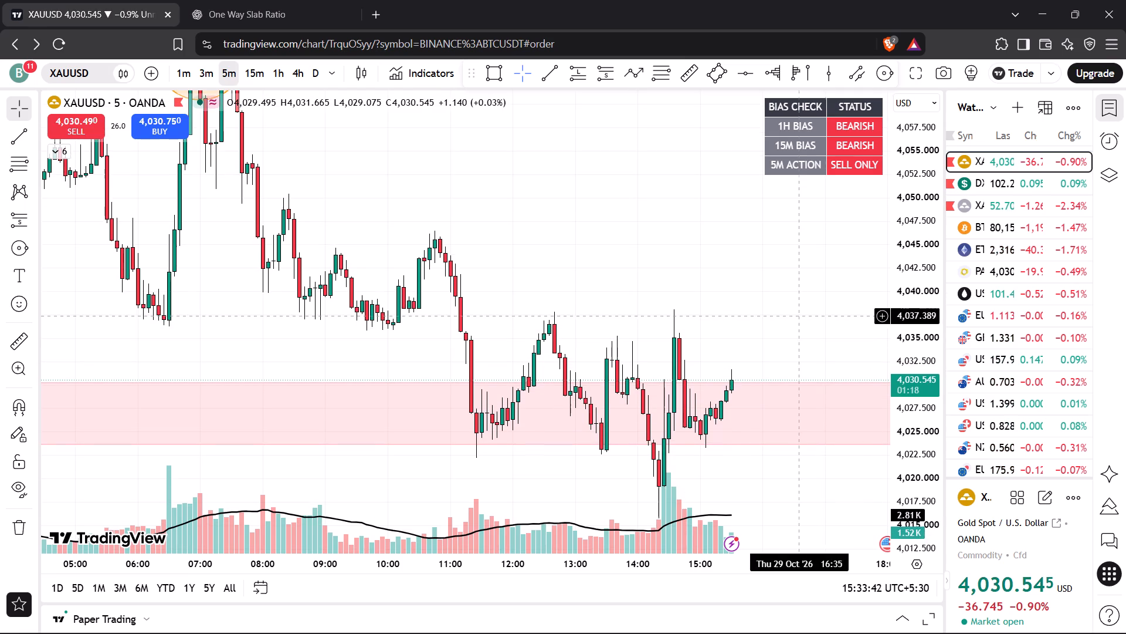
drag(796, 316, 793, 215)
scroll(793, 405, up, 2)
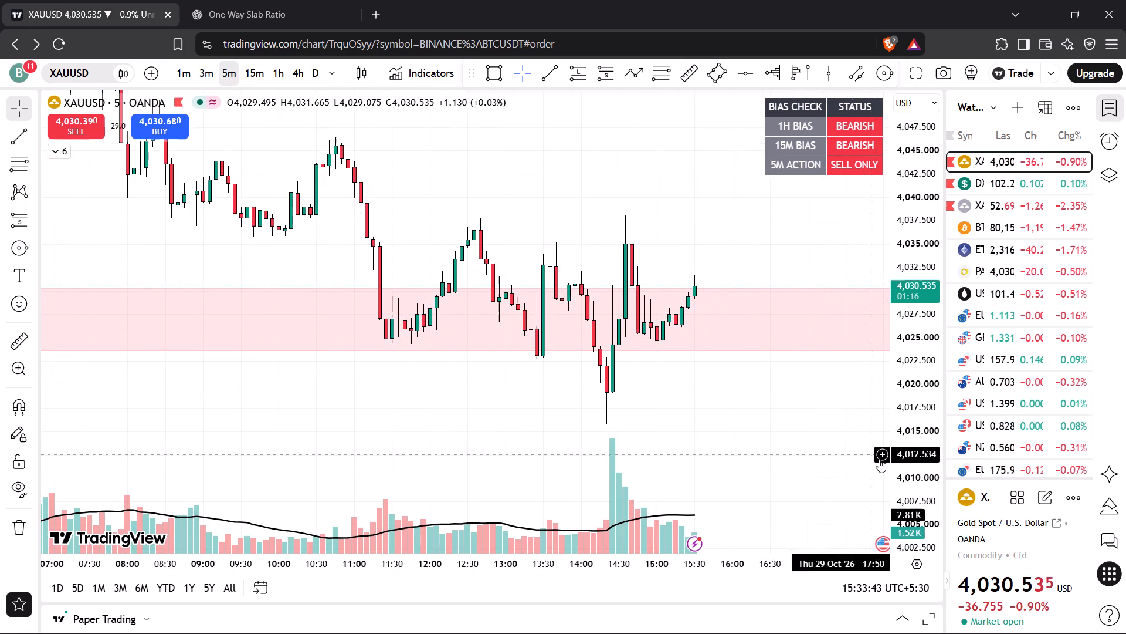
drag(908, 458, 918, 387)
drag(921, 336, 888, 490)
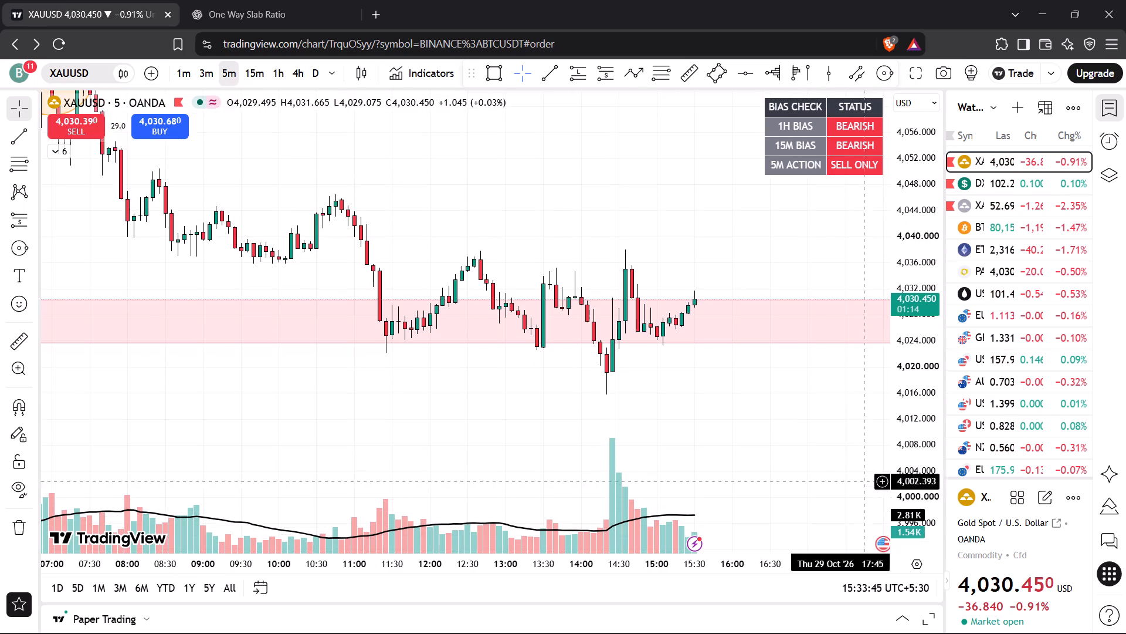
scroll(816, 464, down, 2)
drag(434, 382, 473, 464)
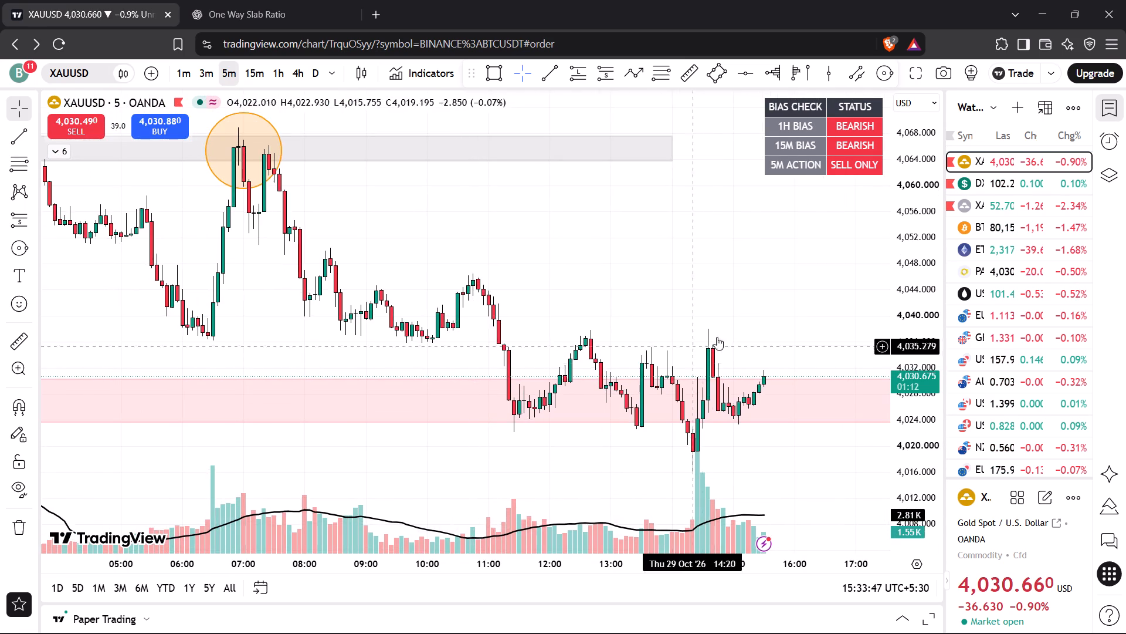
scroll(732, 329, down, 2)
drag(731, 328, 658, 286)
drag(909, 456, 907, 401)
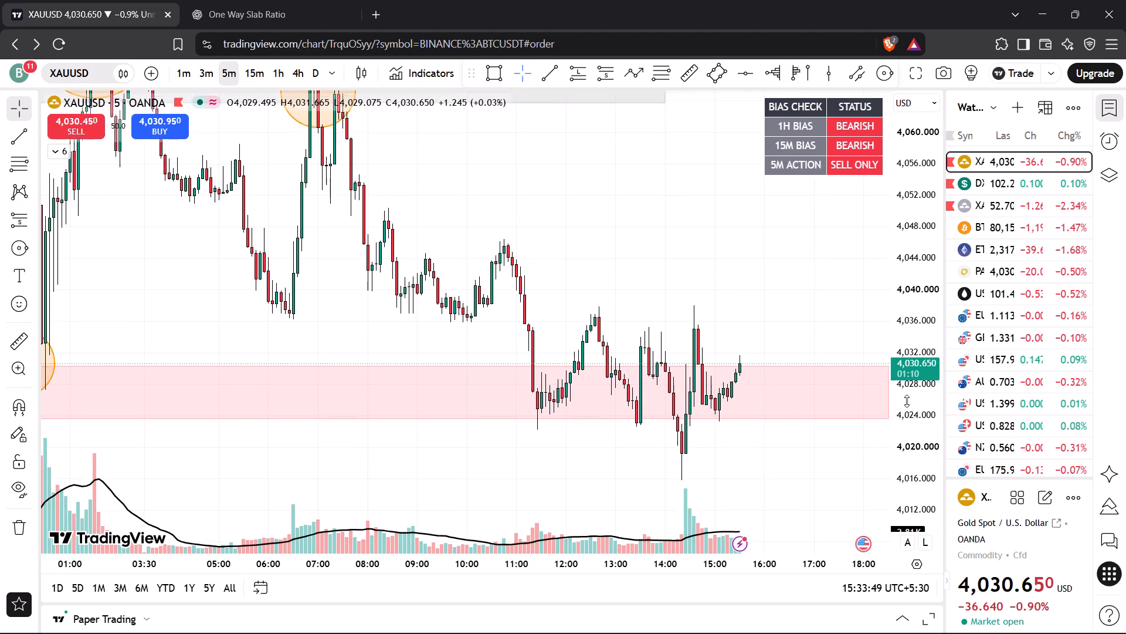
drag(907, 401, 905, 364)
click(797, 349)
scroll(797, 349, up, 2)
drag(774, 350, 774, 315)
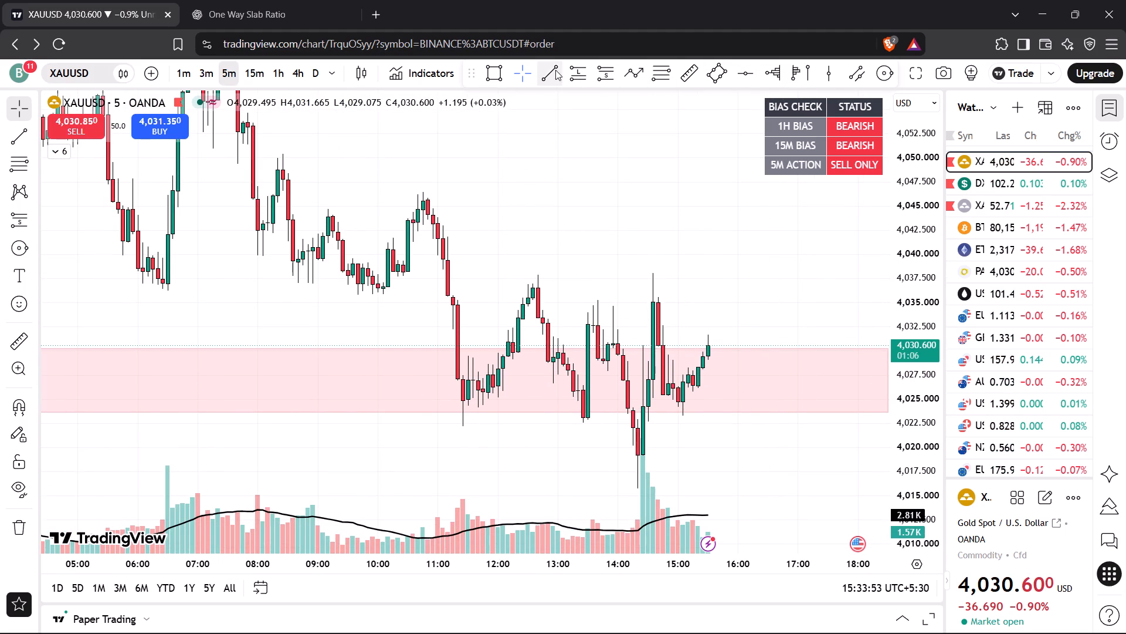
Draw a descending trend line under the 29 October lows, from about 4,025.2 at 09:35 to about 4,016.2 at 16:50.
click(552, 70)
click(354, 397)
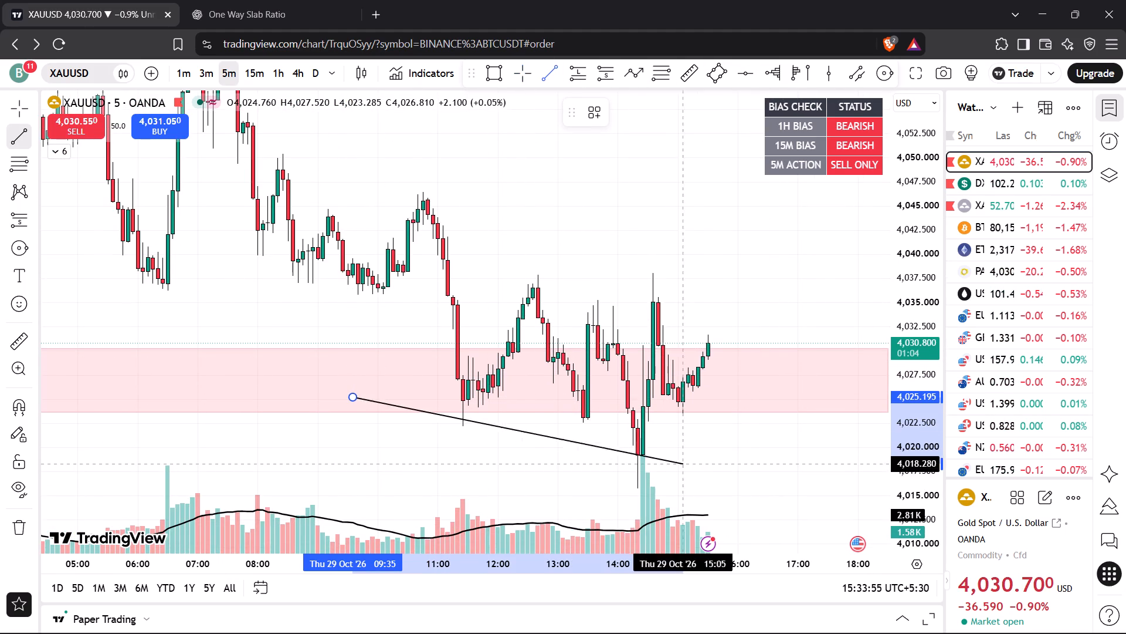
click(788, 485)
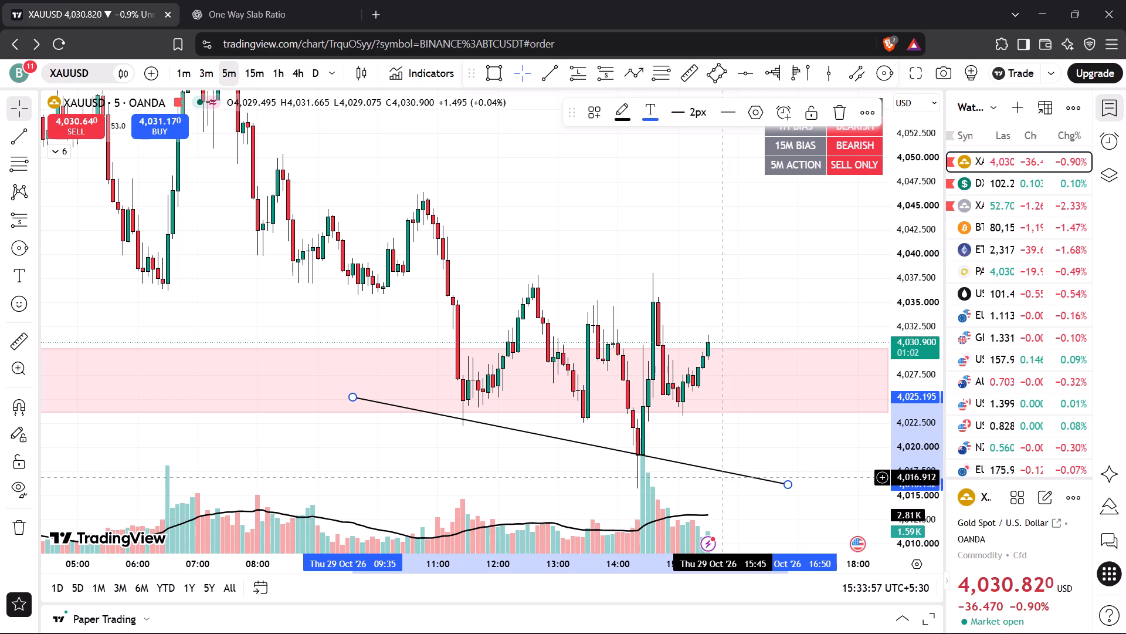
Clone the descending trend line and place the parallel copy along the swing highs, running from about 4,041 down to about 4,032.
right_click(726, 474)
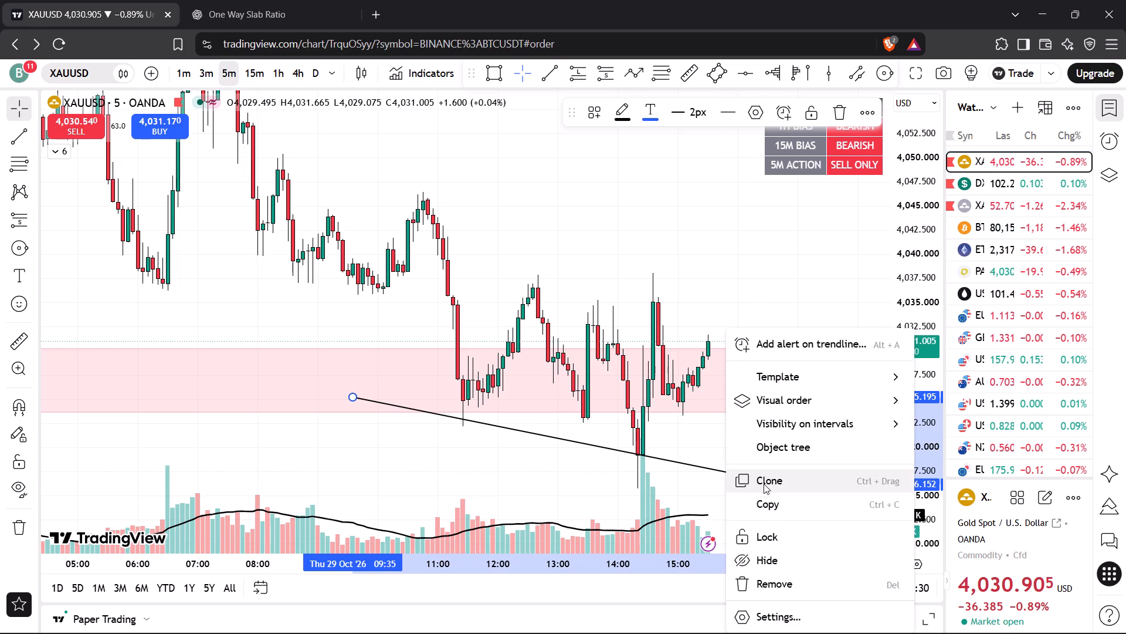
click(764, 481)
drag(723, 444, 728, 377)
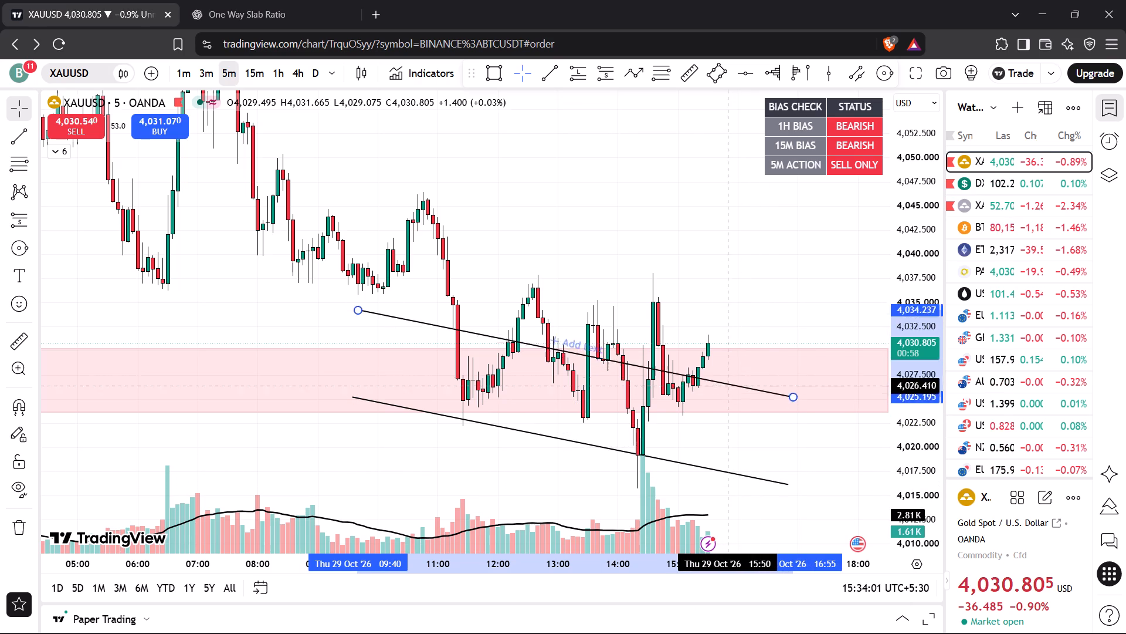
drag(728, 377, 735, 326)
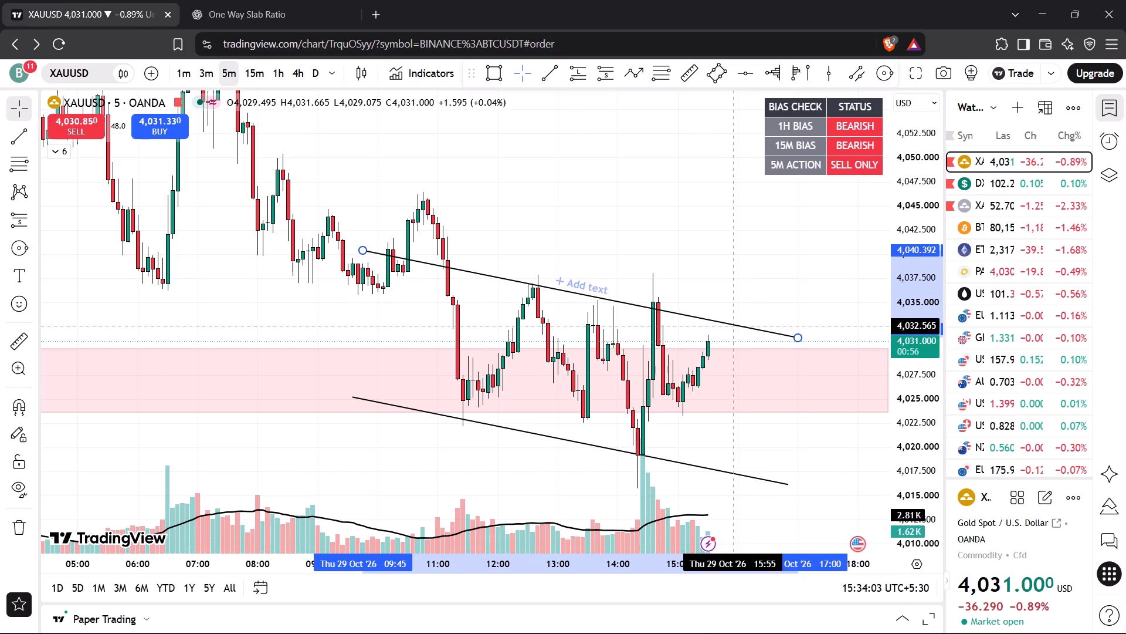
drag(735, 326, 735, 318)
click(762, 294)
drag(705, 233, 687, 218)
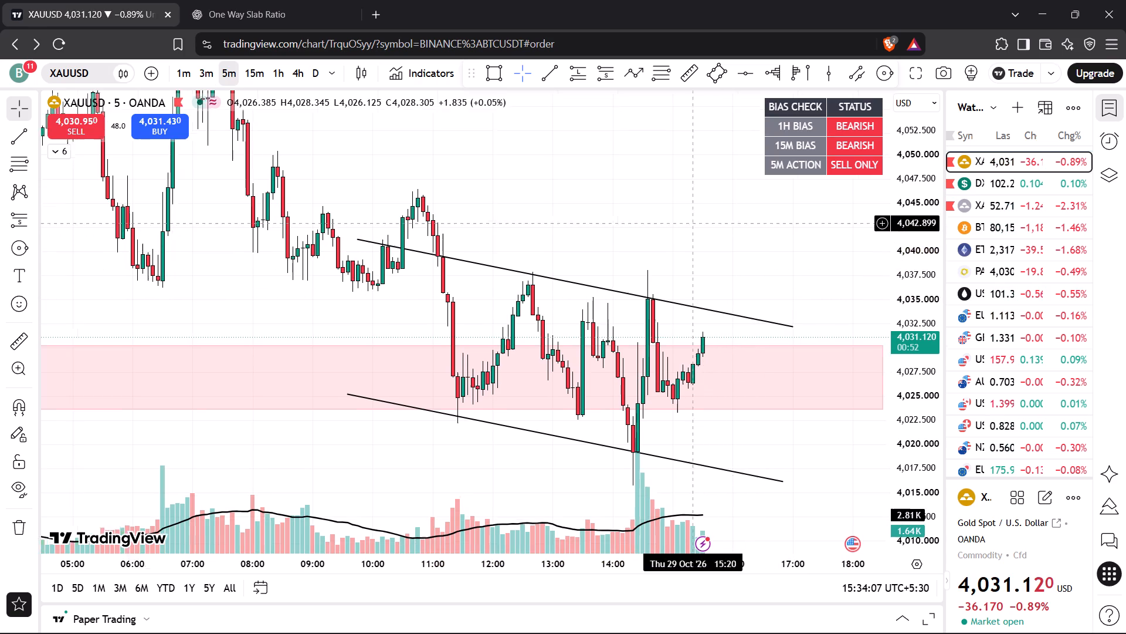
Place a short position on the channel's upper line with entry about 4,033.2 and target about 4,017.2 near the lower line.
drag(687, 218, 639, 188)
click(608, 73)
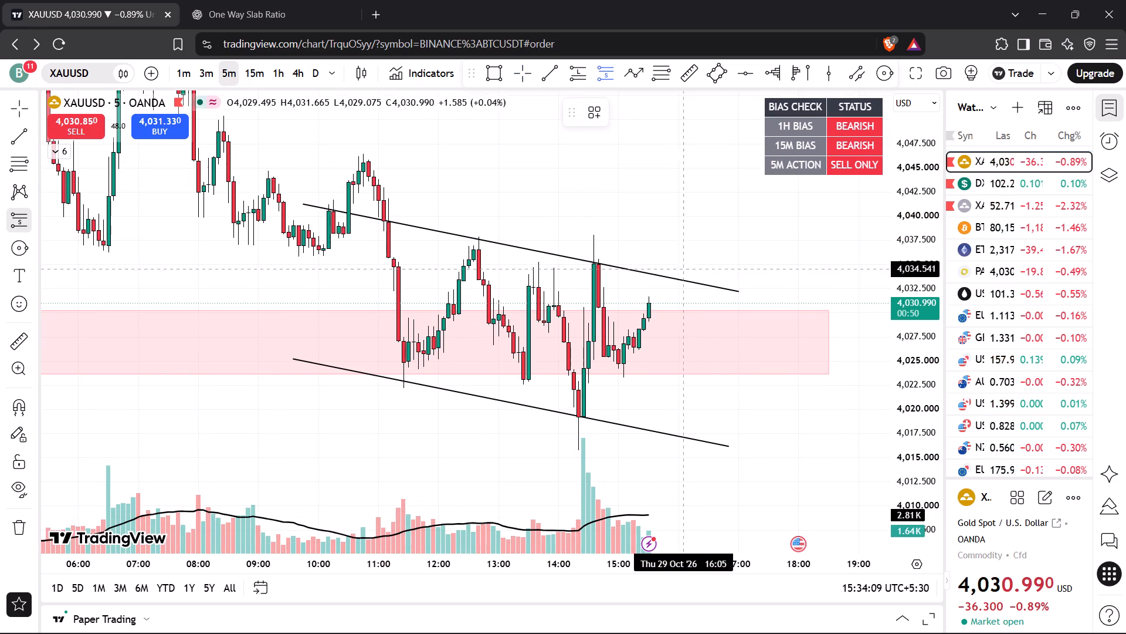
click(681, 282)
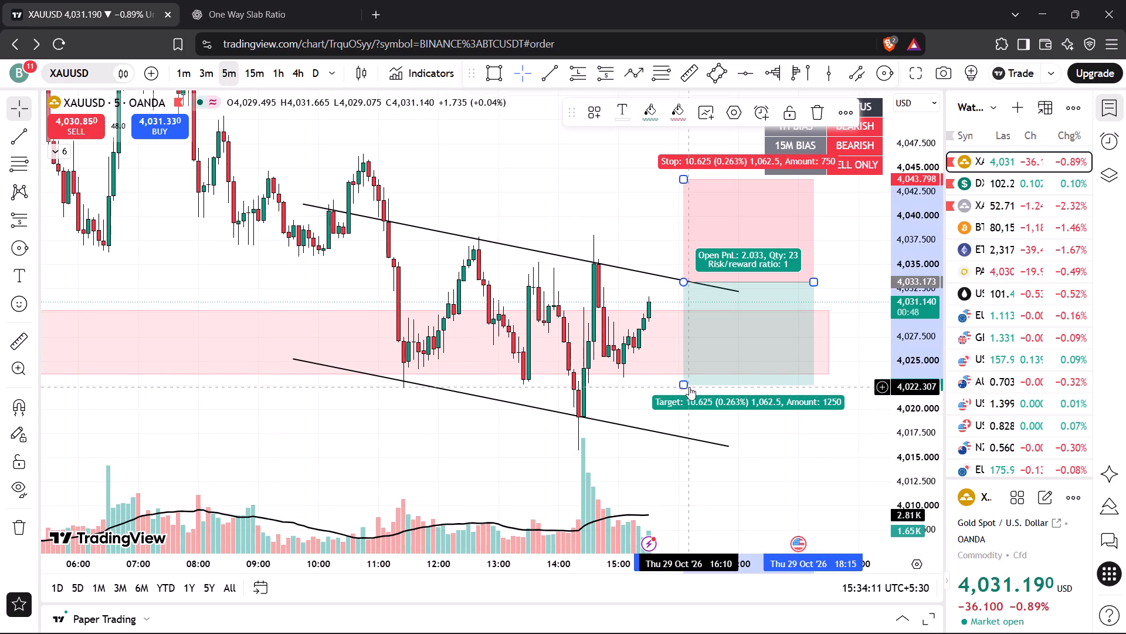
drag(684, 383, 682, 419)
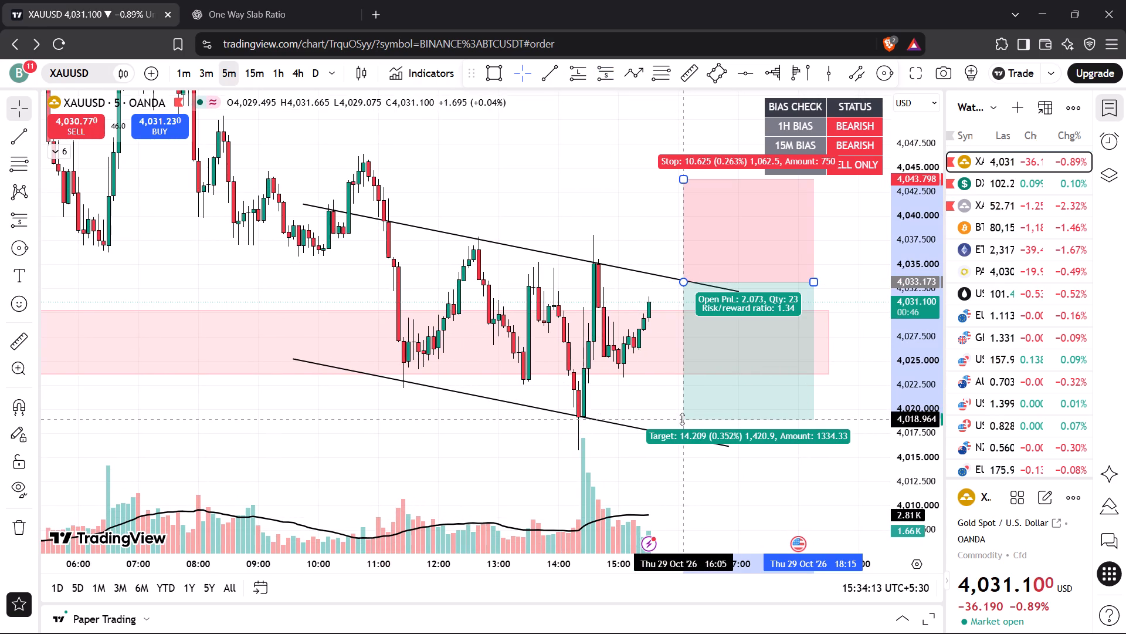
drag(682, 419, 682, 436)
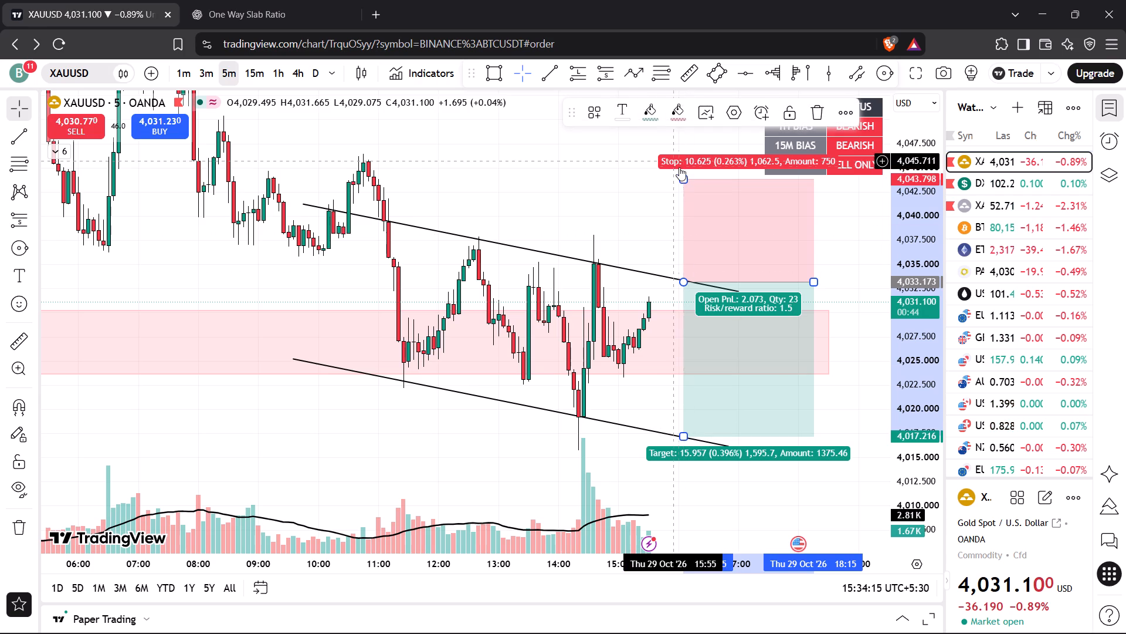
Tighten the short position's stop to about 4,039.5, just above the latest swing high.
drag(683, 175, 684, 201)
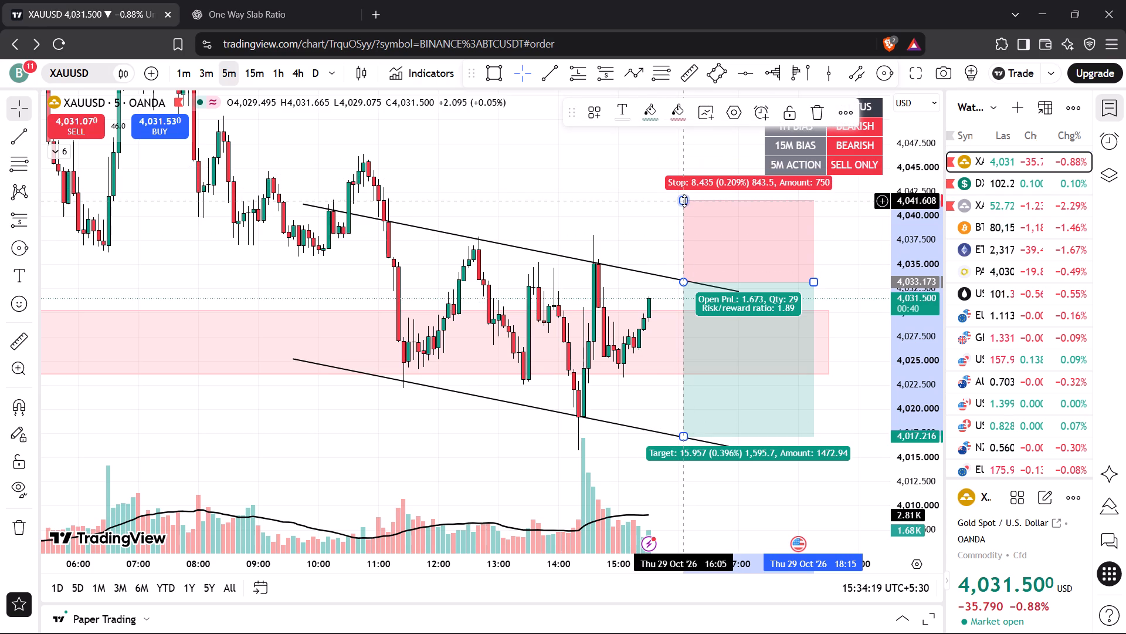
drag(684, 201, 681, 211)
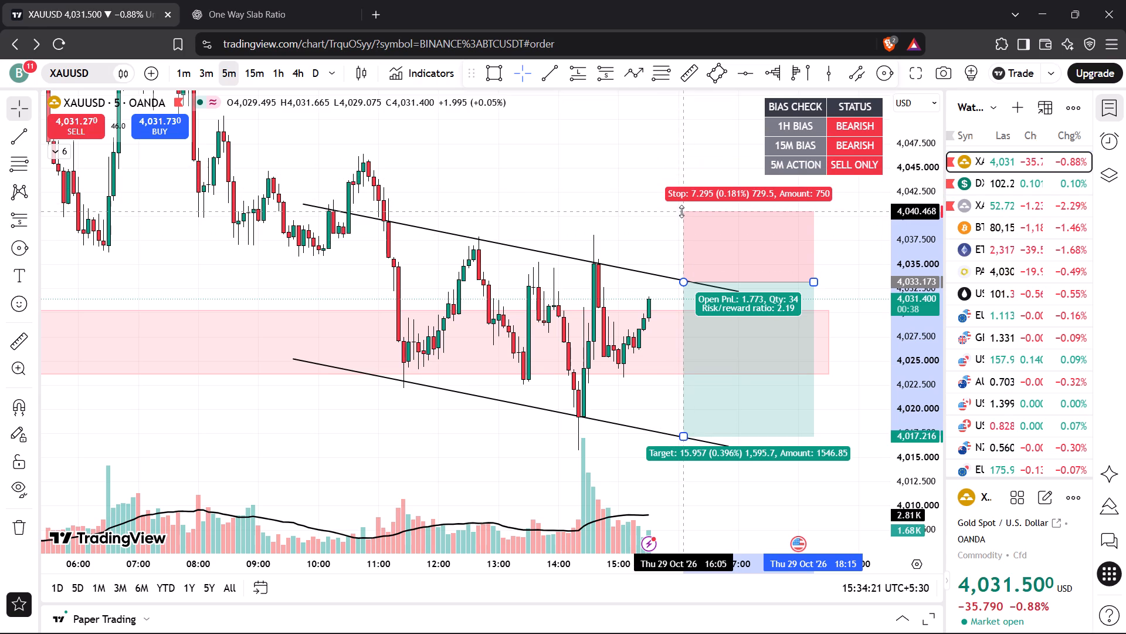
drag(681, 211, 679, 202)
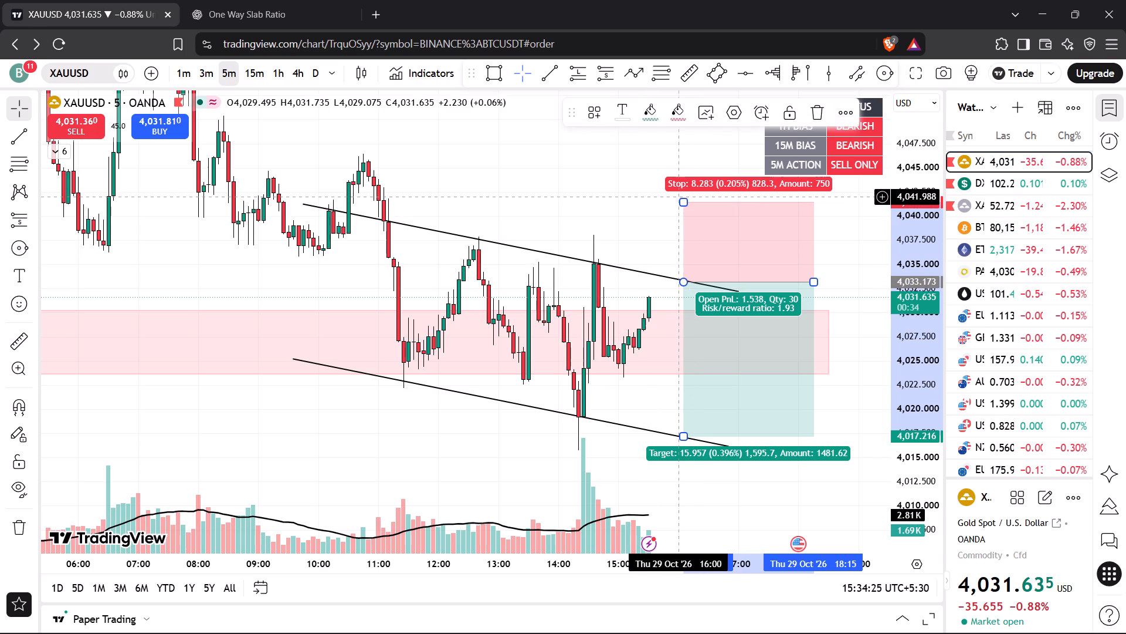
drag(683, 201, 676, 221)
click(629, 193)
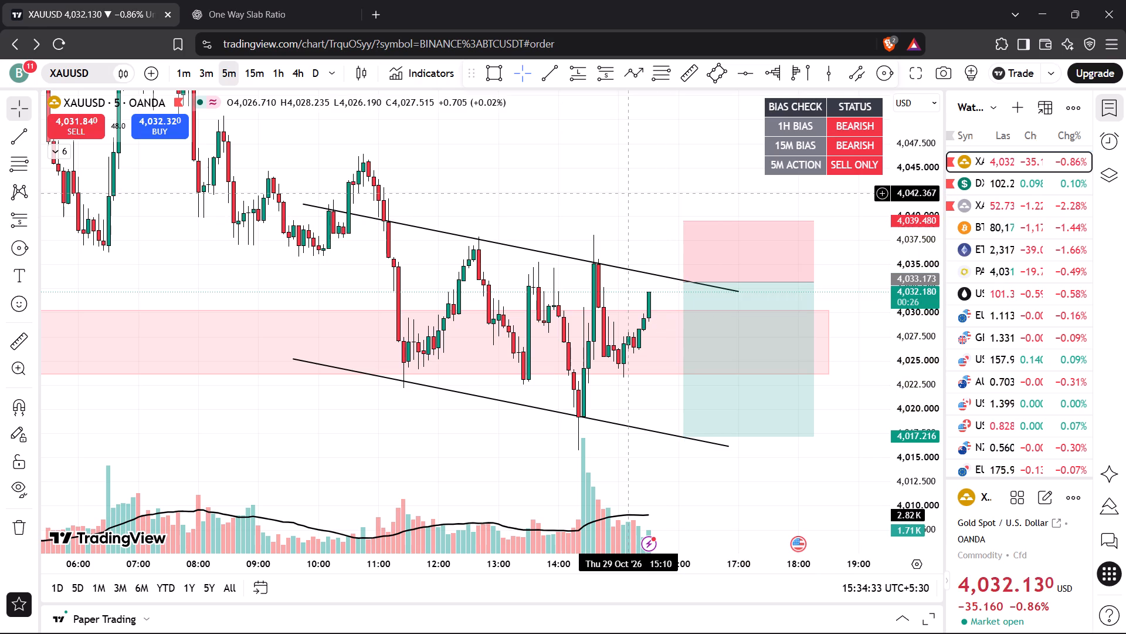
Move the whole short position earlier along the upper channel line, starting at 15:45 with entry at about 4,033.55.
drag(766, 391, 753, 394)
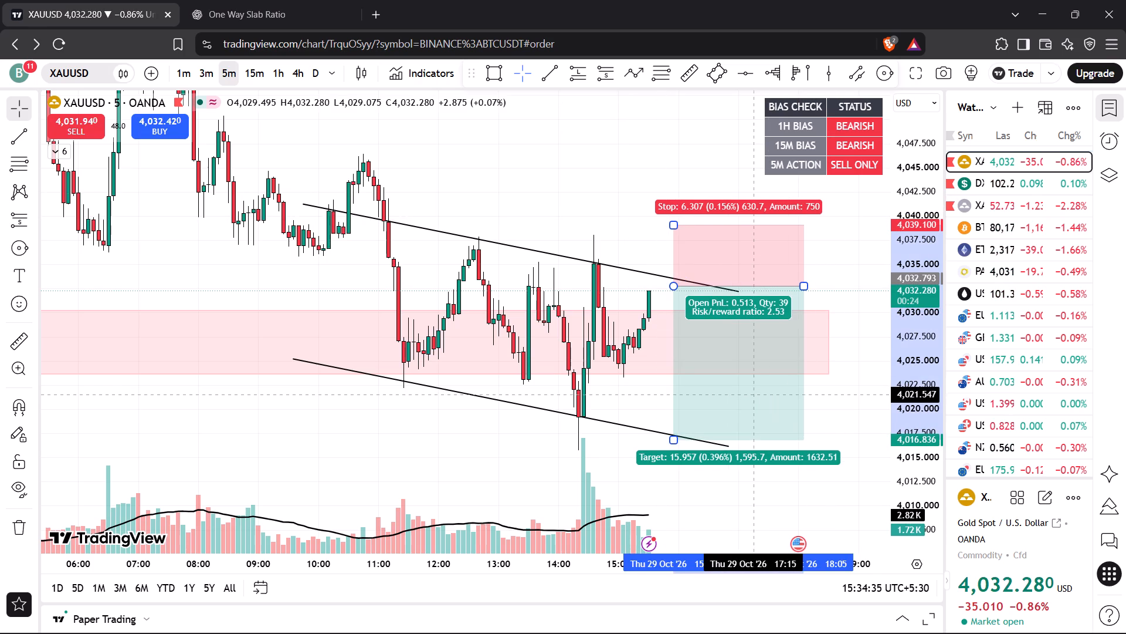
drag(753, 394, 741, 387)
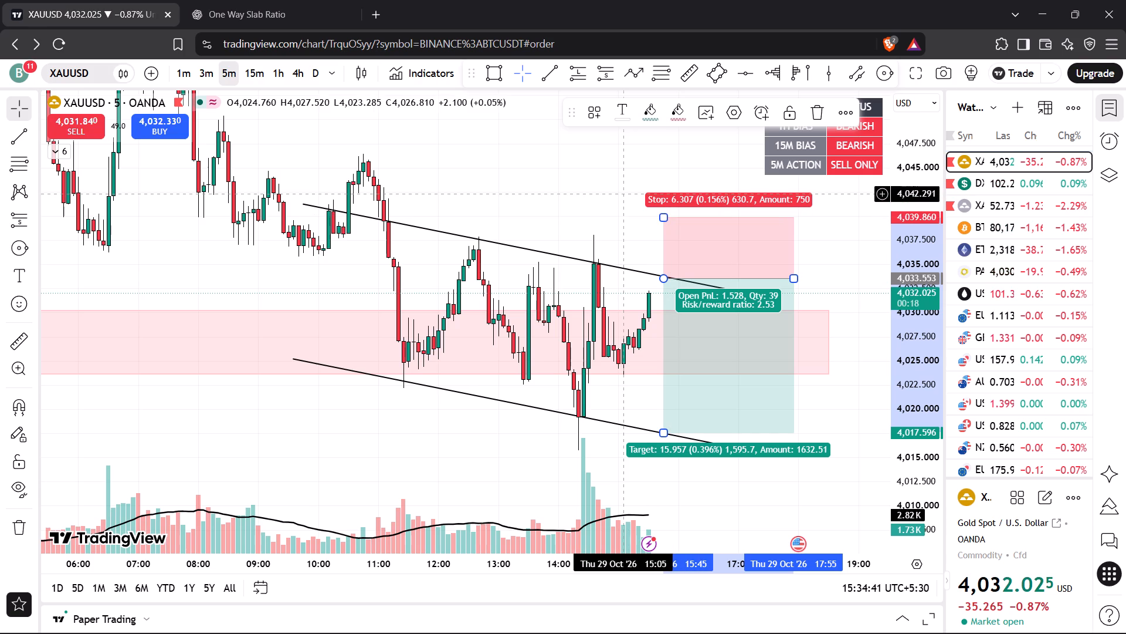
click(524, 180)
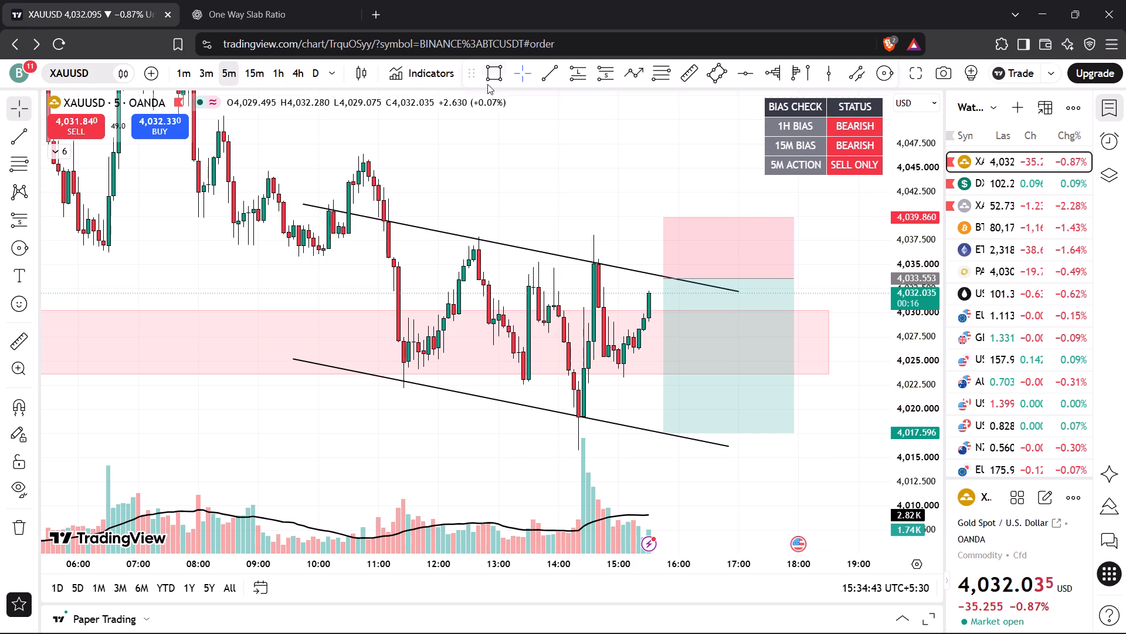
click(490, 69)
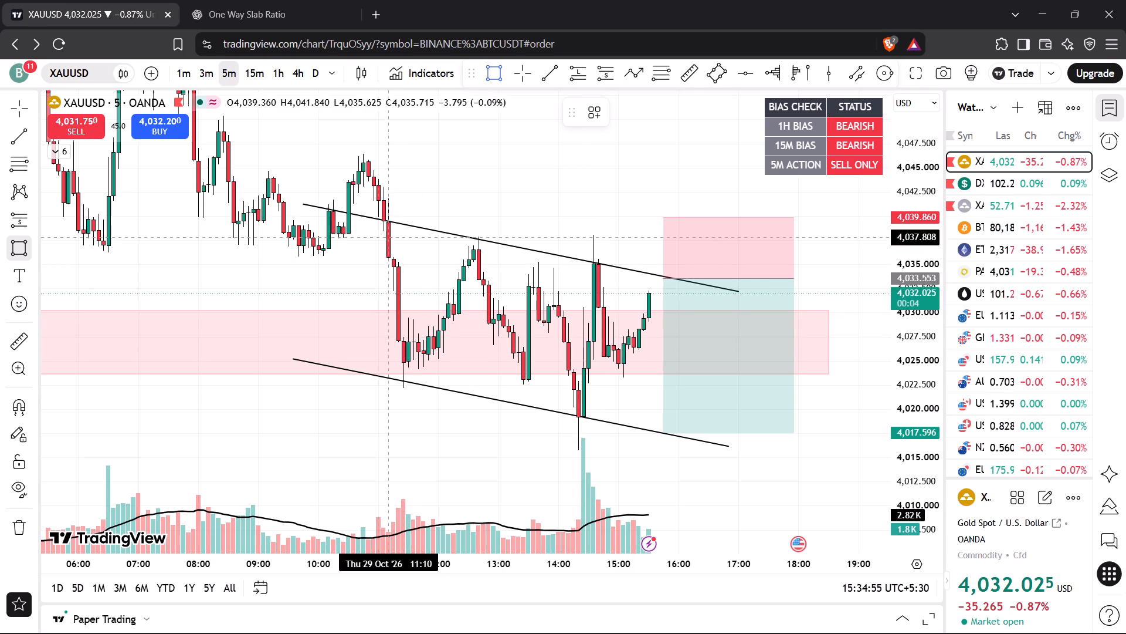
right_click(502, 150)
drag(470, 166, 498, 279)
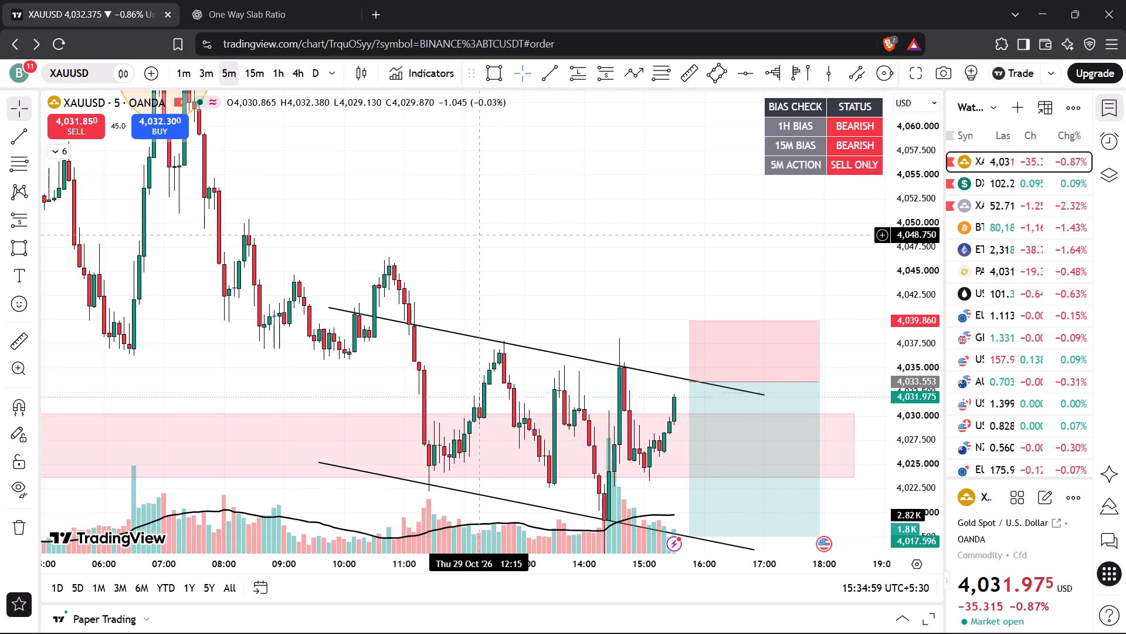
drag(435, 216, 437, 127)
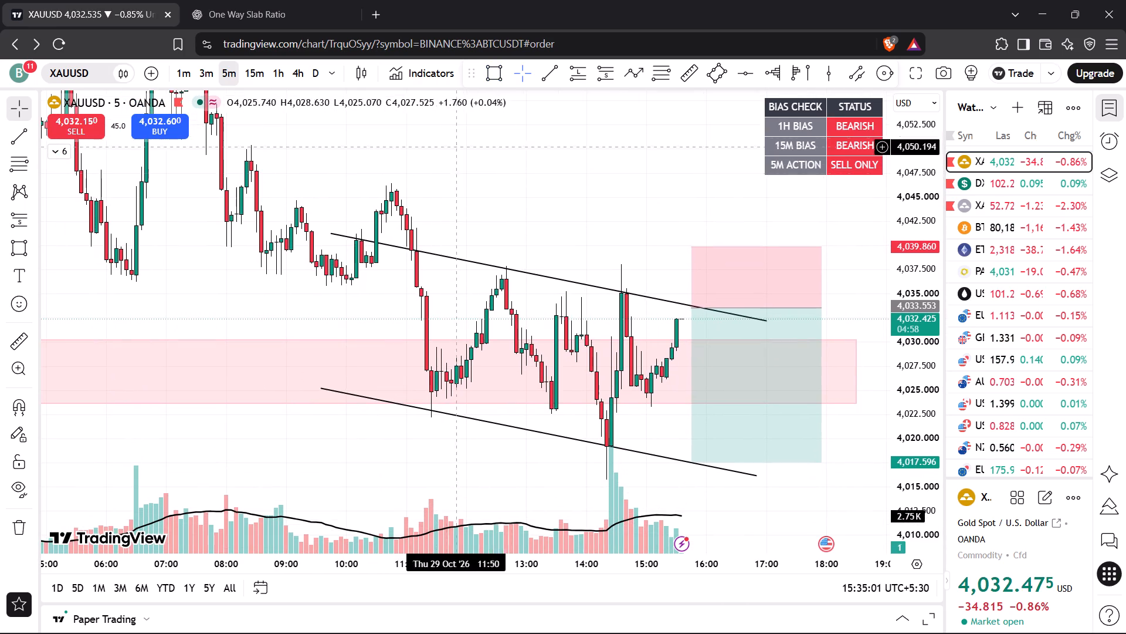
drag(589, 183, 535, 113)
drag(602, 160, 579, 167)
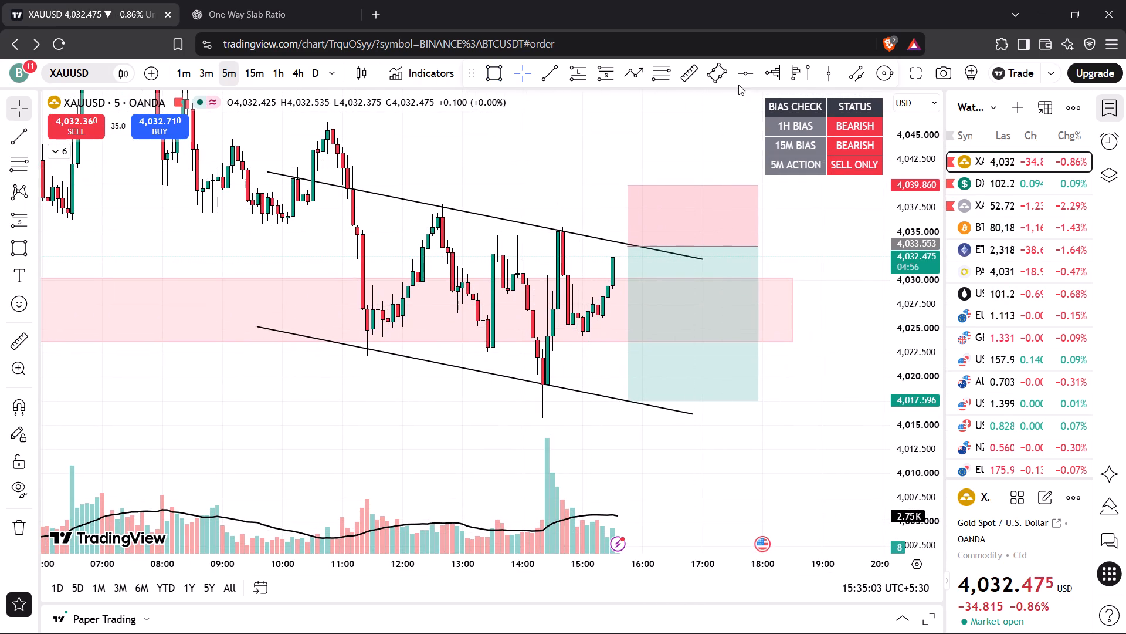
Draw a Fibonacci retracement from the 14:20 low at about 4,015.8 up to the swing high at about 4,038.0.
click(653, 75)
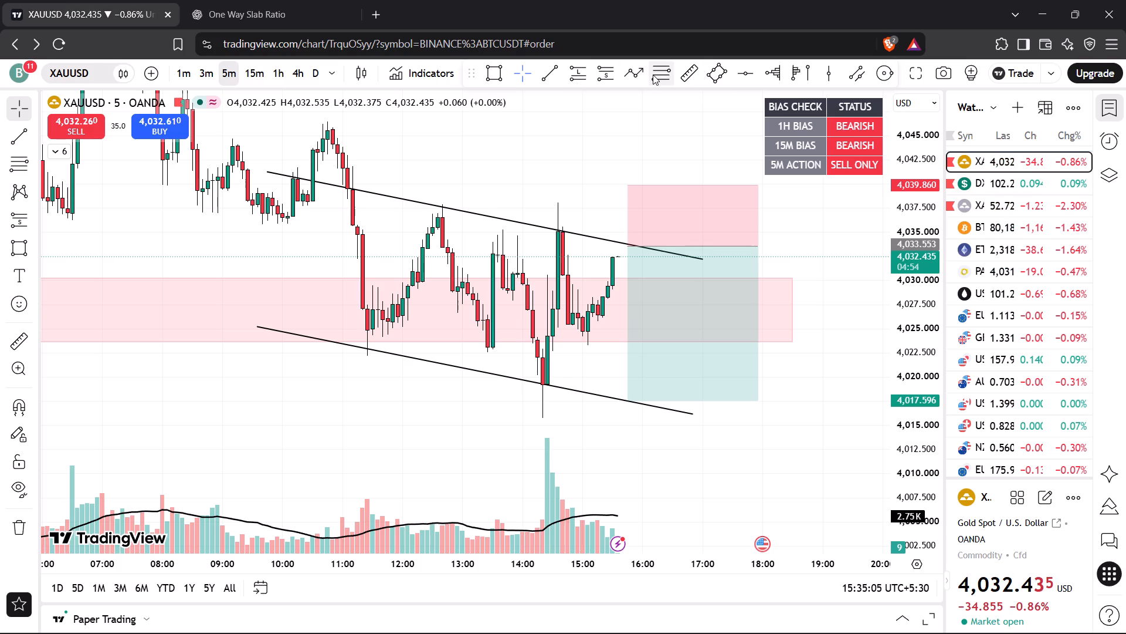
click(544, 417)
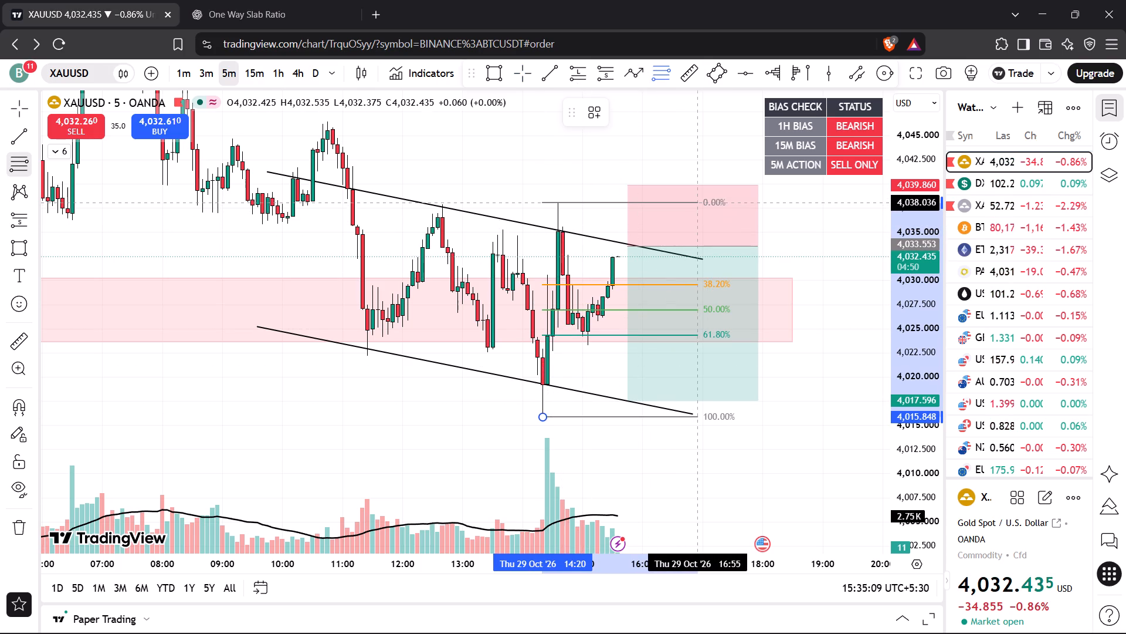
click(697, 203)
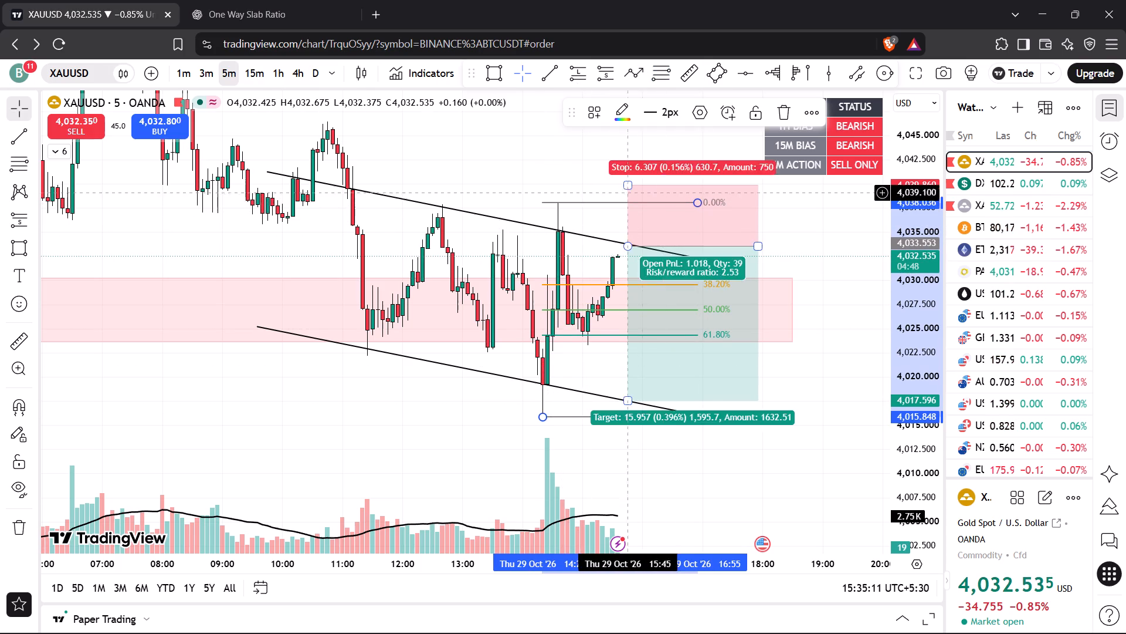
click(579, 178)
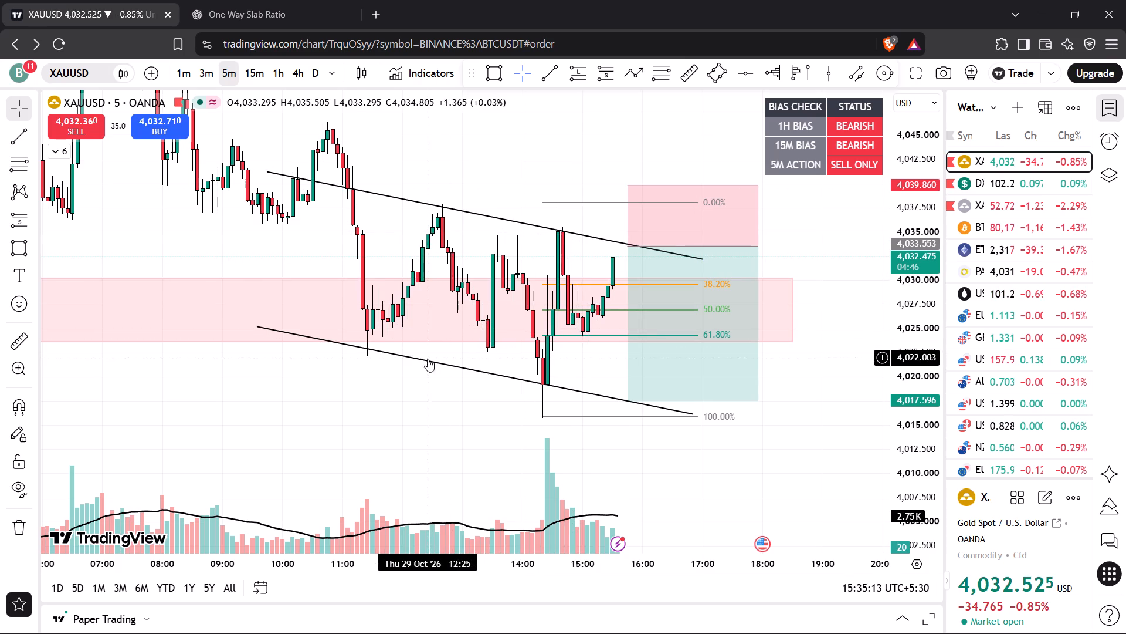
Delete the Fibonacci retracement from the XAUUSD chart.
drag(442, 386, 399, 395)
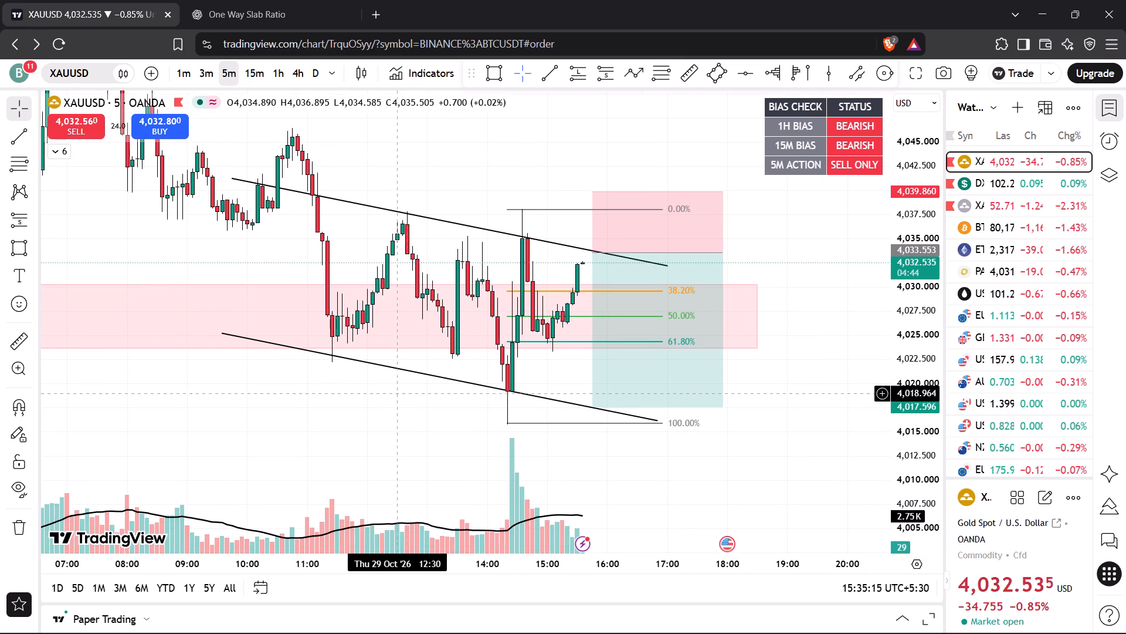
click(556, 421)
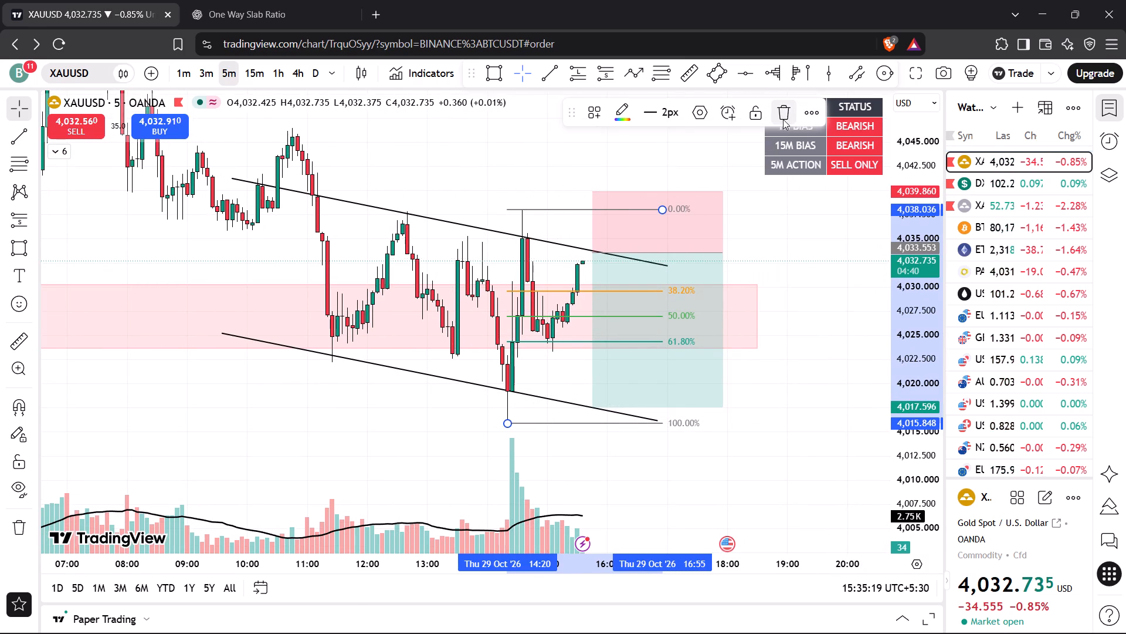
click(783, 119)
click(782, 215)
Move the short position to start at the latest candle on the upper channel line, with entry at about 4,033.67.
drag(782, 215, 727, 243)
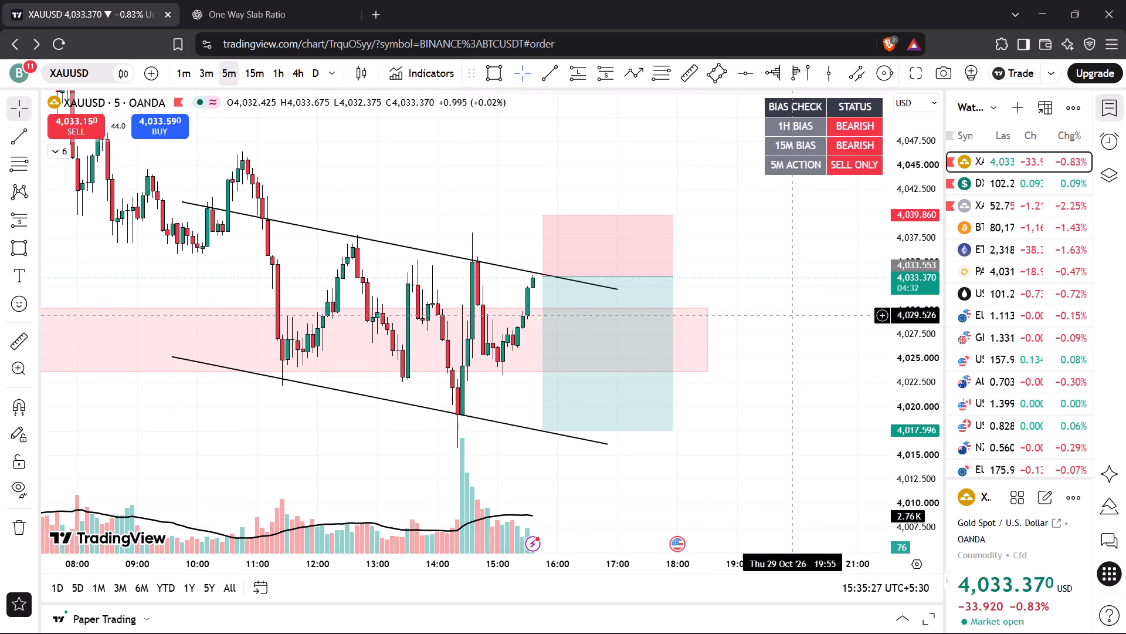
drag(907, 338, 921, 258)
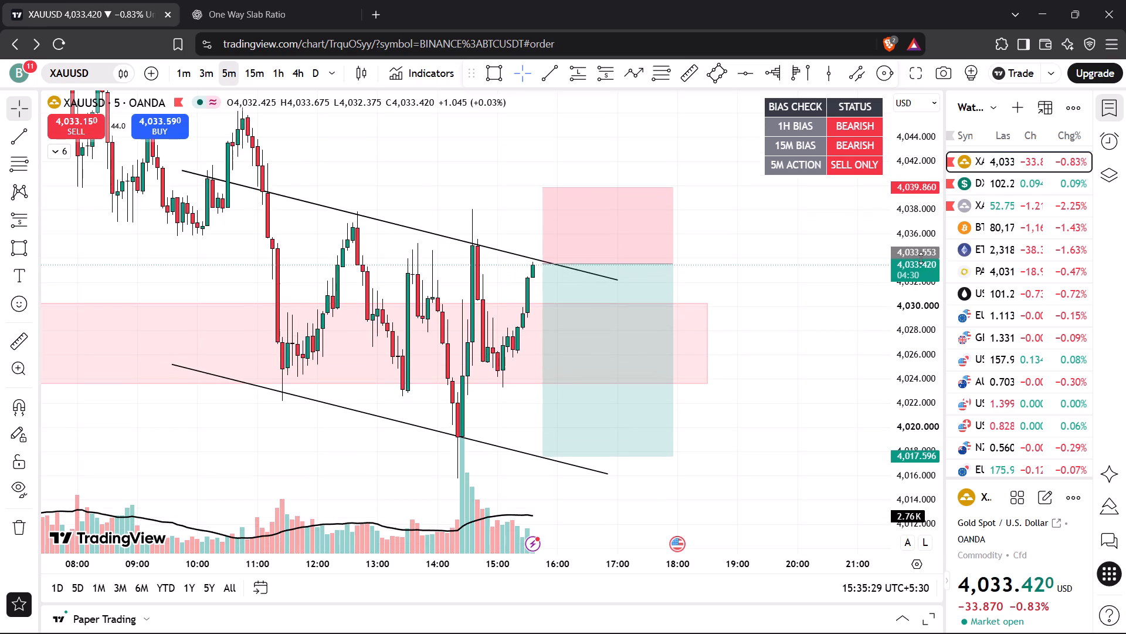
scroll(755, 281, up, 1)
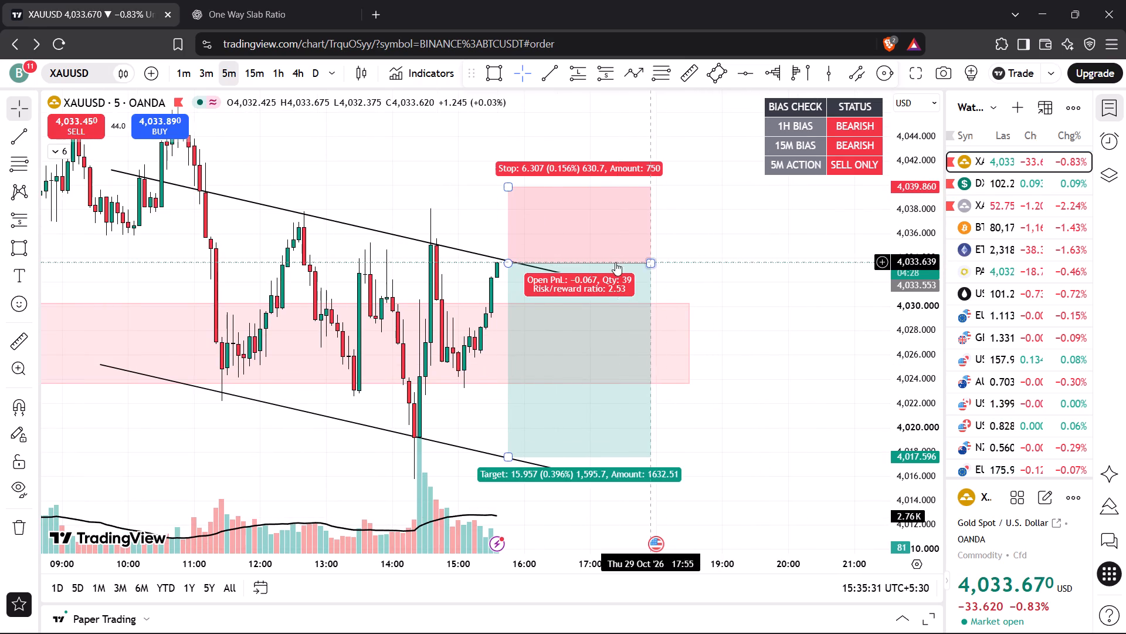
drag(552, 321, 540, 318)
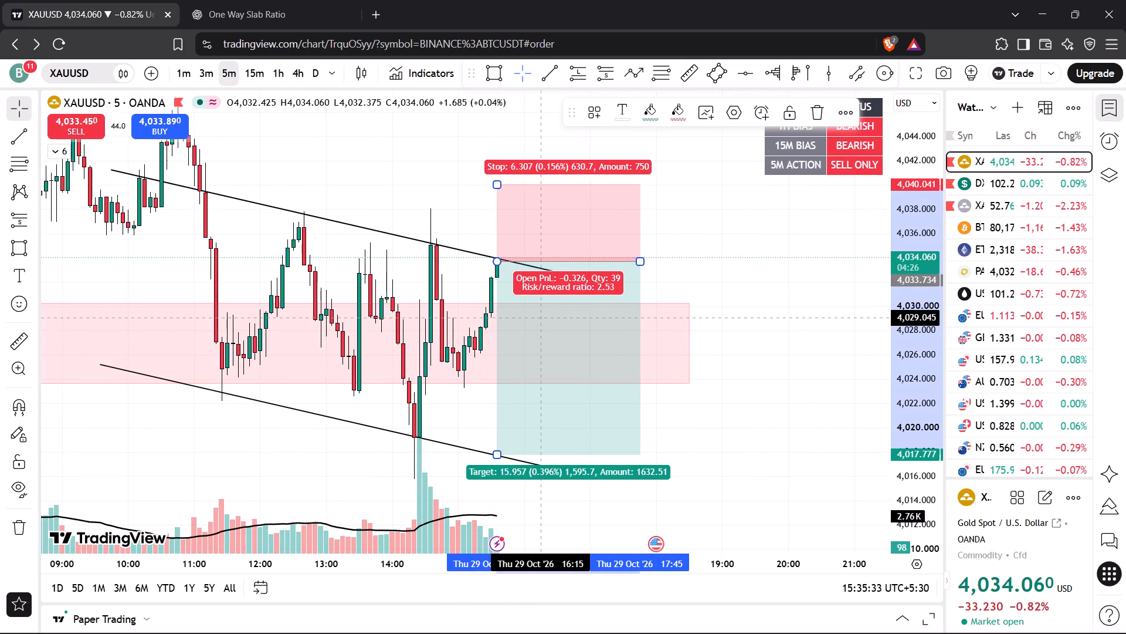
drag(540, 318, 542, 319)
click(695, 259)
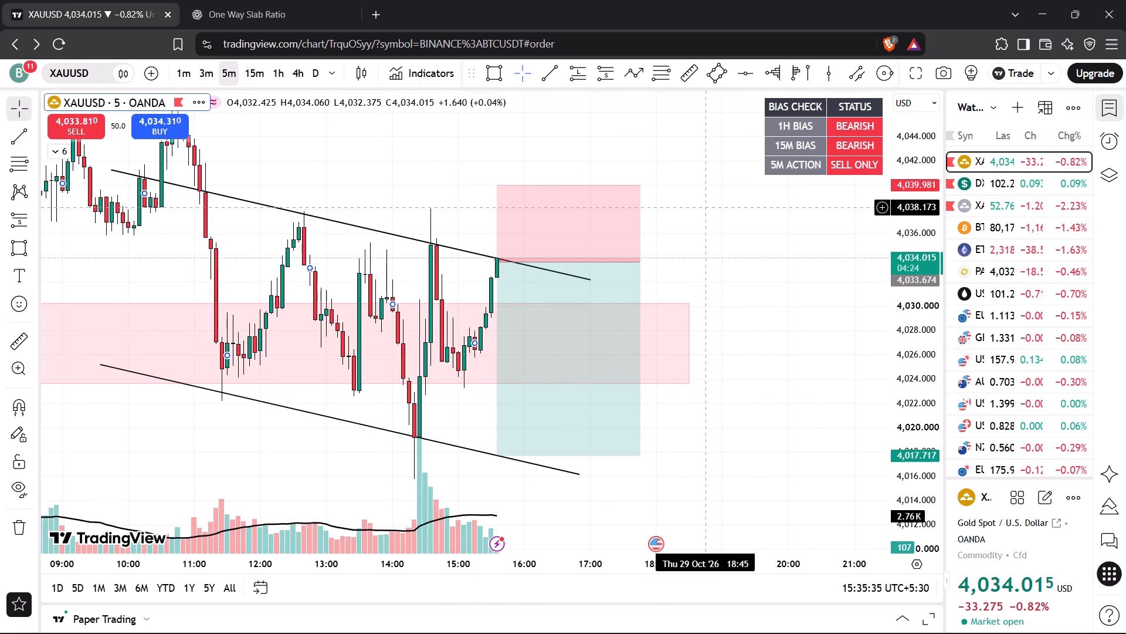
click(705, 204)
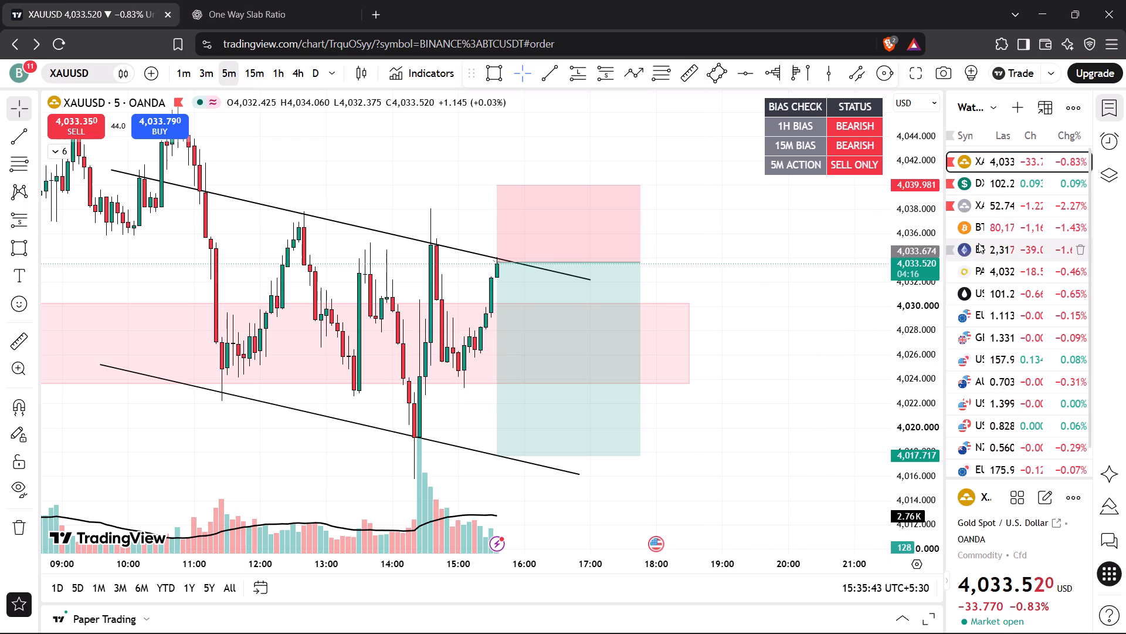
Review the 5-minute charts of BTCUSDT, EURUSD and USOIL one after another.
click(997, 222)
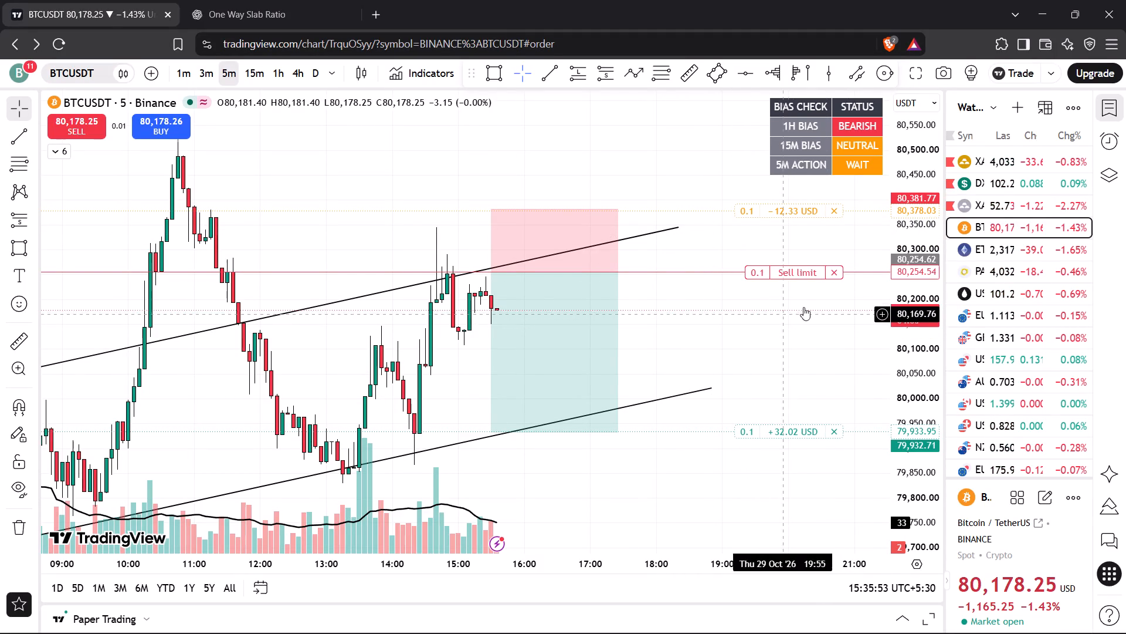
click(1005, 316)
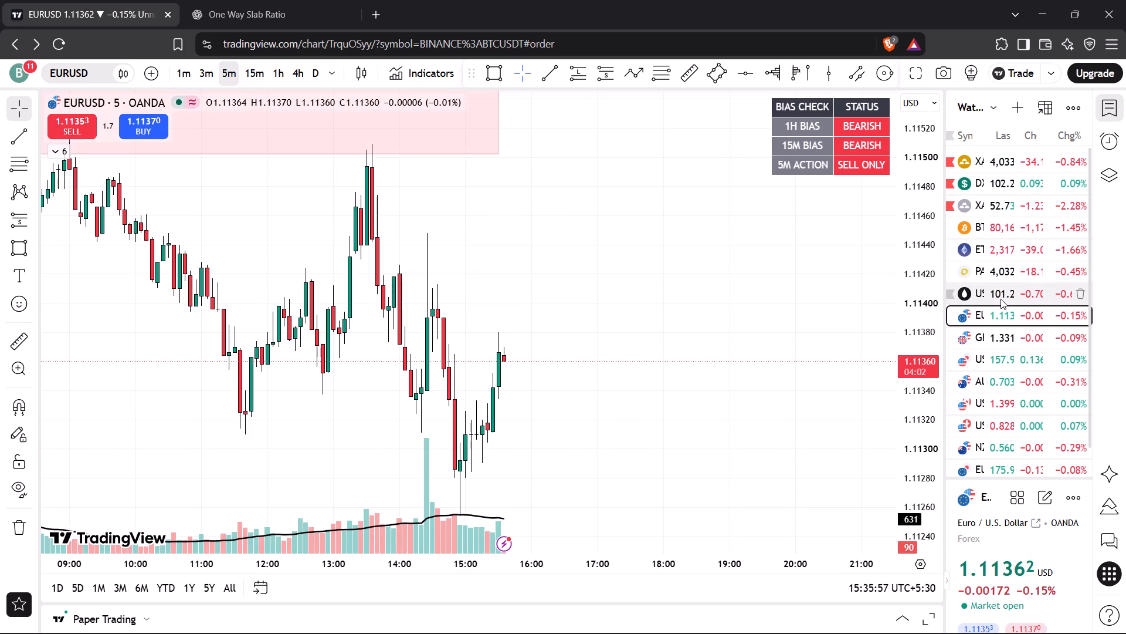
click(995, 285)
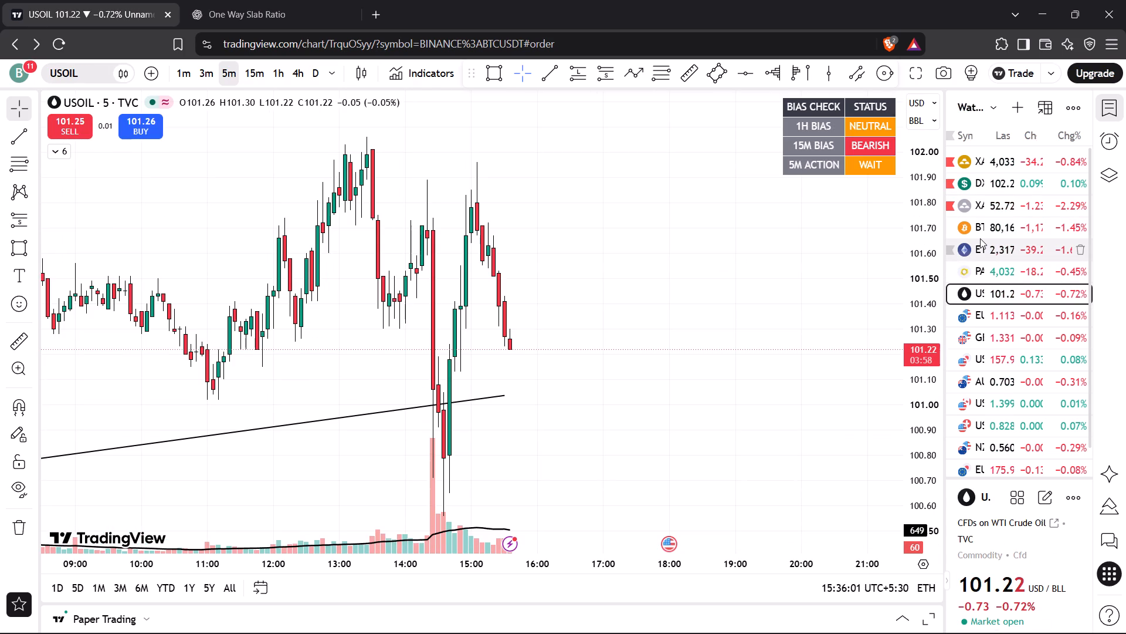
Switch the chart to DXY and show the hidden 9 & 15 EMA Scalping - Momentum TP indicator.
click(986, 180)
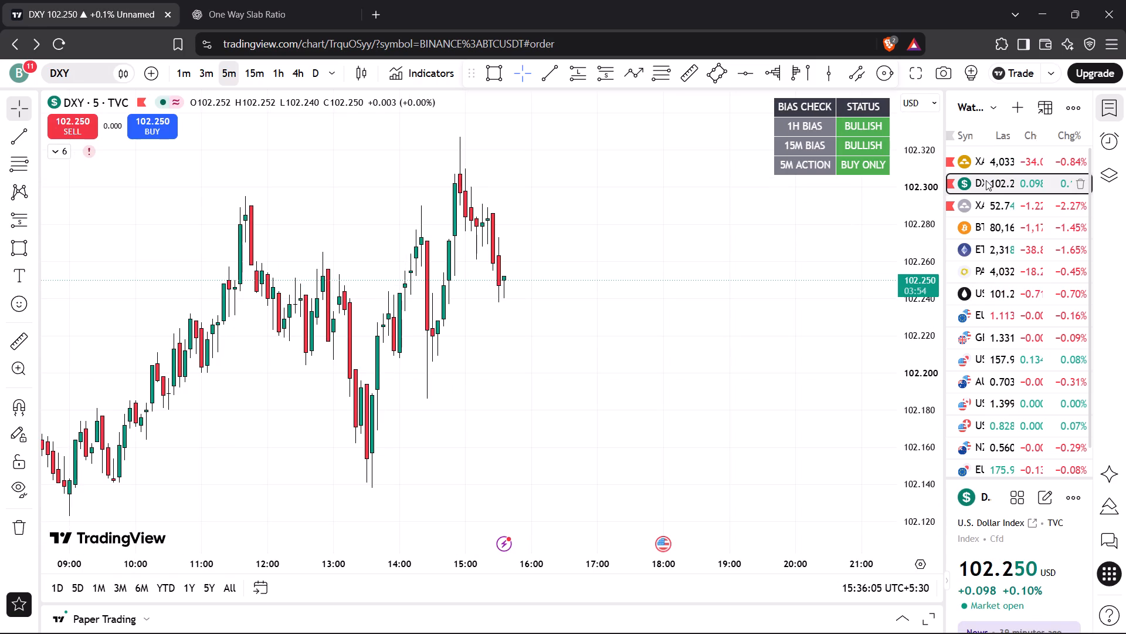
click(59, 159)
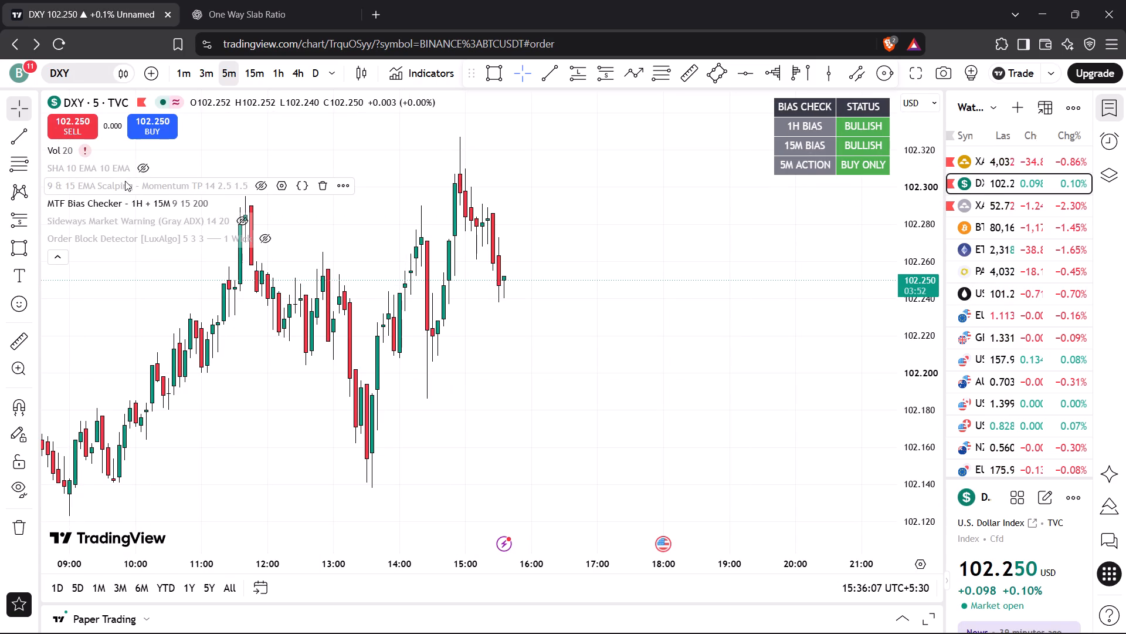
click(254, 184)
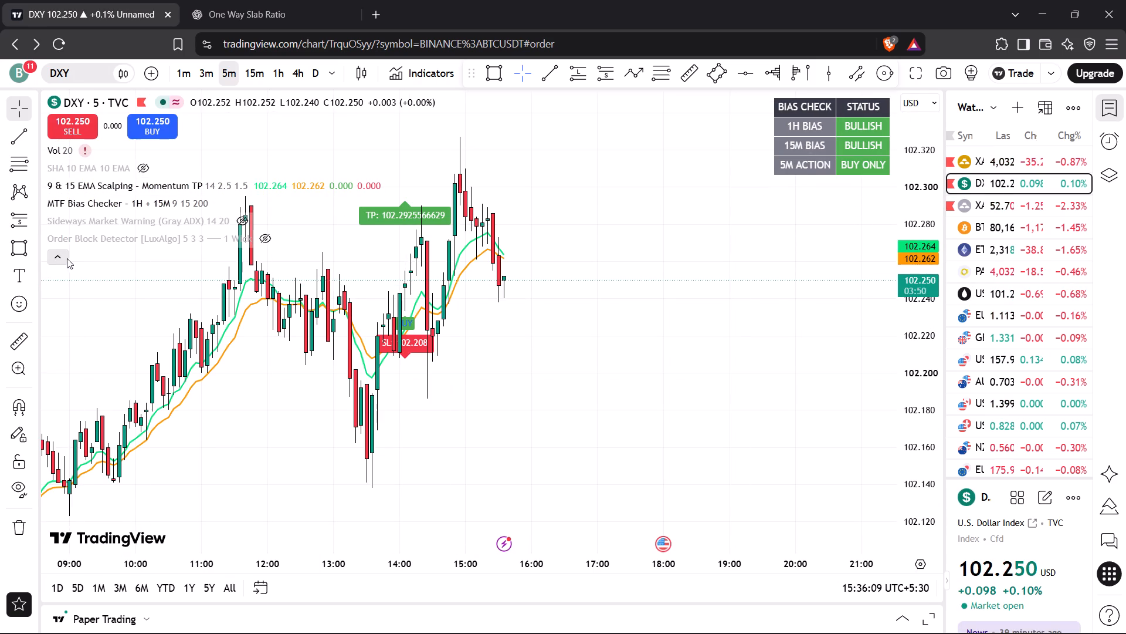
click(63, 259)
Examine DXY's 5-minute price action with the EMA scalping signals, from the latest candles back to the previous day's descending channel.
drag(293, 235, 423, 225)
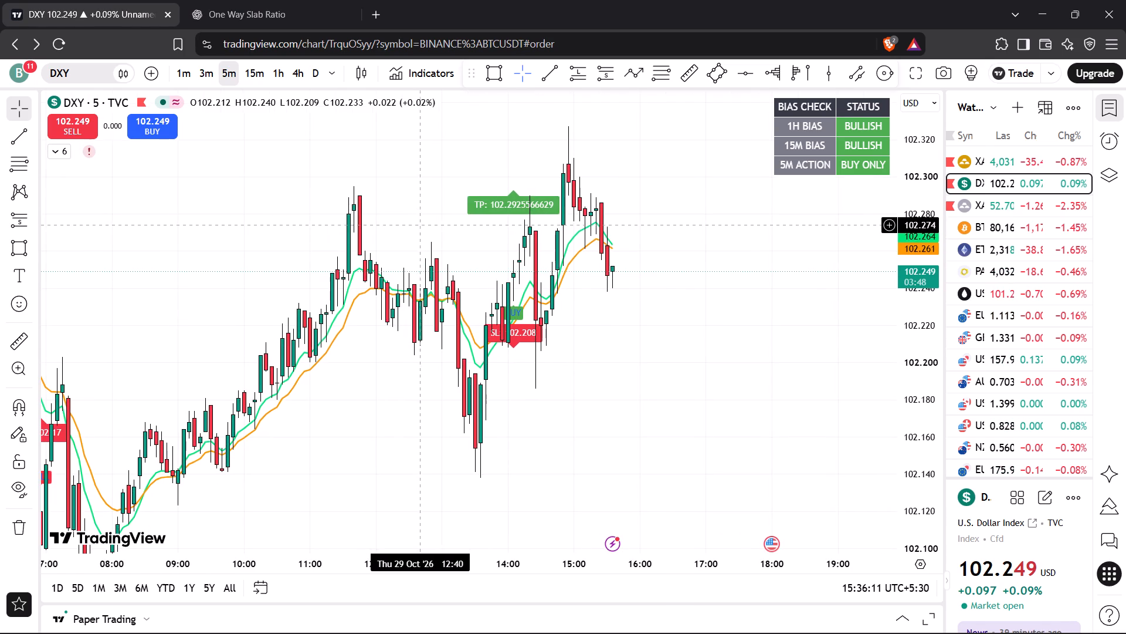
scroll(438, 238, up, 3)
drag(309, 231, 512, 221)
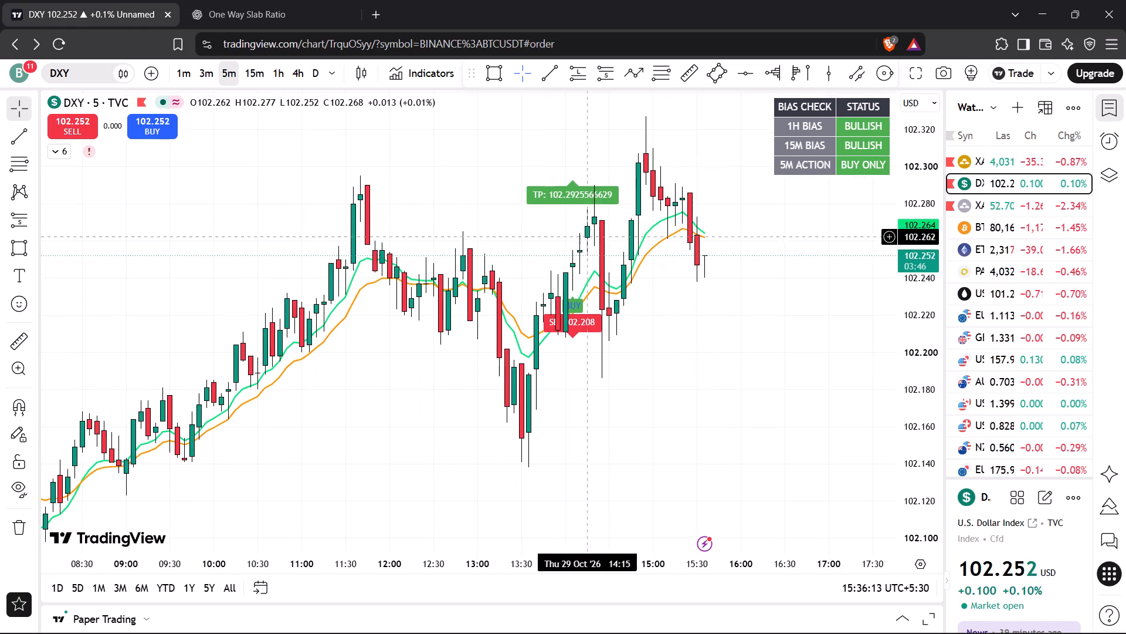
drag(908, 269, 914, 333)
scroll(701, 339, down, 3)
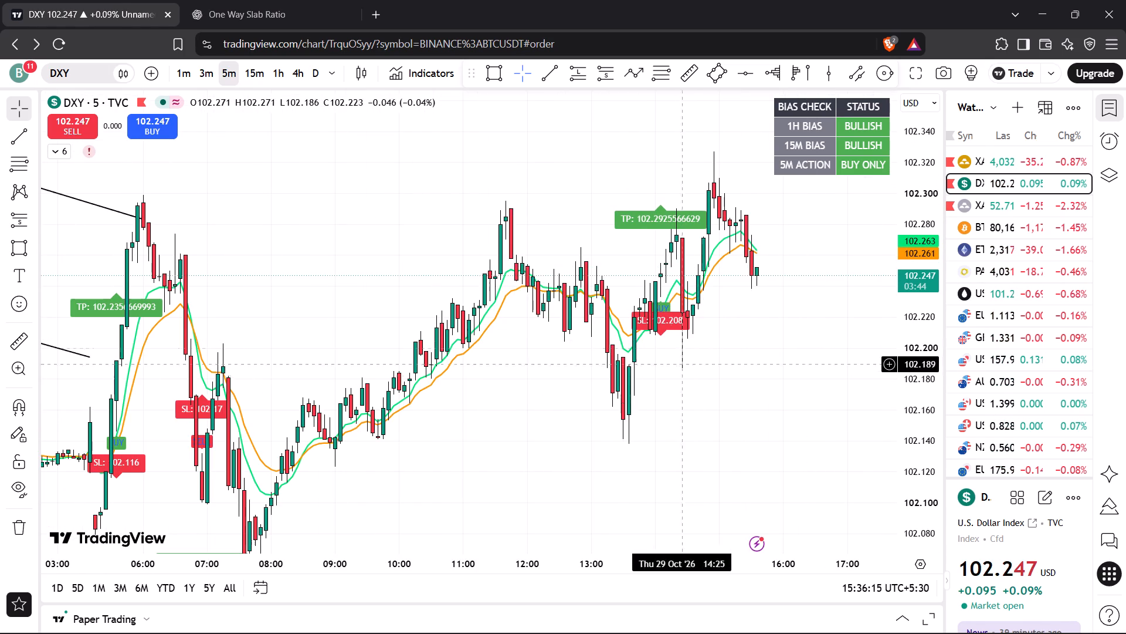
drag(500, 424, 548, 386)
scroll(550, 382, down, 2)
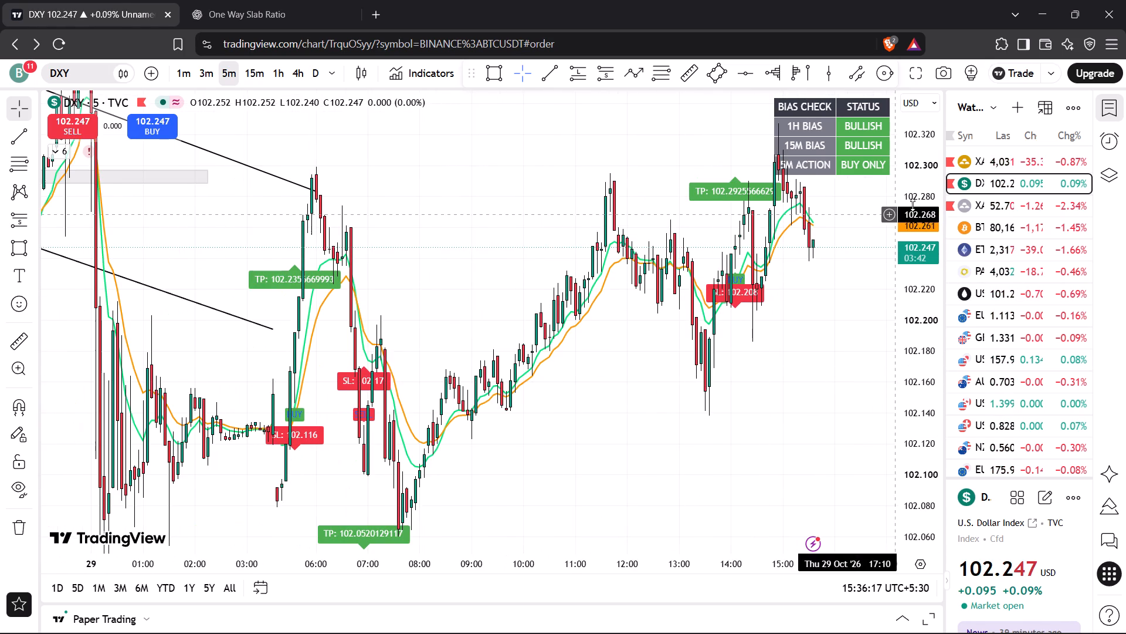
drag(913, 204, 914, 386)
scroll(607, 384, down, 7)
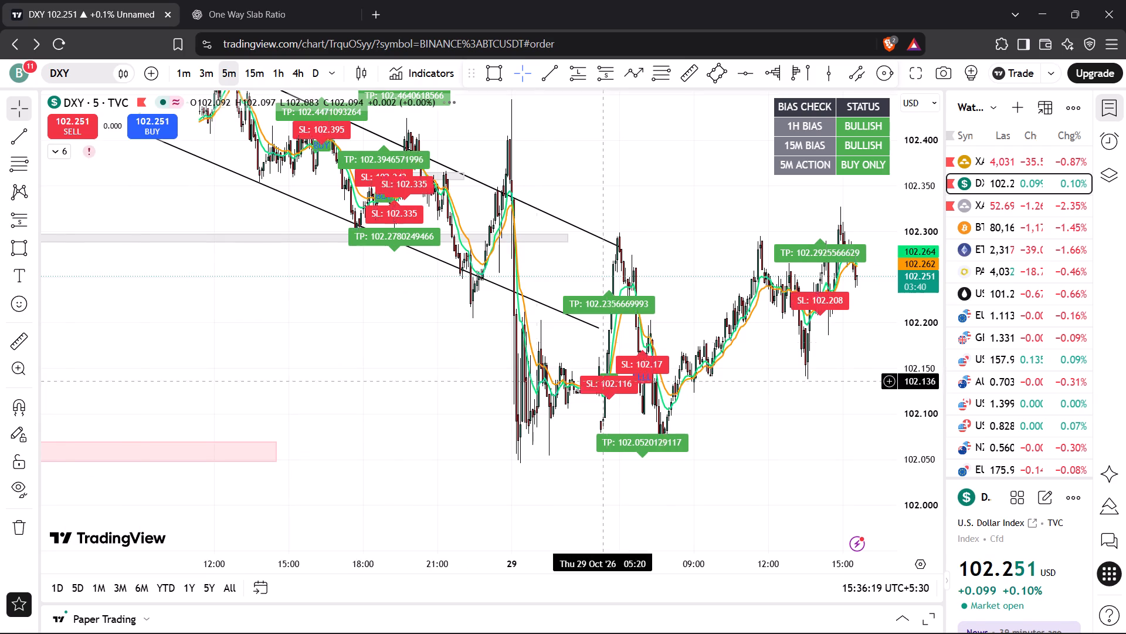
Hide the 9 & 15 EMA Scalping - Momentum TP indicator on the DXY chart.
click(49, 159)
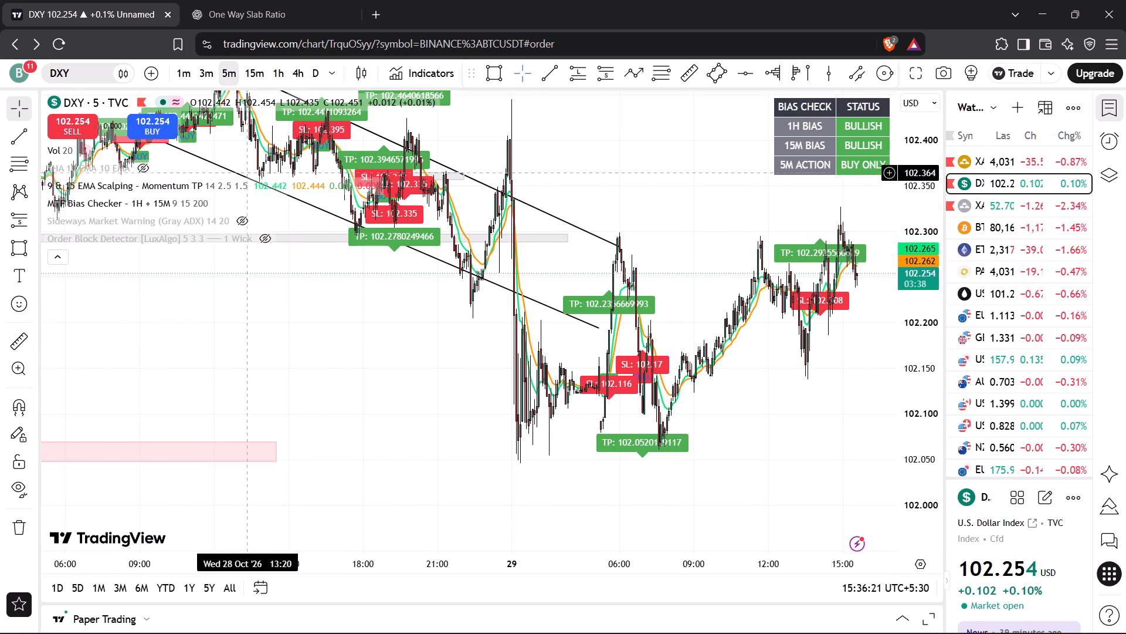
click(256, 186)
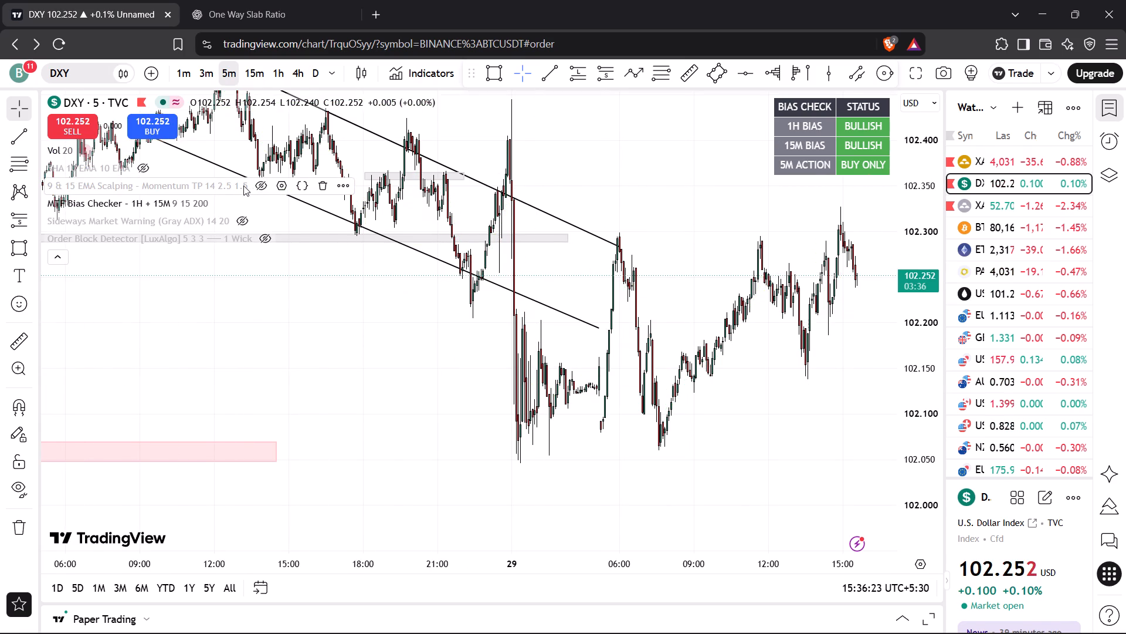
click(55, 254)
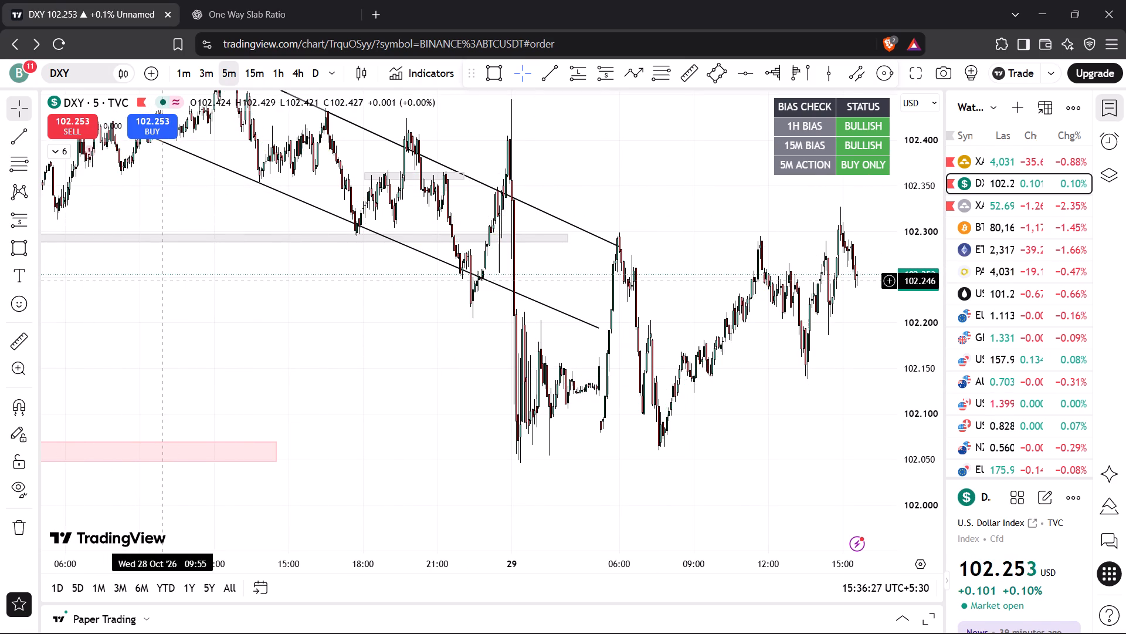
Draw a rising trend line along DXY's 29 October lows, from about 102.033 to beyond the latest candle.
drag(265, 285, 160, 308)
drag(246, 319, 212, 271)
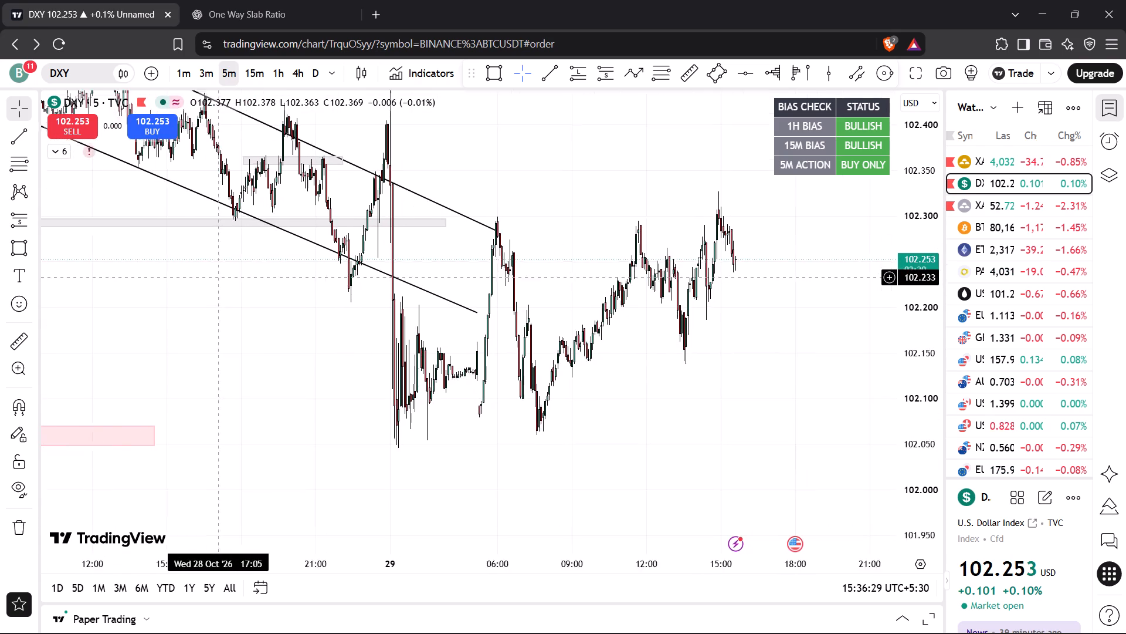
drag(212, 271, 211, 268)
drag(518, 130, 490, 128)
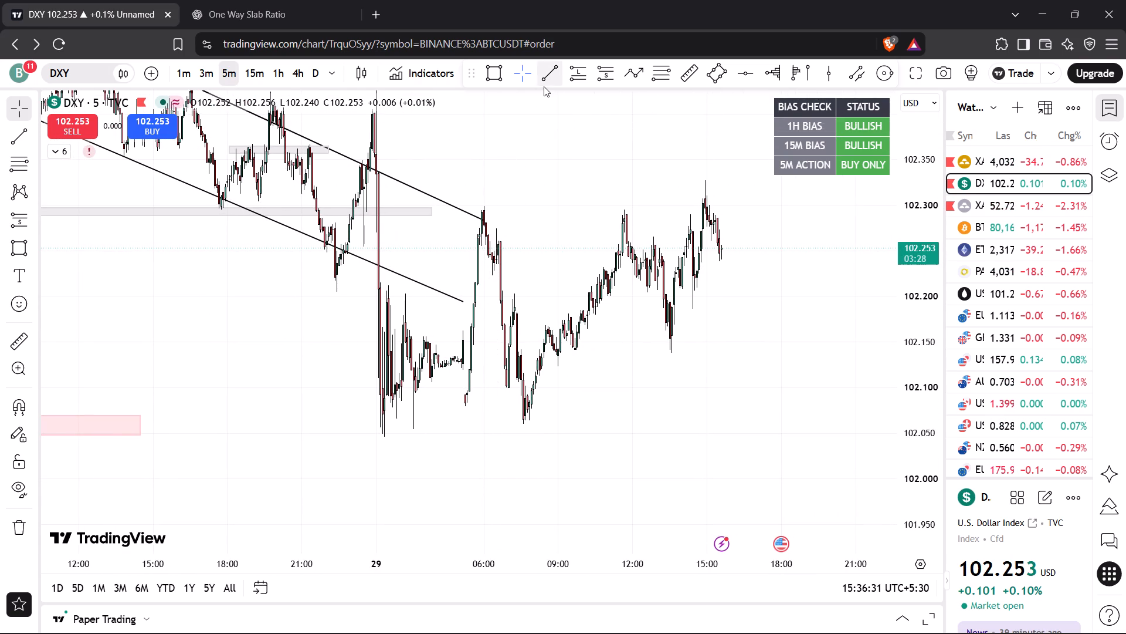
click(545, 82)
click(369, 448)
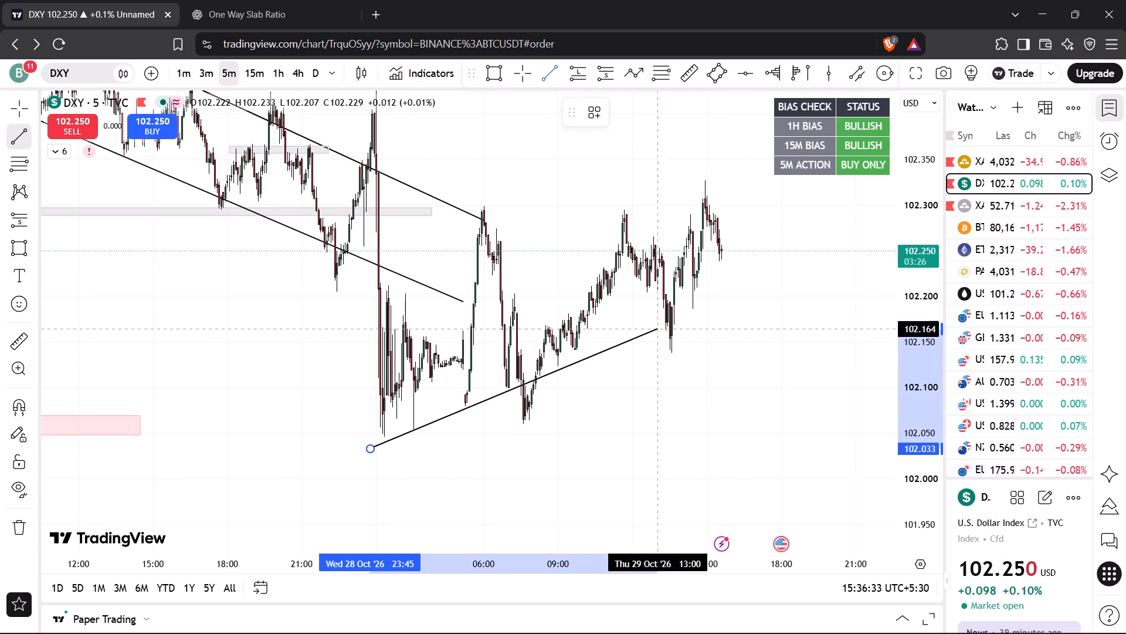
click(791, 271)
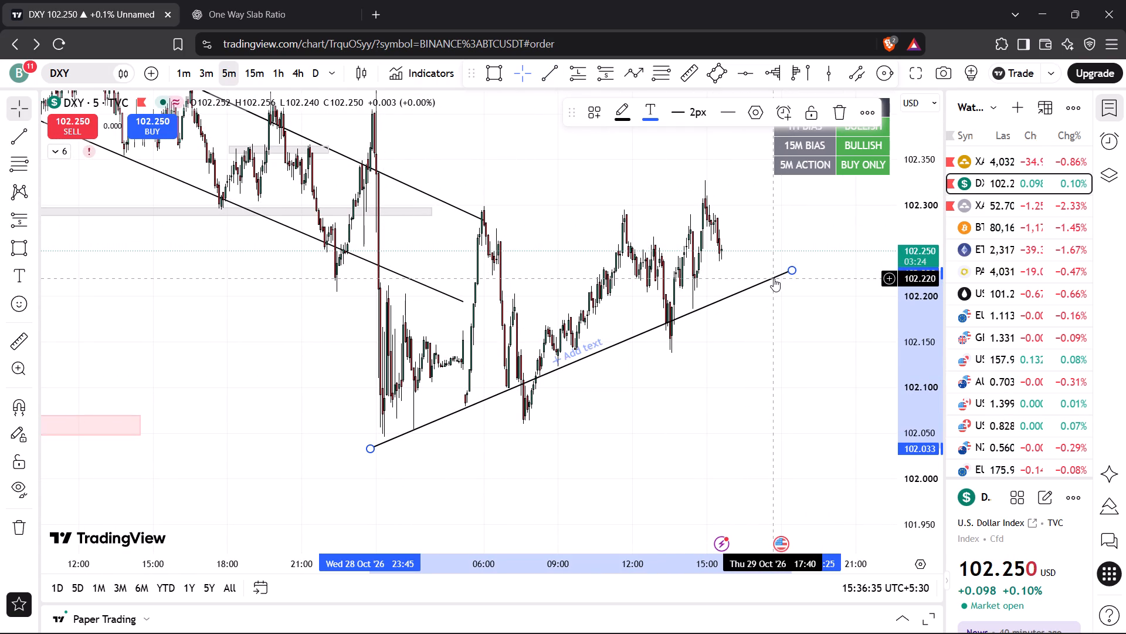
Clone the rising trend line and move the copy up onto the 29 October highs to form an ascending channel.
right_click(774, 278)
click(811, 421)
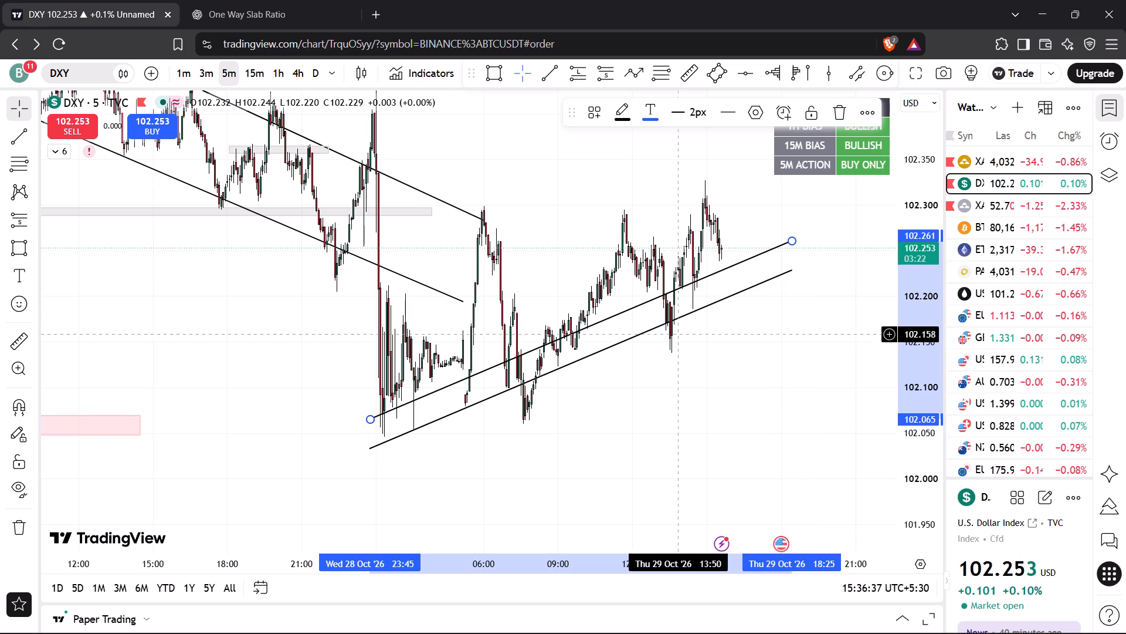
drag(640, 303, 610, 244)
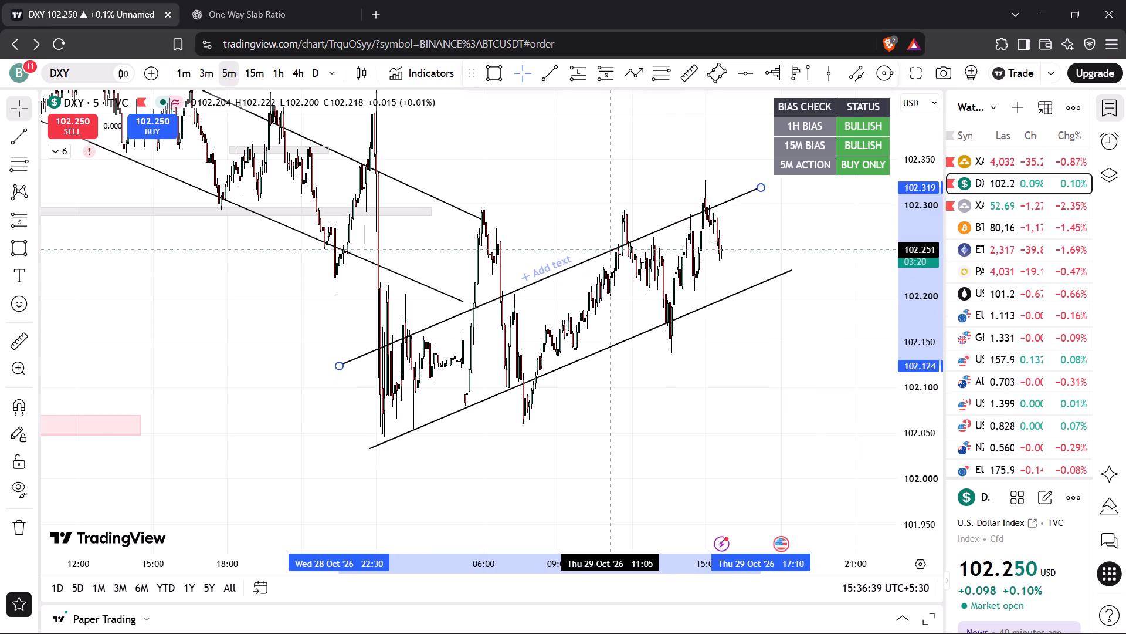
drag(610, 244, 603, 222)
click(611, 185)
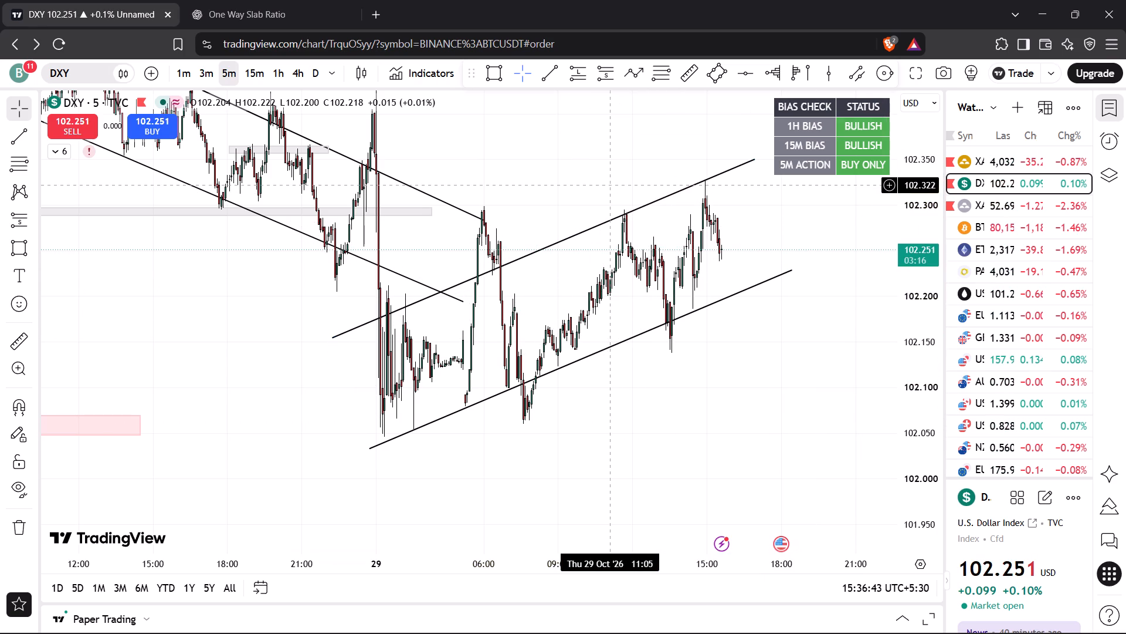
Delete both trend lines of the old descending channel on the DXY 5-minute chart.
drag(568, 169, 578, 253)
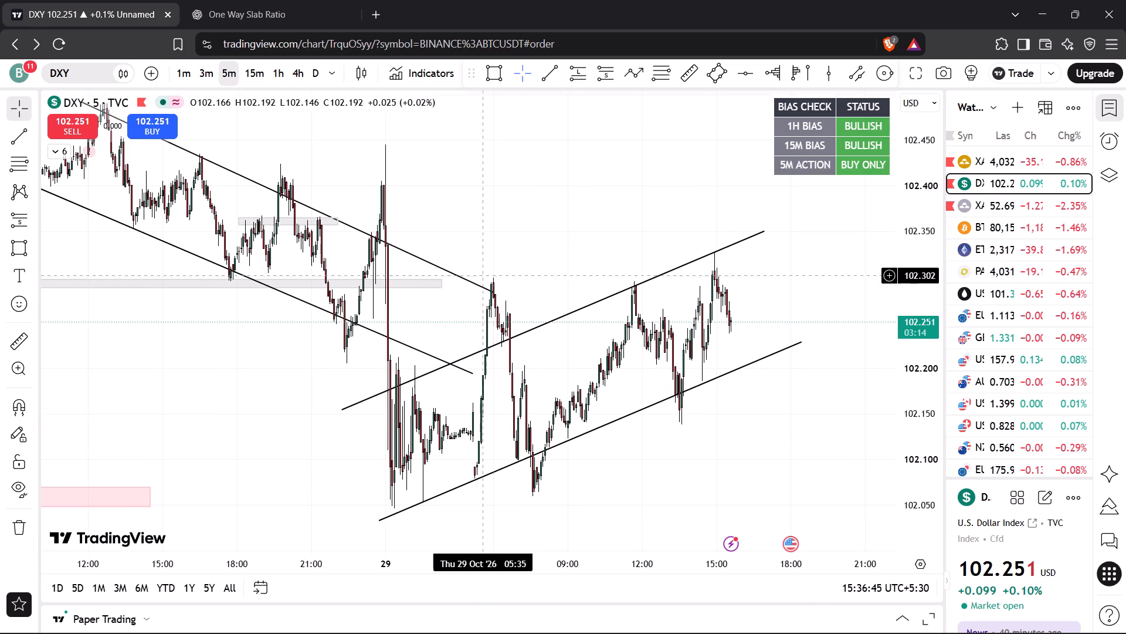
click(475, 282)
click(837, 113)
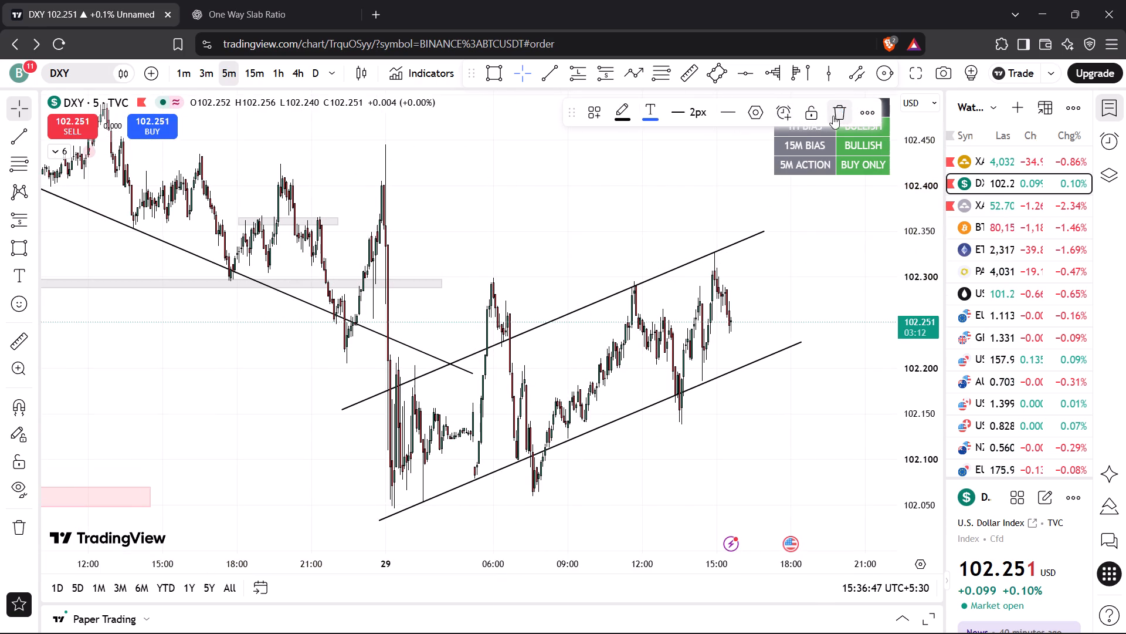
click(403, 342)
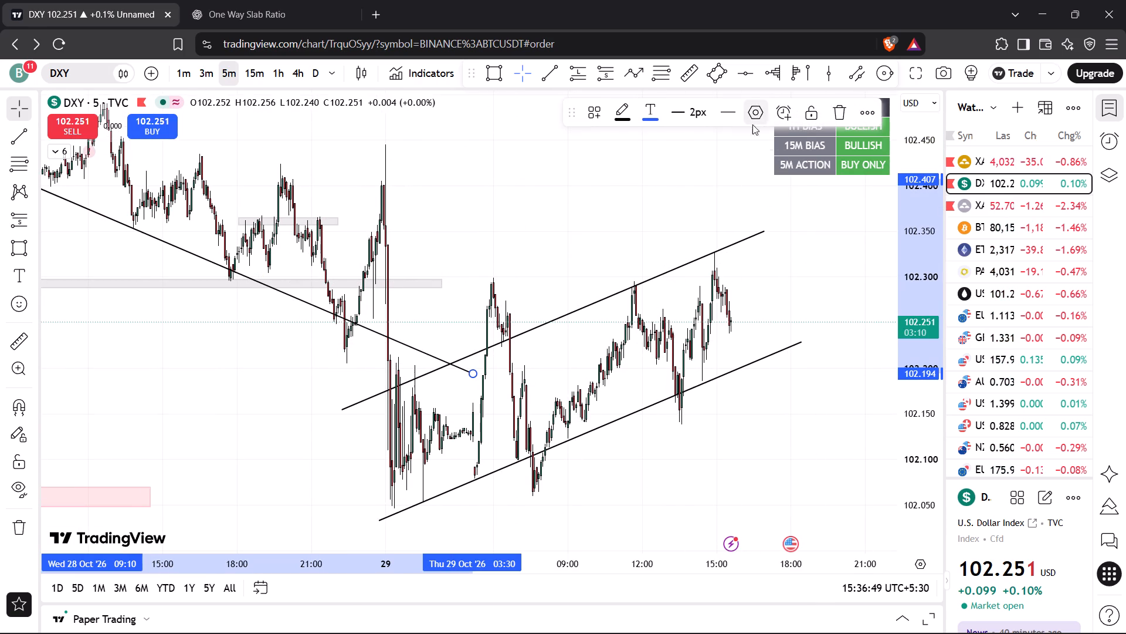
click(835, 115)
Delete the two grey rectangle zones, the short one near 102.36 and the long one near 102.29.
click(303, 216)
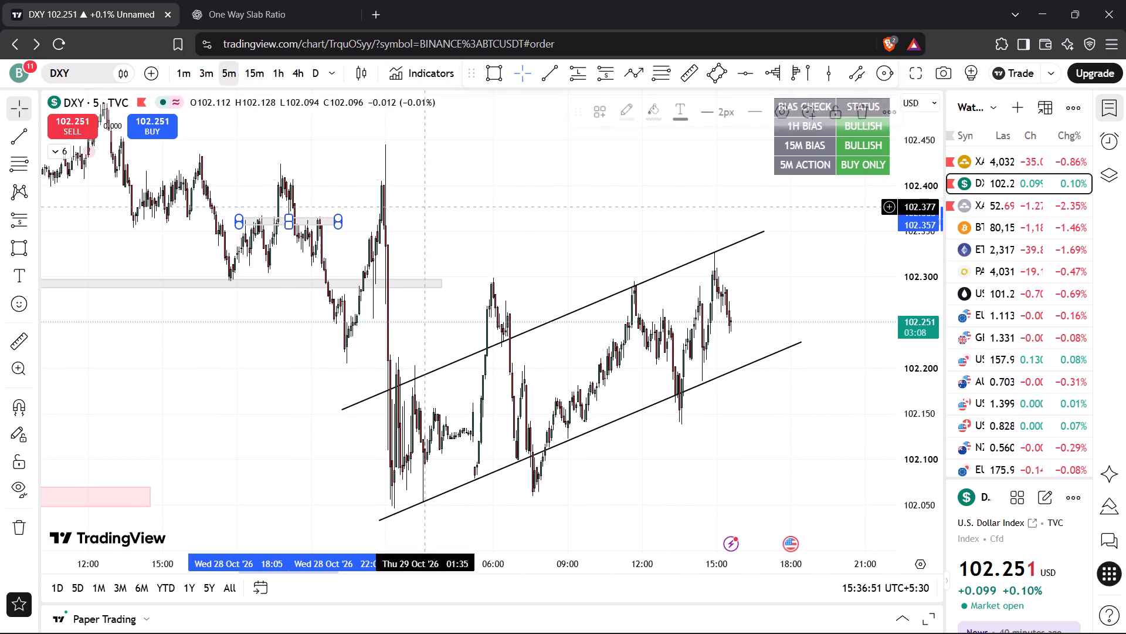
click(857, 112)
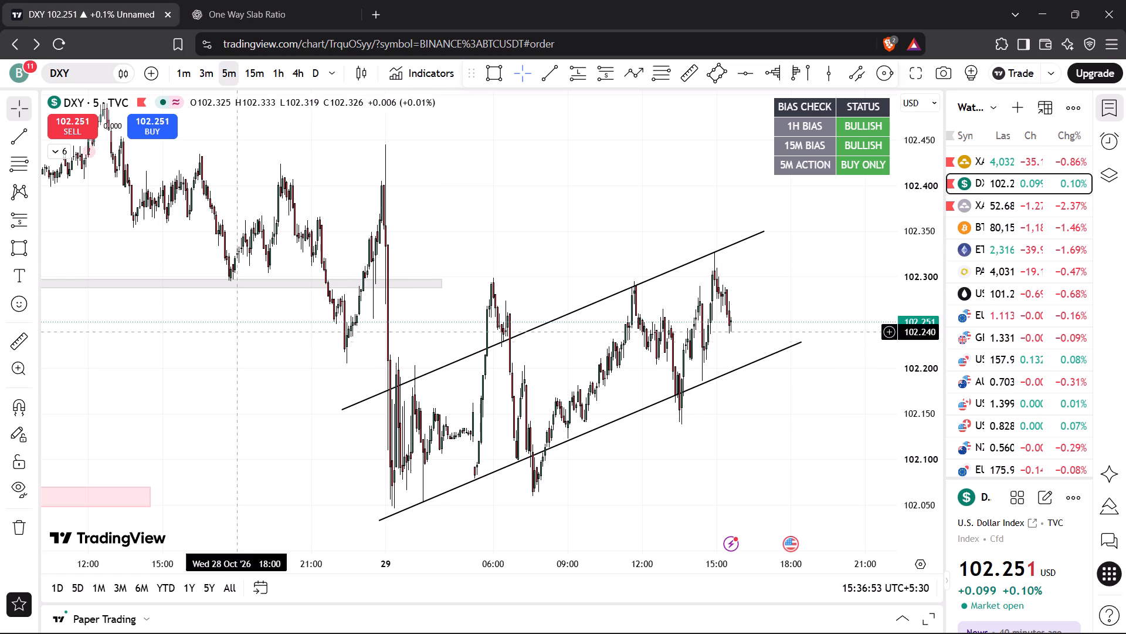
drag(222, 353, 488, 344)
click(396, 279)
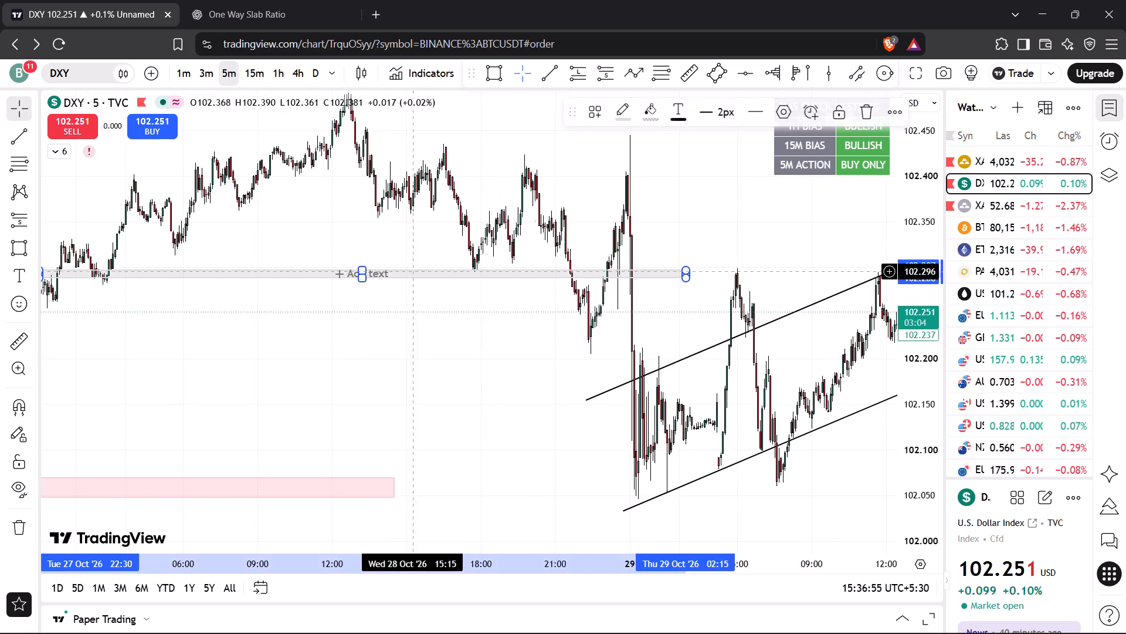
click(859, 115)
Switch DXY to the 4-hour timeframe and examine the October price structure around the descending channel.
scroll(399, 405, down, 5)
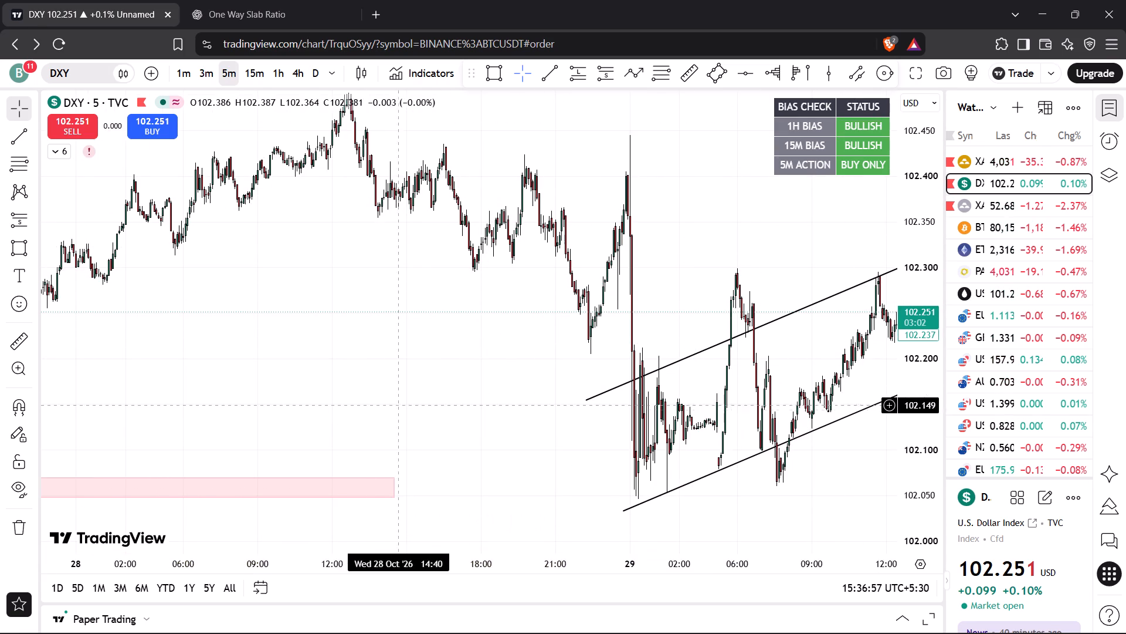
click(301, 75)
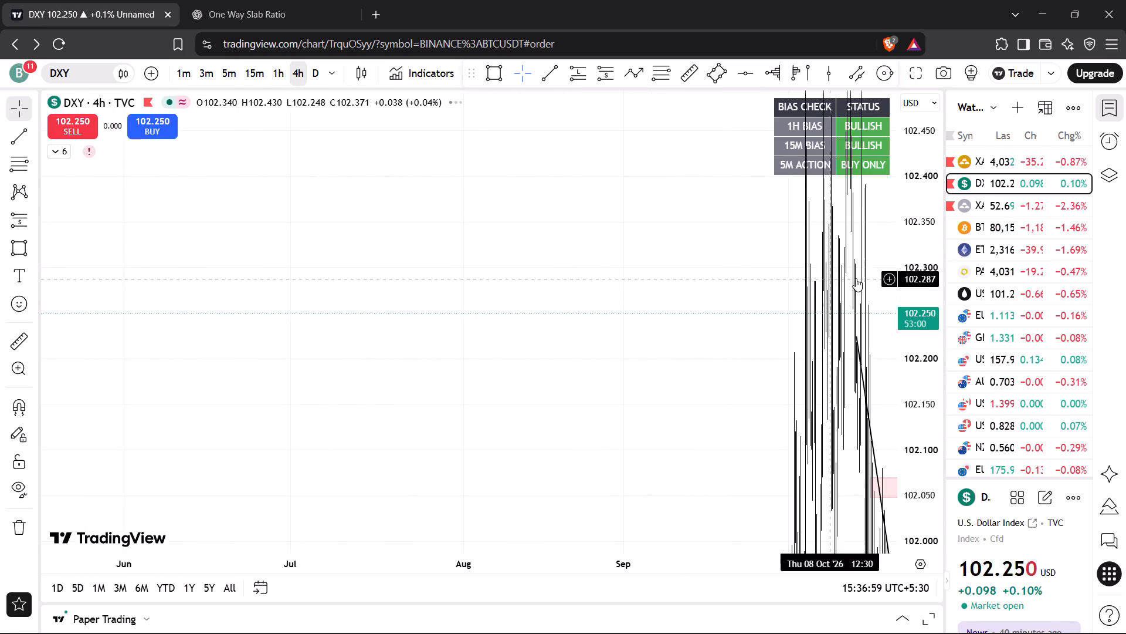
drag(921, 234, 921, 490)
drag(670, 450, 396, 367)
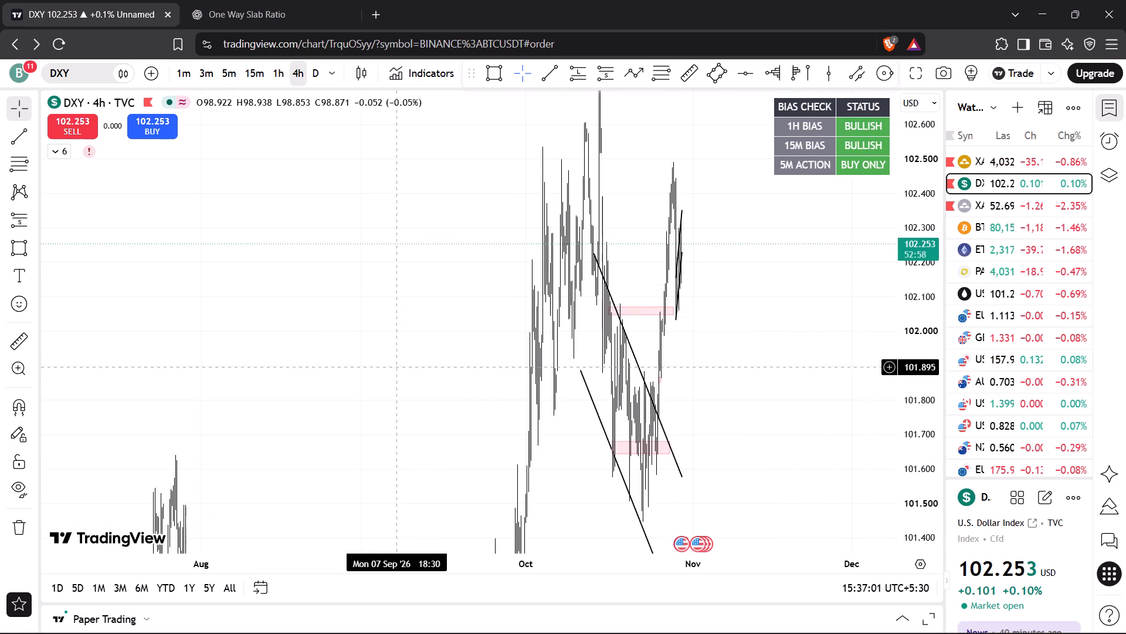
drag(916, 175, 921, 388)
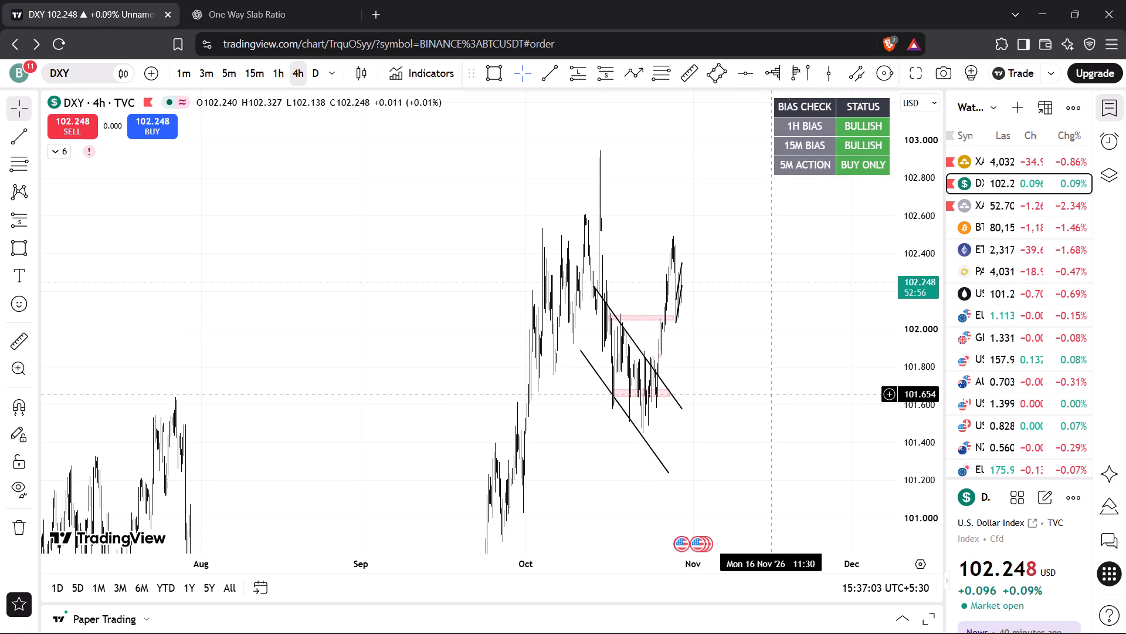
scroll(769, 394, up, 9)
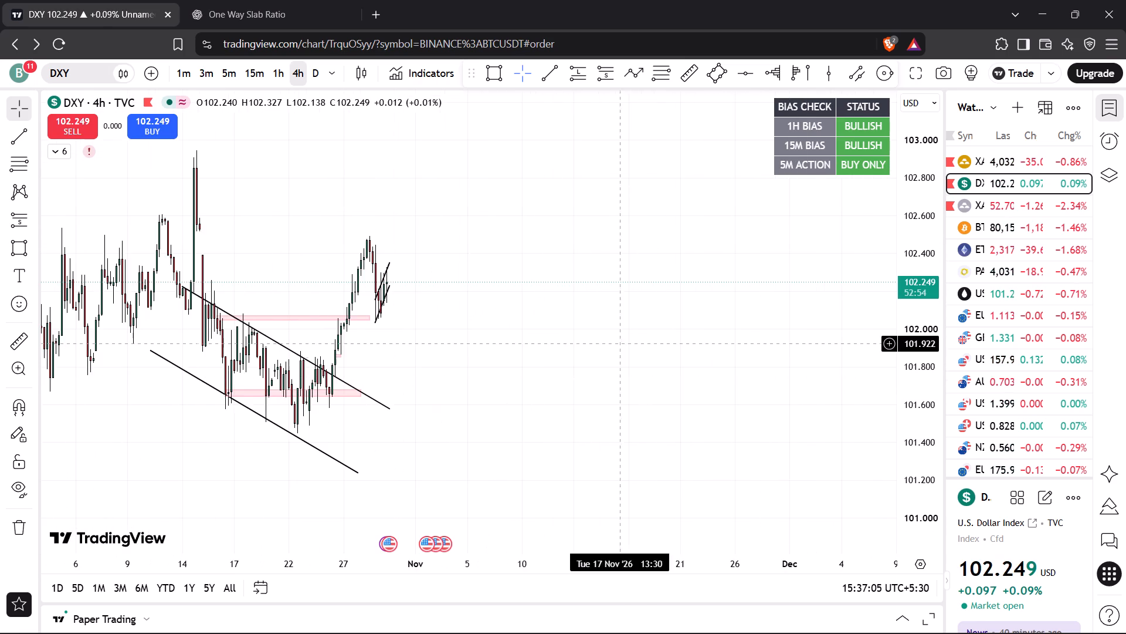
drag(564, 347, 799, 340)
drag(692, 364, 809, 370)
scroll(809, 372, up, 2)
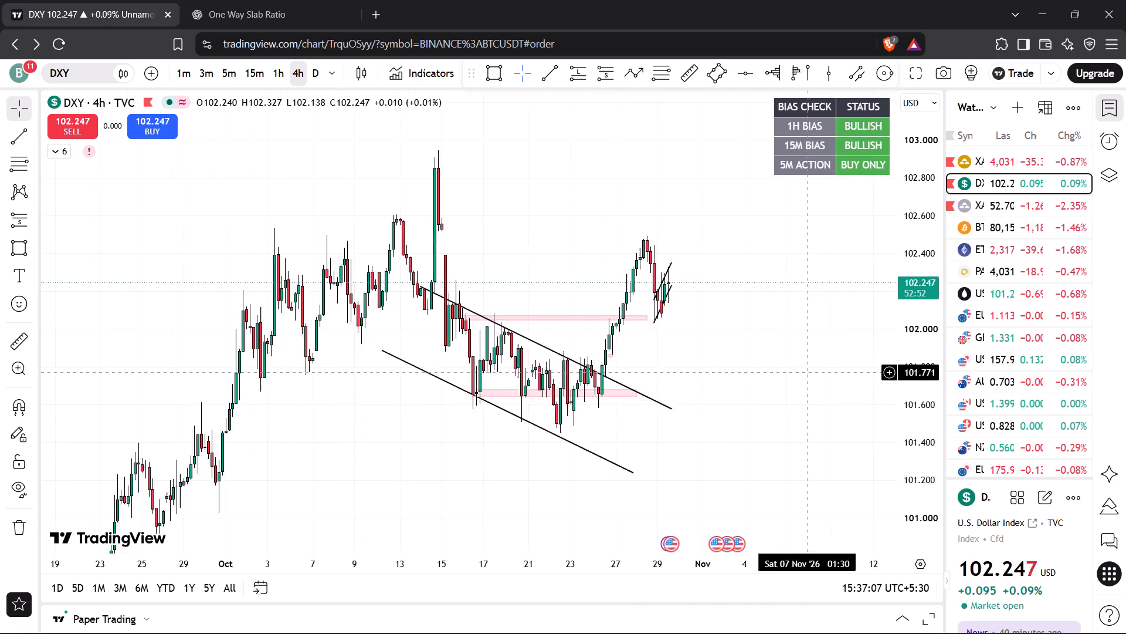
scroll(809, 372, up, 2)
drag(717, 376, 829, 371)
drag(480, 441, 583, 441)
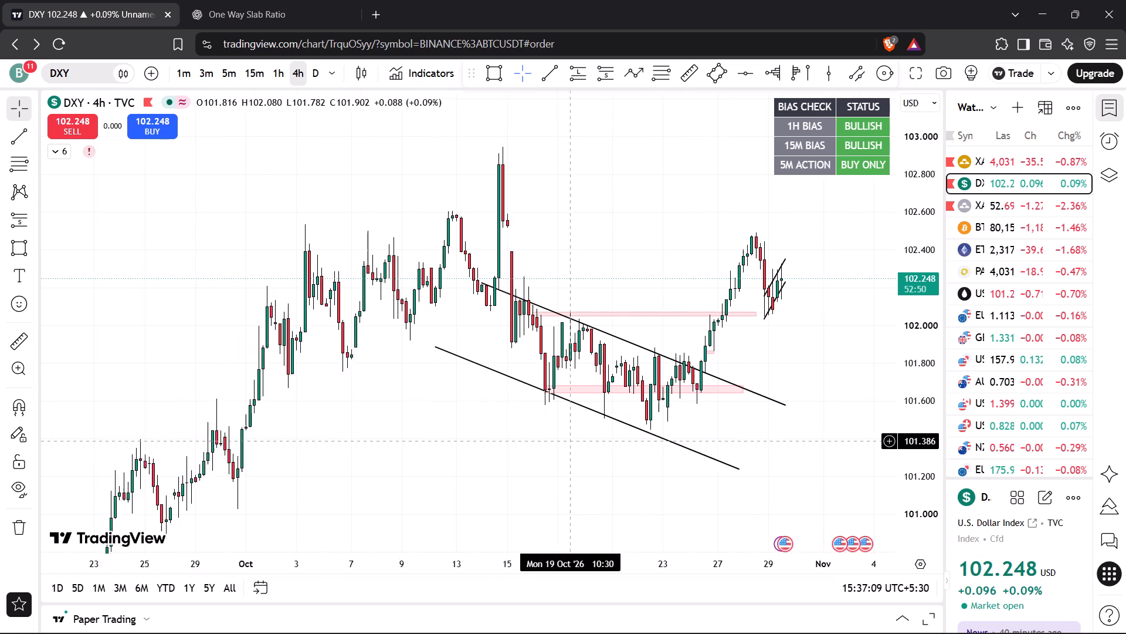
drag(583, 441, 597, 441)
drag(913, 439, 906, 376)
drag(853, 355, 805, 358)
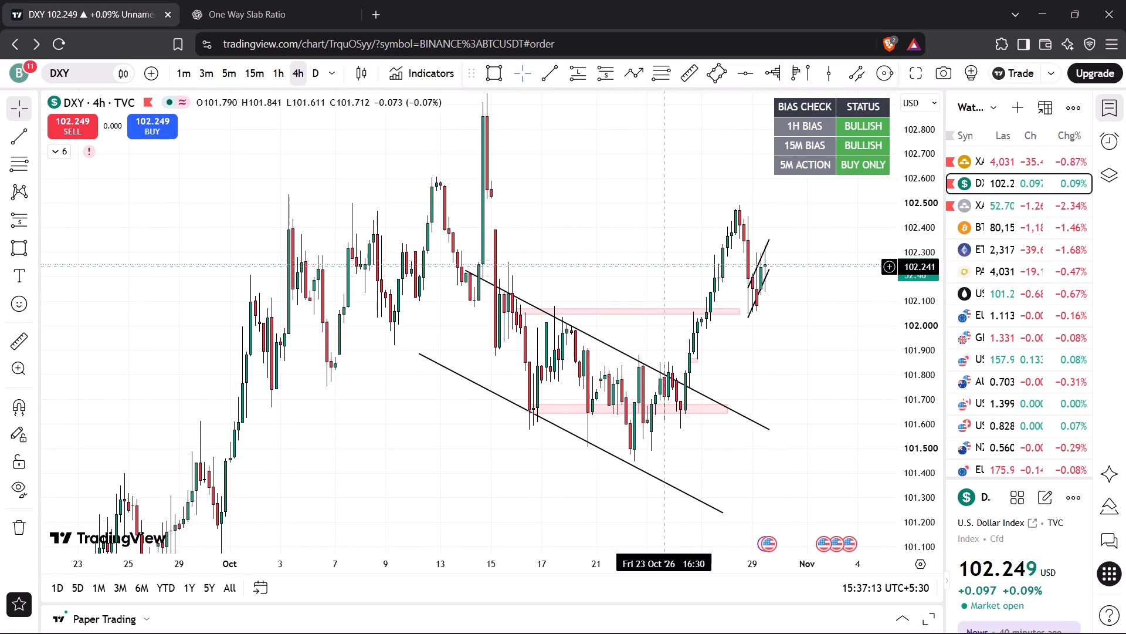
drag(654, 246, 649, 295)
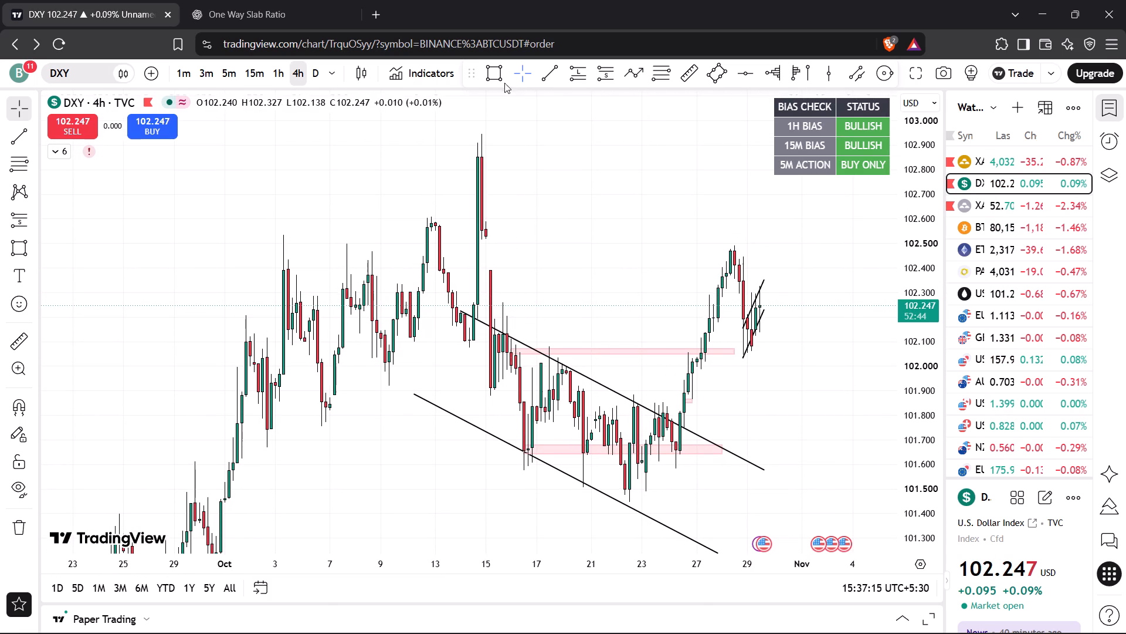
Draw a grey resistance rectangle across October's 4-hour highs, from about 102.509 down to about 102.456, ending at 31 October.
click(499, 79)
click(246, 241)
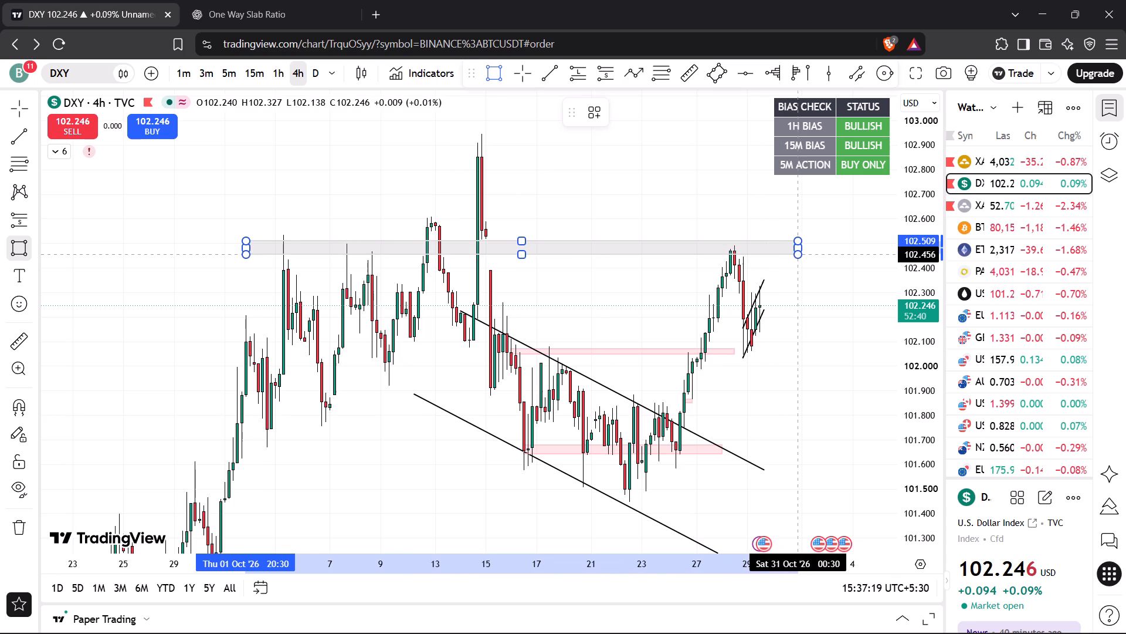
click(797, 254)
click(703, 199)
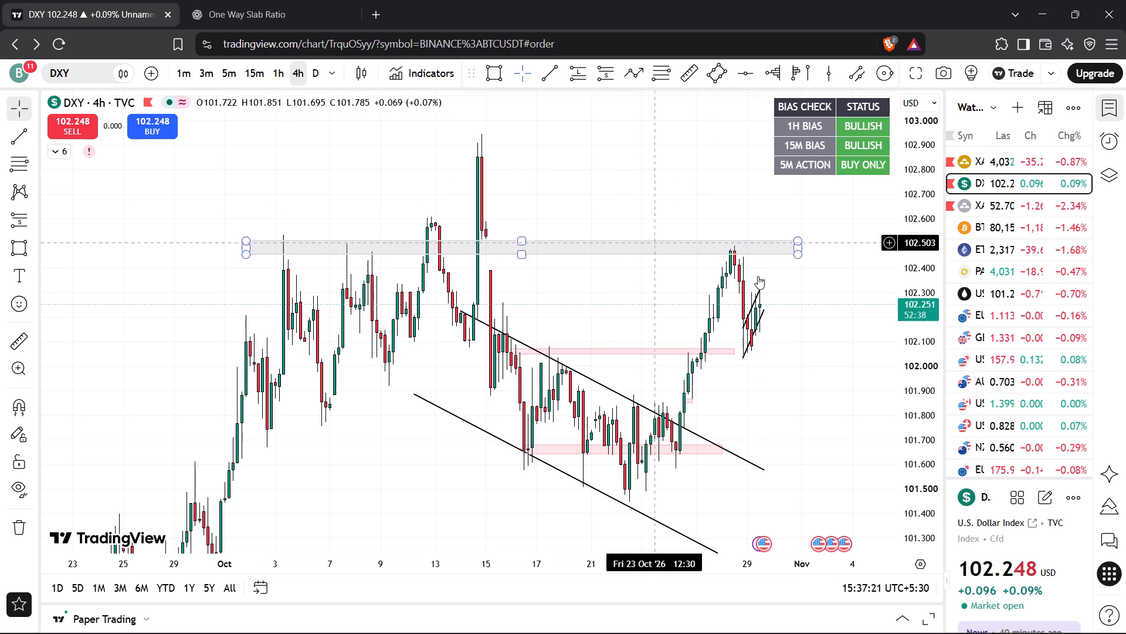
Delete the small pink rectangle zone near 101.86, just above the descending channel's breakout on the DXY 4-hour chart.
drag(767, 389, 754, 342)
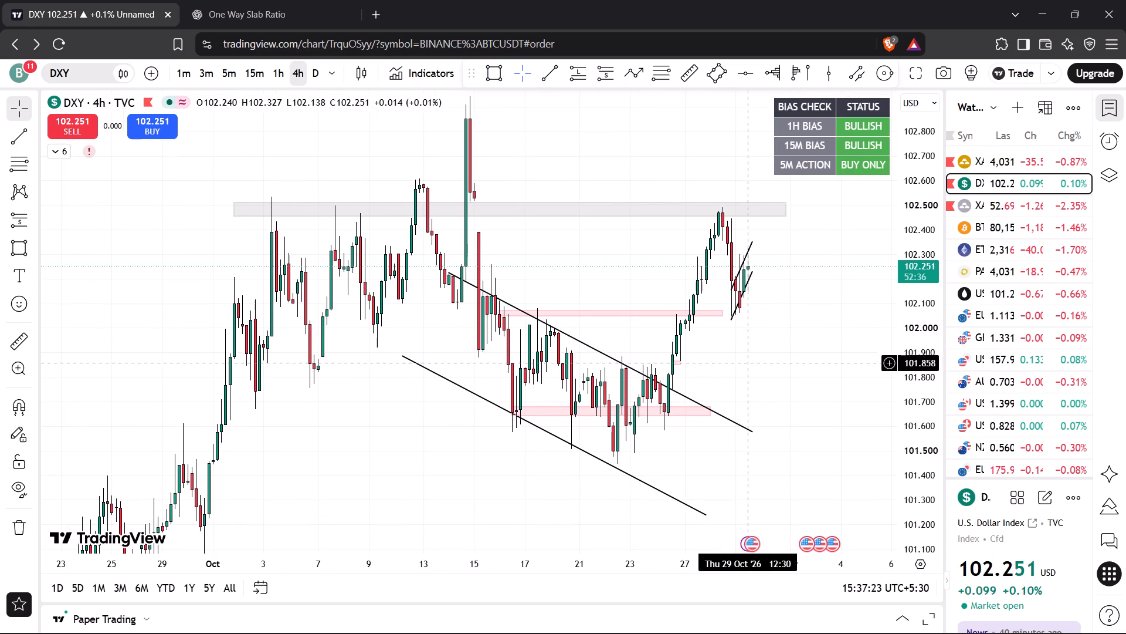
drag(754, 376, 704, 305)
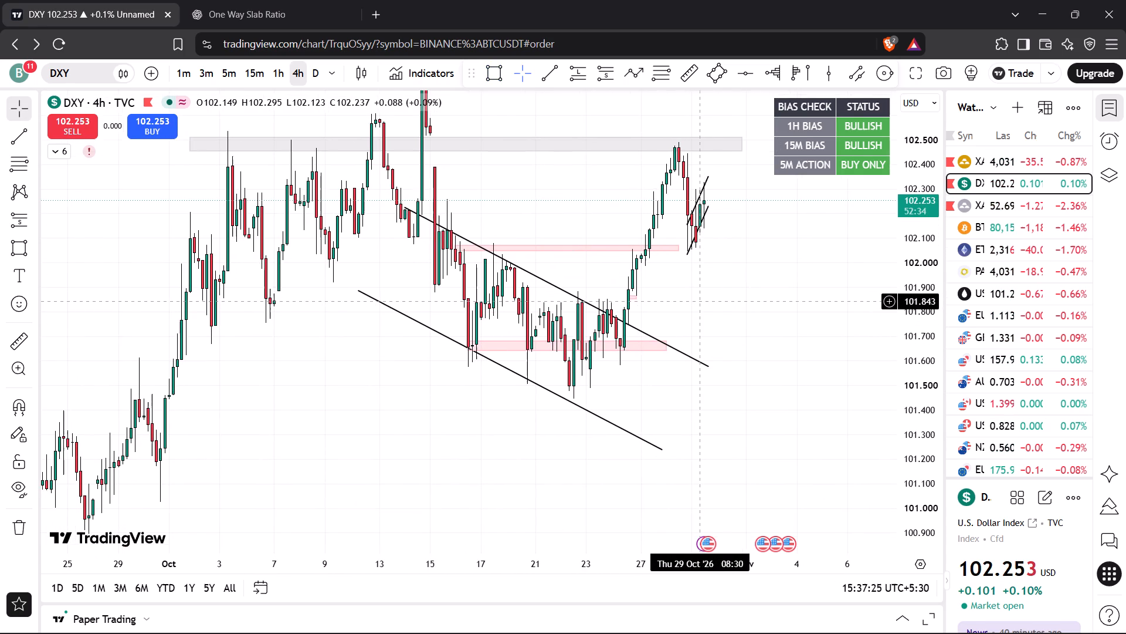
scroll(701, 301, up, 5)
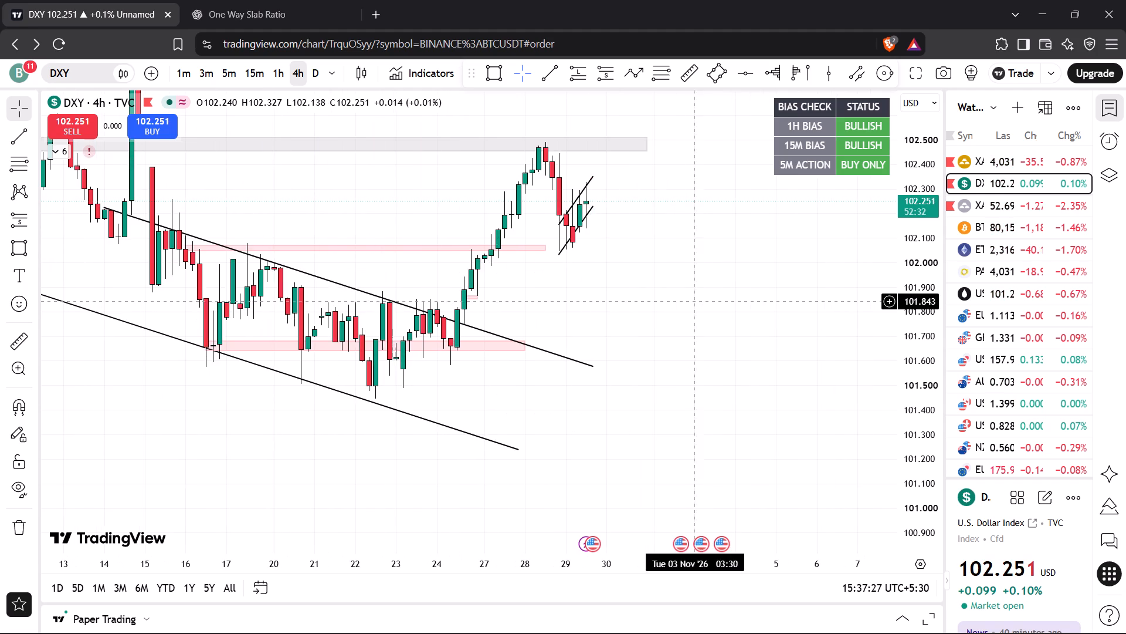
drag(644, 284, 717, 265)
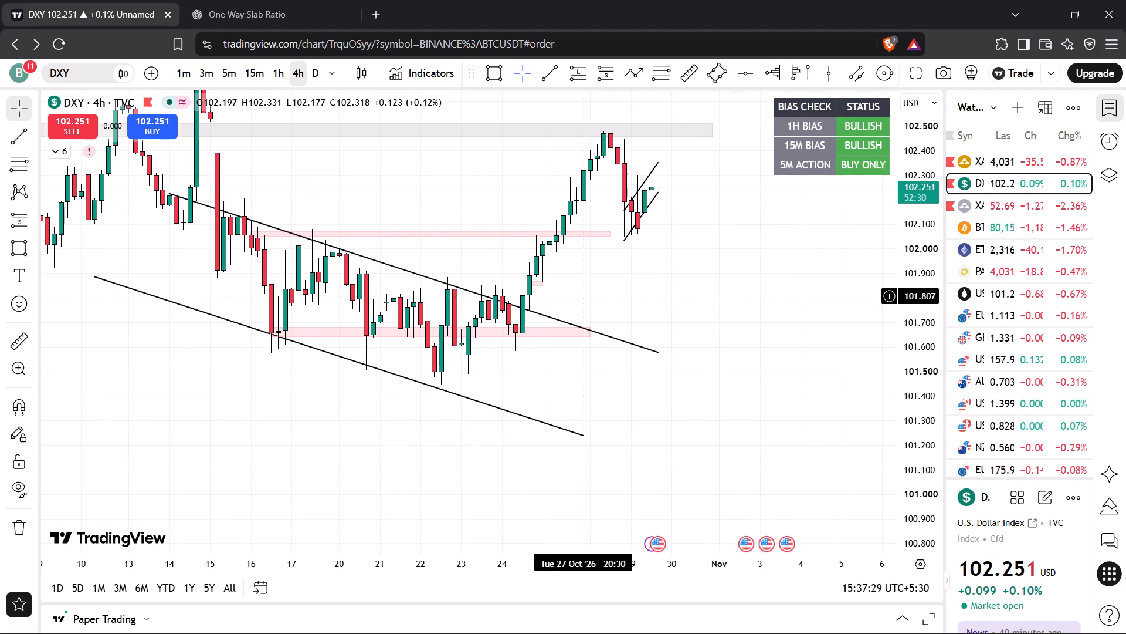
click(541, 288)
click(869, 116)
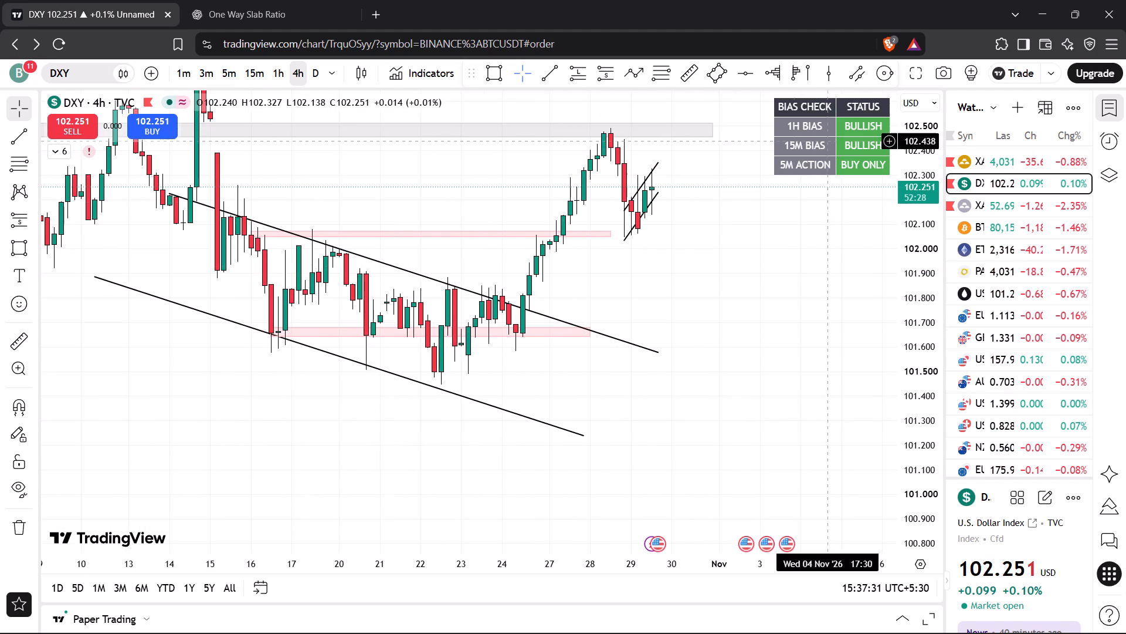
Delete the long pink rectangle zone between 102.048 and 102.069 that runs from 16 to 28 October.
drag(663, 262, 748, 331)
drag(494, 246, 501, 249)
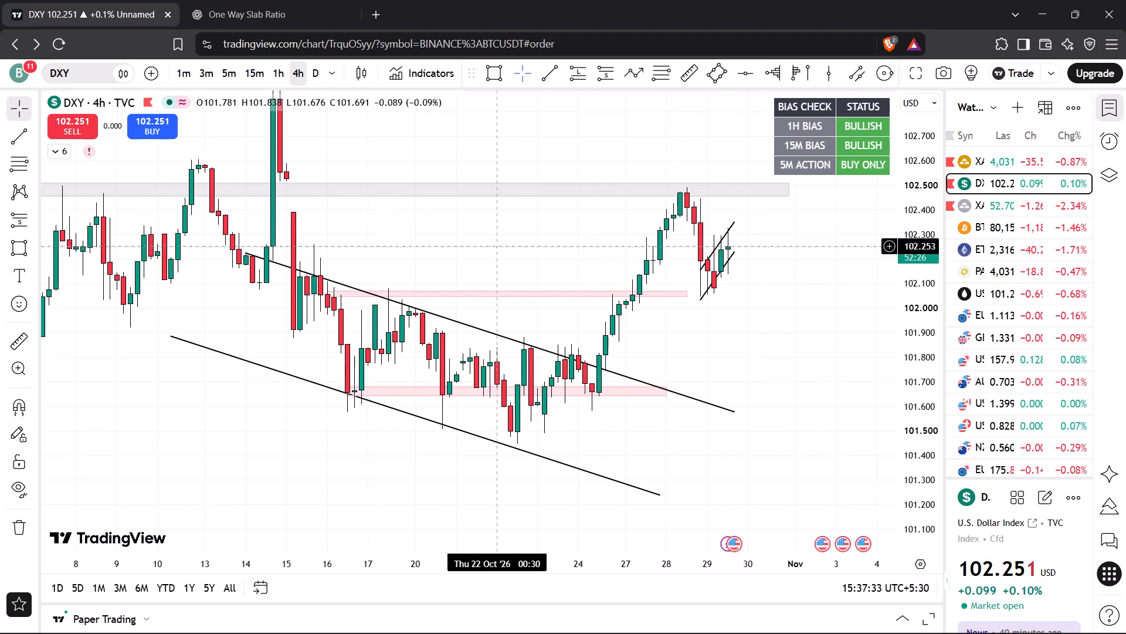
drag(501, 249, 609, 267)
click(634, 306)
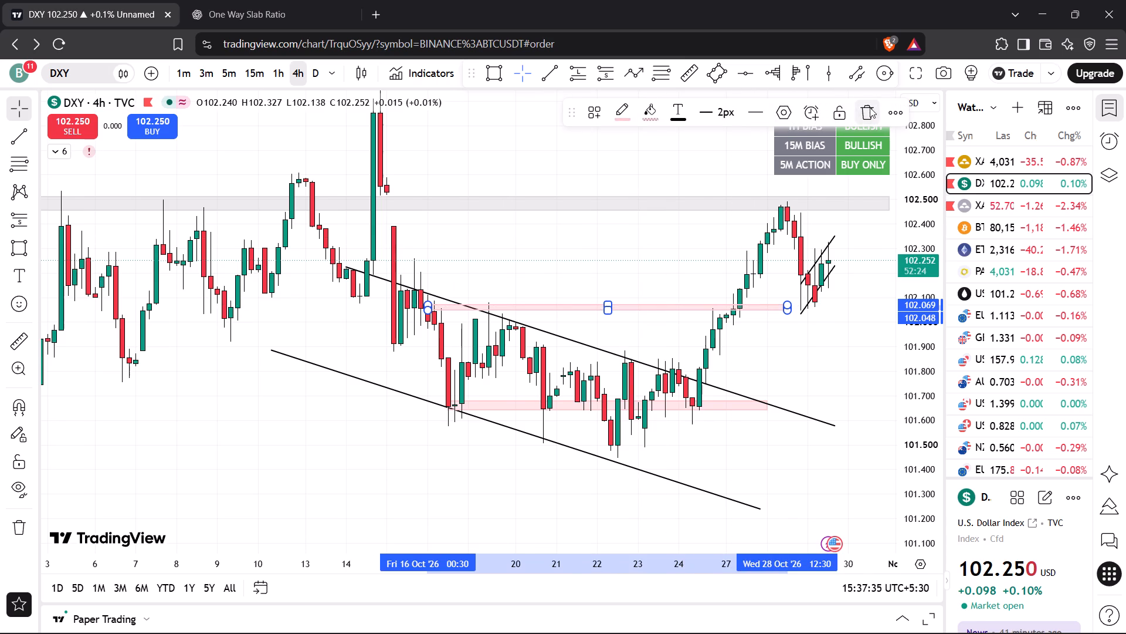
click(870, 107)
Draw a grey support rectangle from about 102.068 down to about 102.013, spanning 8 October to 2 November.
scroll(511, 291, down, 3)
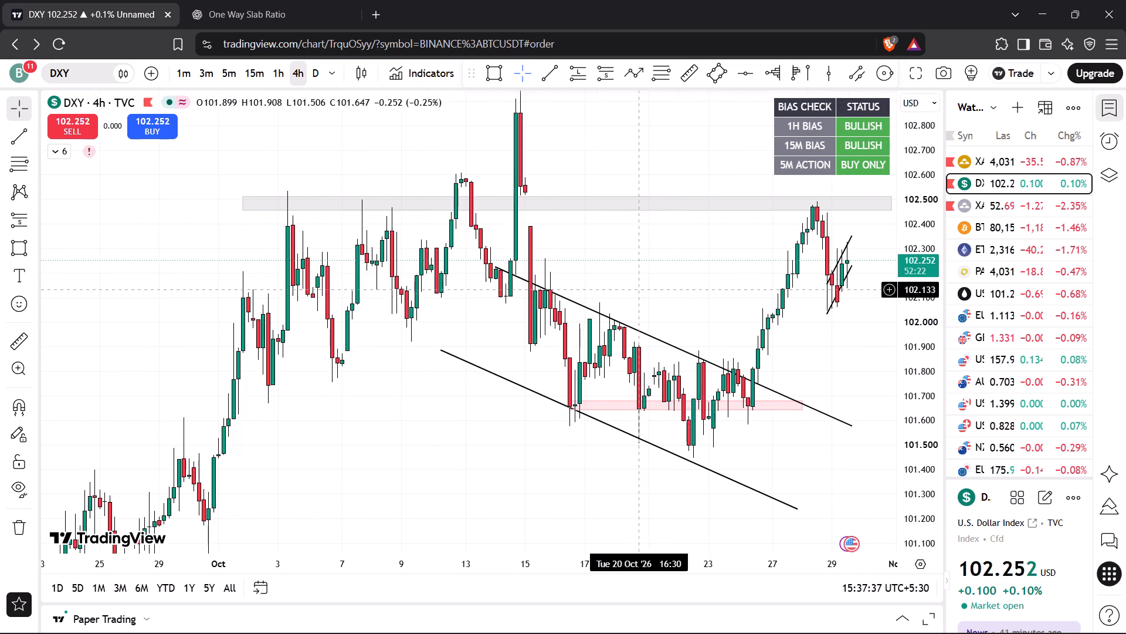
drag(920, 208, 914, 289)
drag(672, 284, 654, 258)
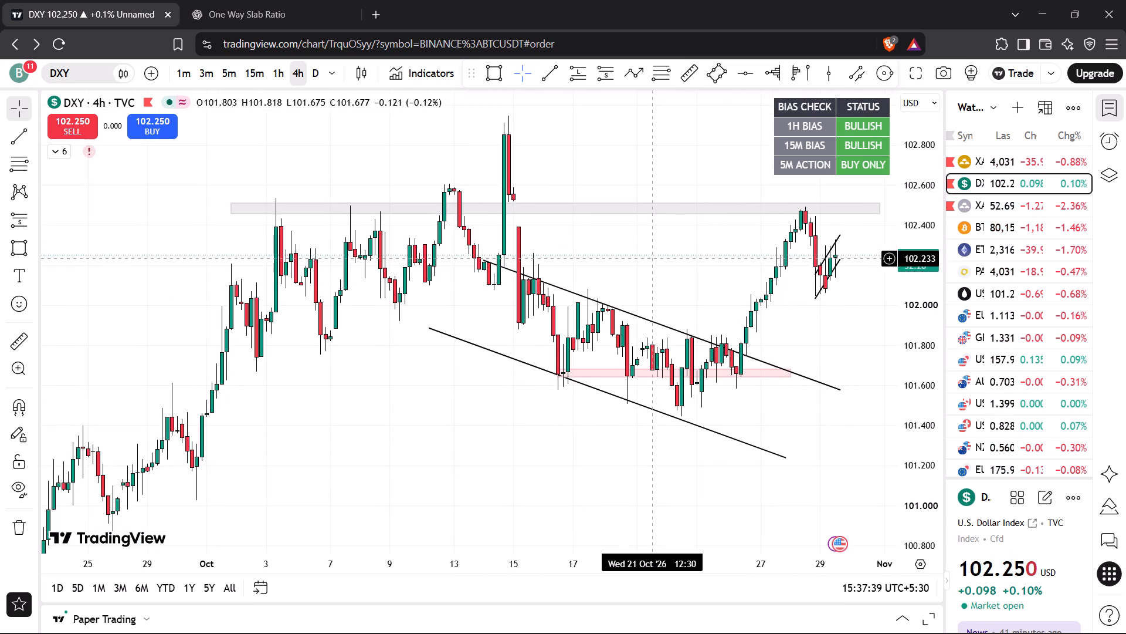
click(496, 71)
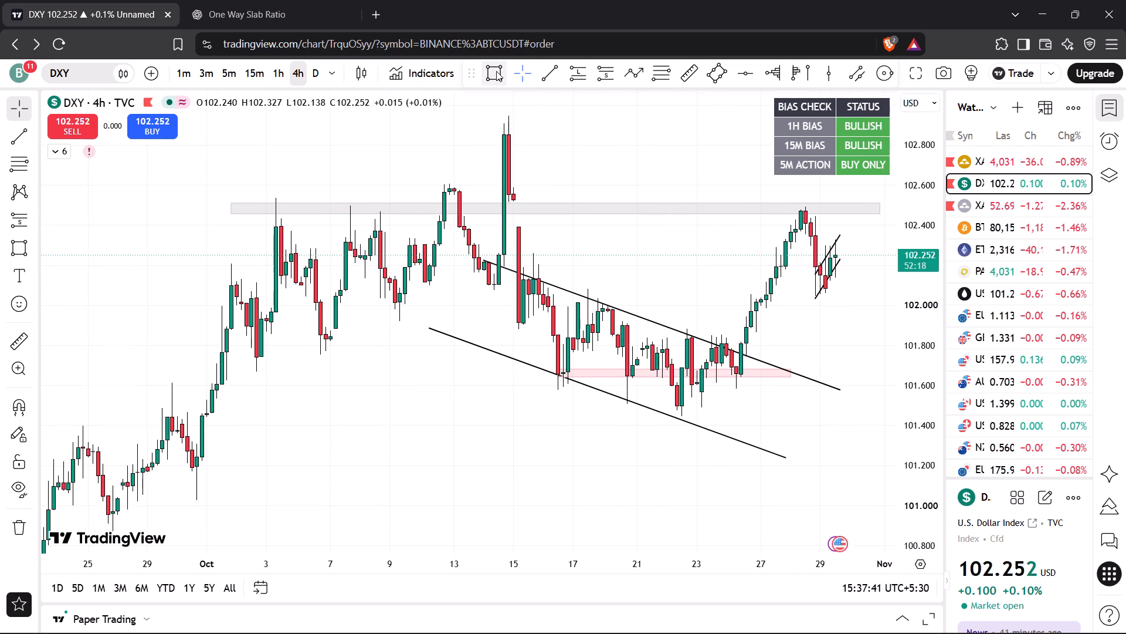
click(368, 292)
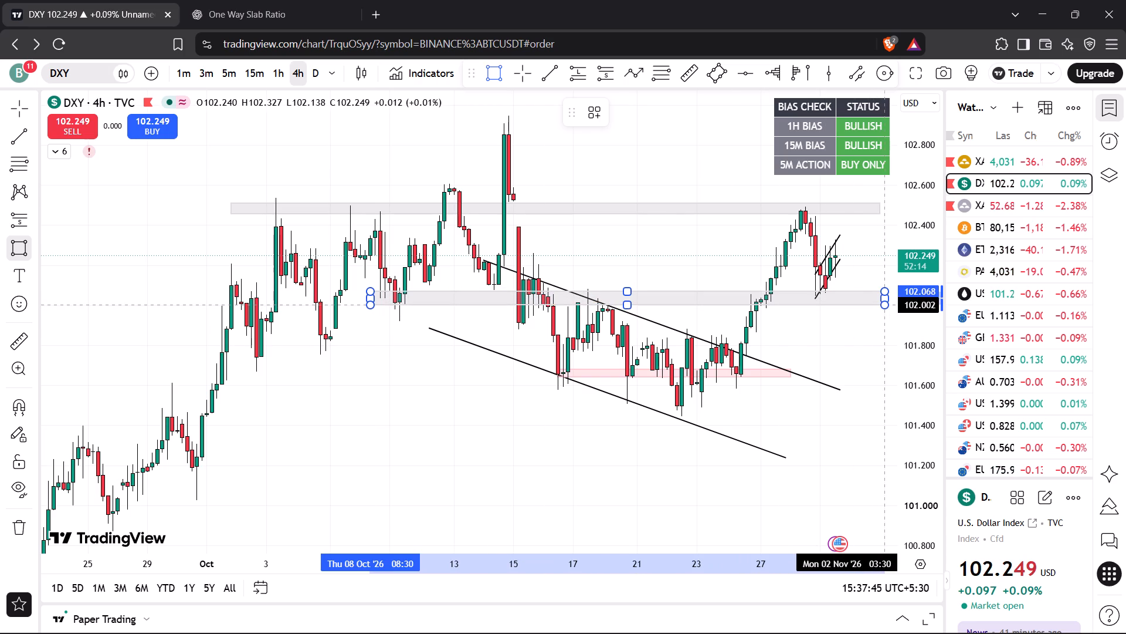
click(887, 303)
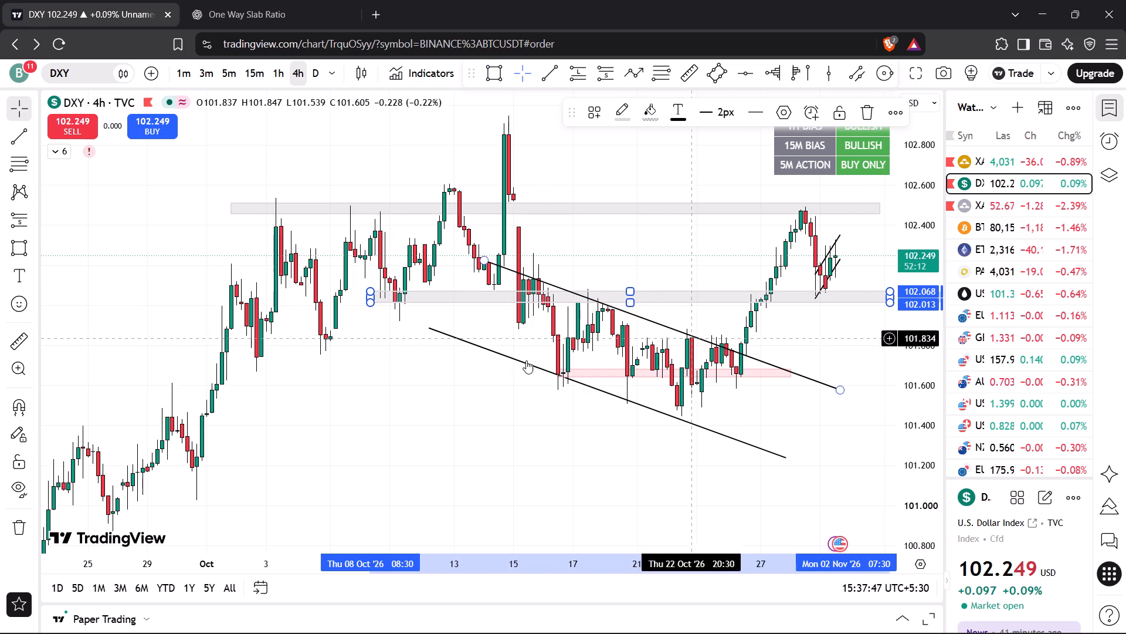
click(373, 387)
Clone the descending channel's upper trend line and place the copy across the mid-October spike, from about 102.986 to about 102.339 on 29 October.
drag(384, 380, 327, 378)
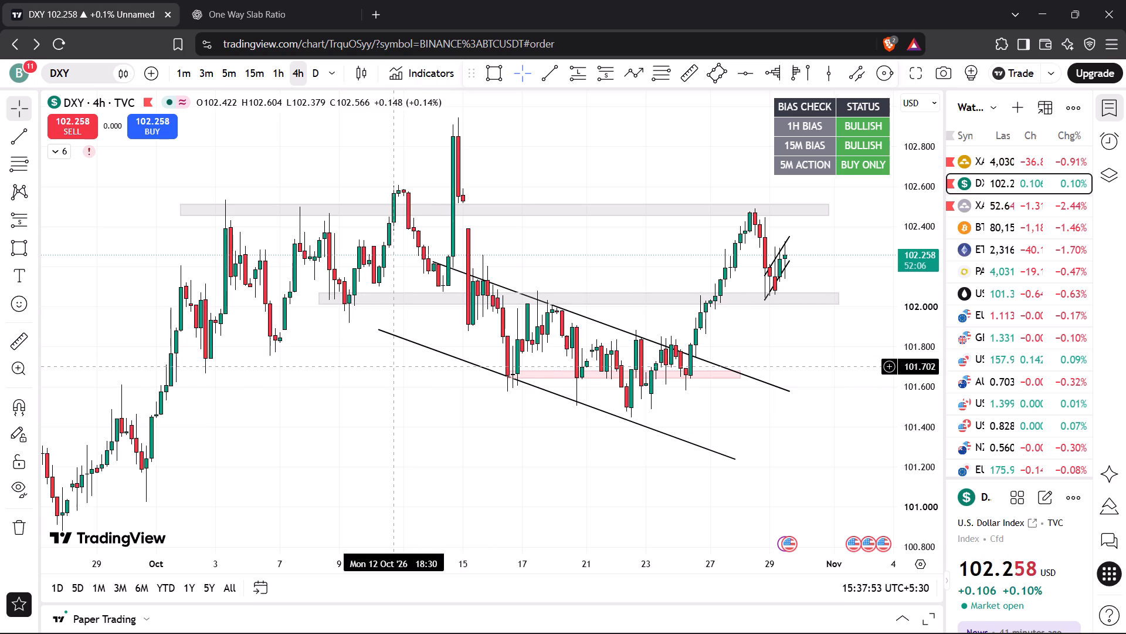
drag(401, 371, 365, 357)
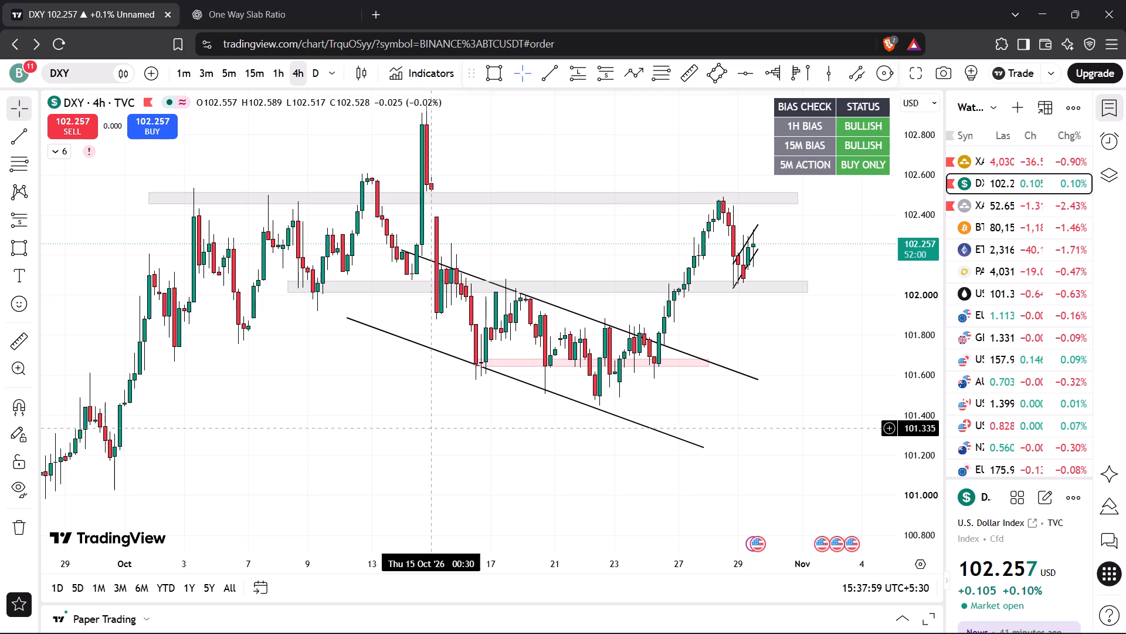
drag(430, 428, 436, 416)
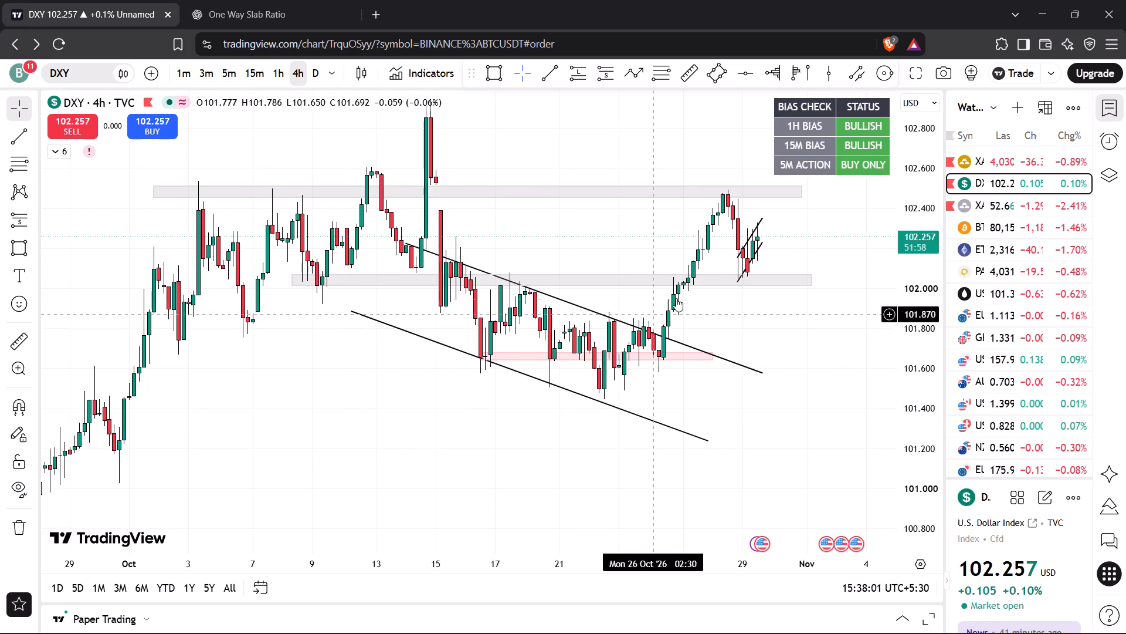
drag(636, 233, 579, 313)
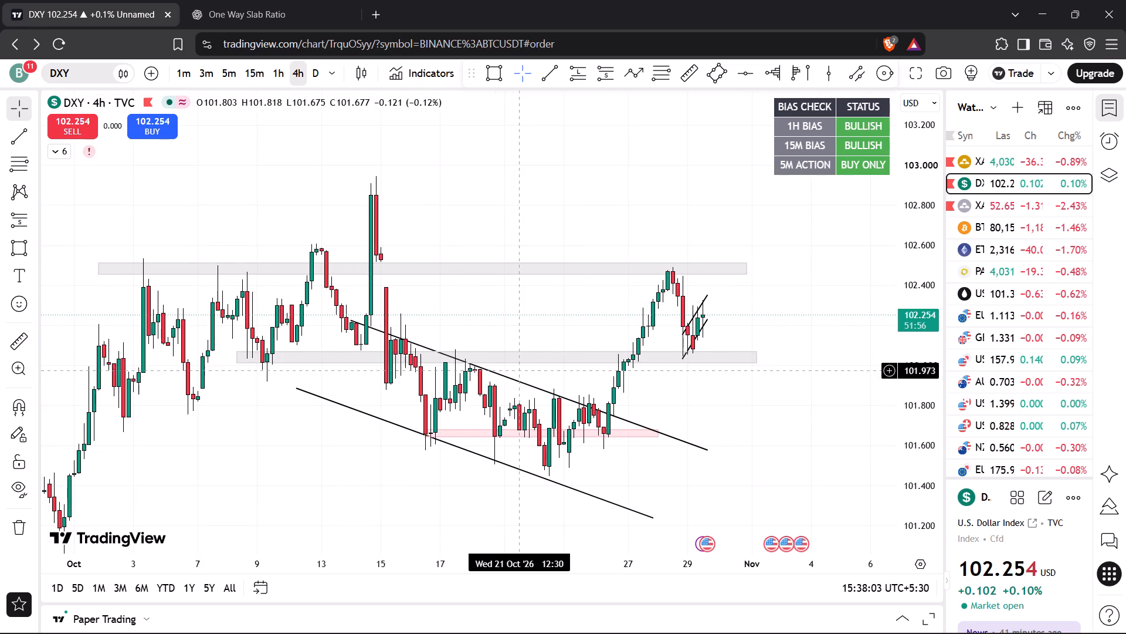
right_click(519, 380)
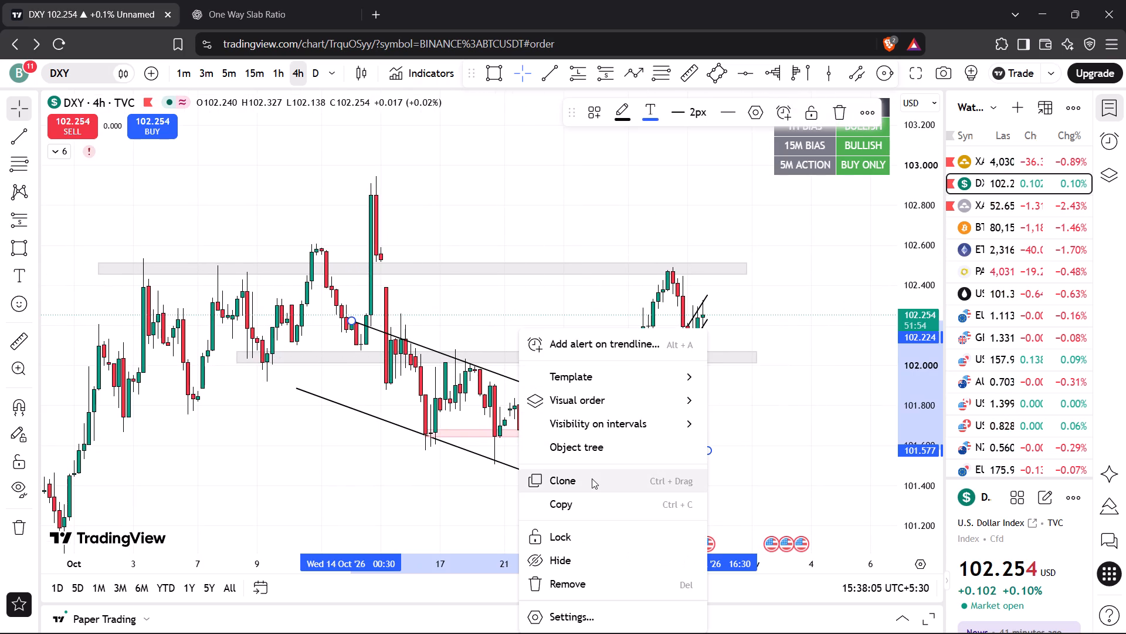
click(592, 478)
drag(569, 370, 568, 349)
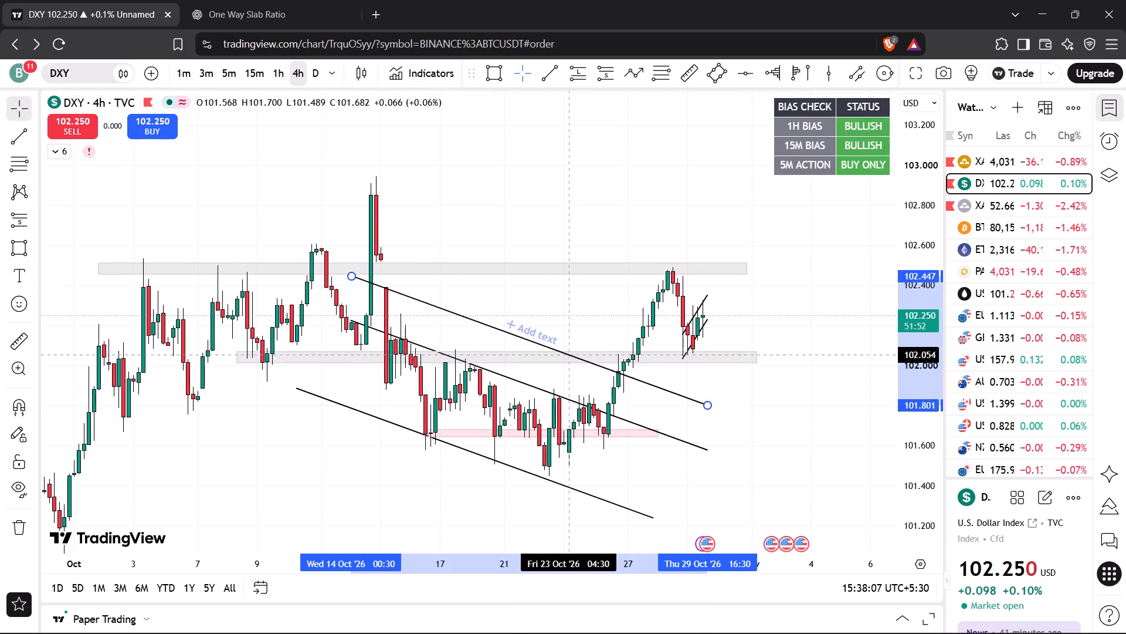
drag(568, 349, 580, 247)
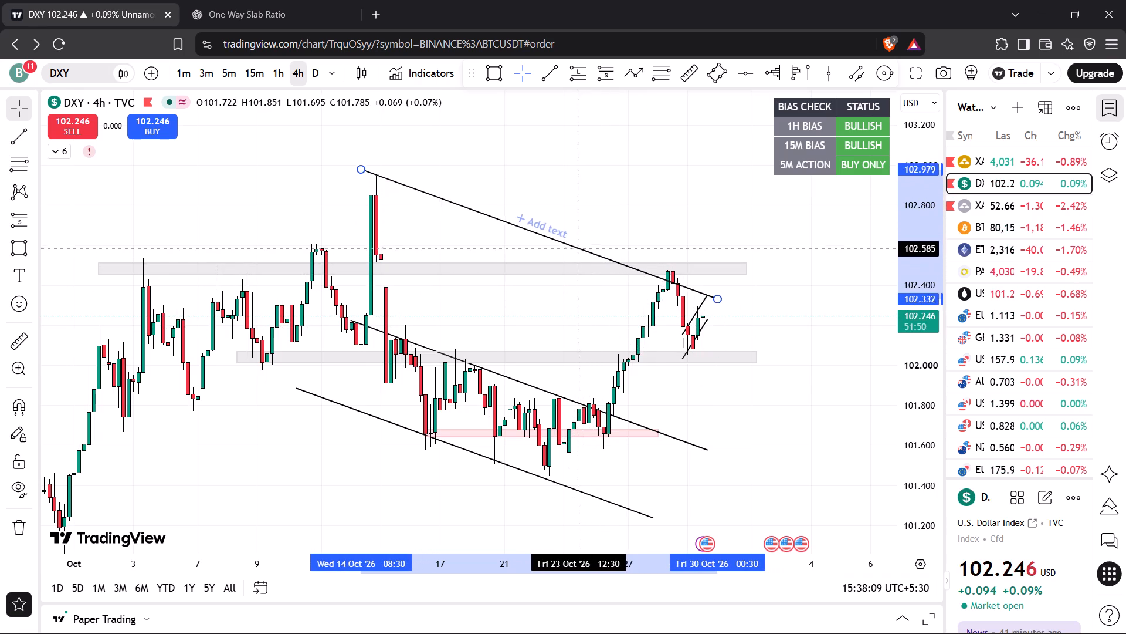
drag(580, 247, 571, 247)
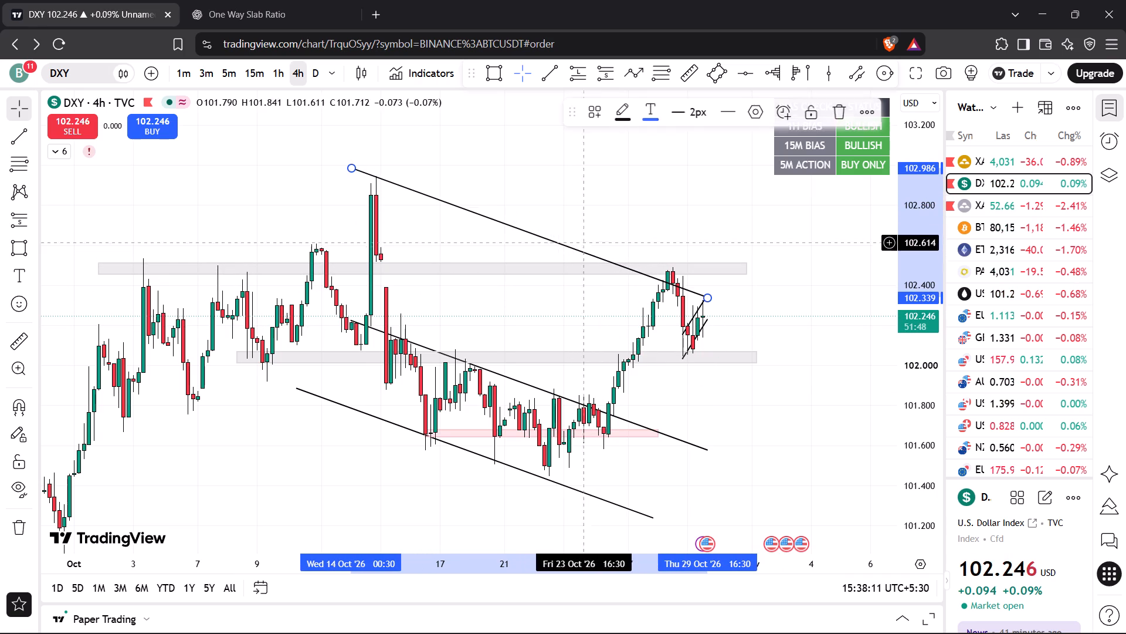
click(611, 226)
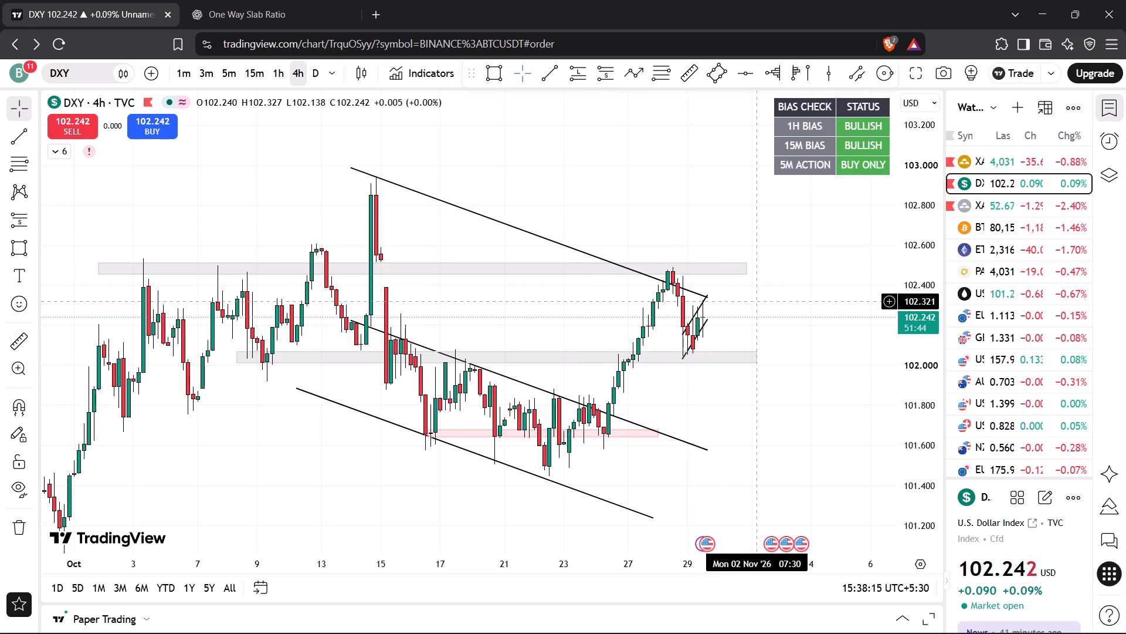
On the 1-hour timeframe, extend the topmost descending trend line to 2 November at about 102.266.
drag(796, 442, 802, 404)
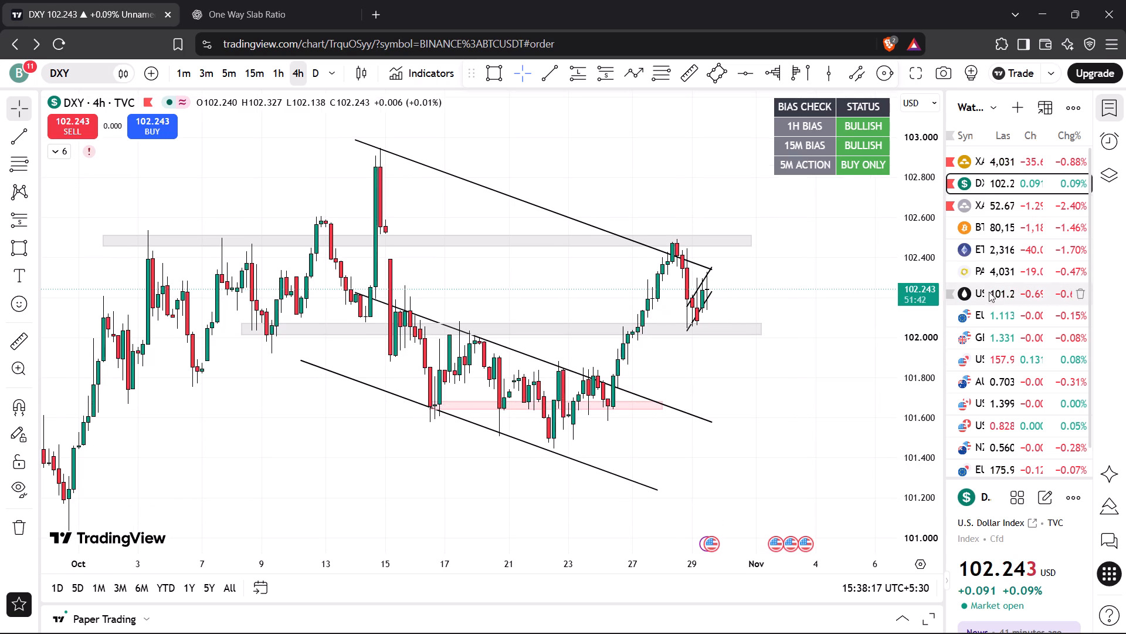
drag(922, 231, 921, 287)
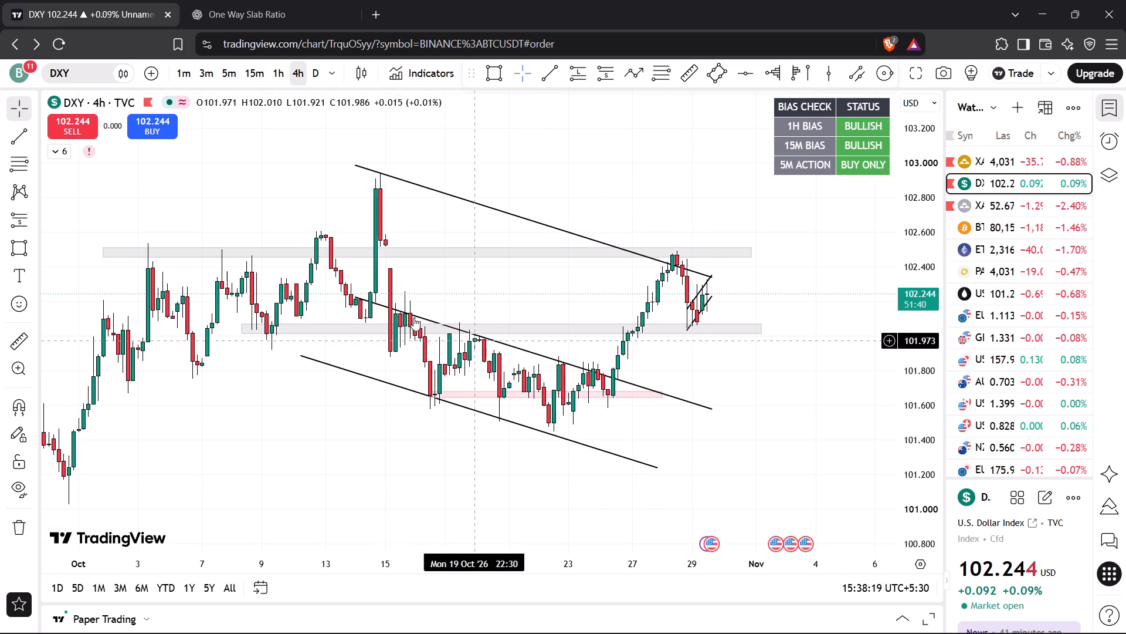
click(281, 74)
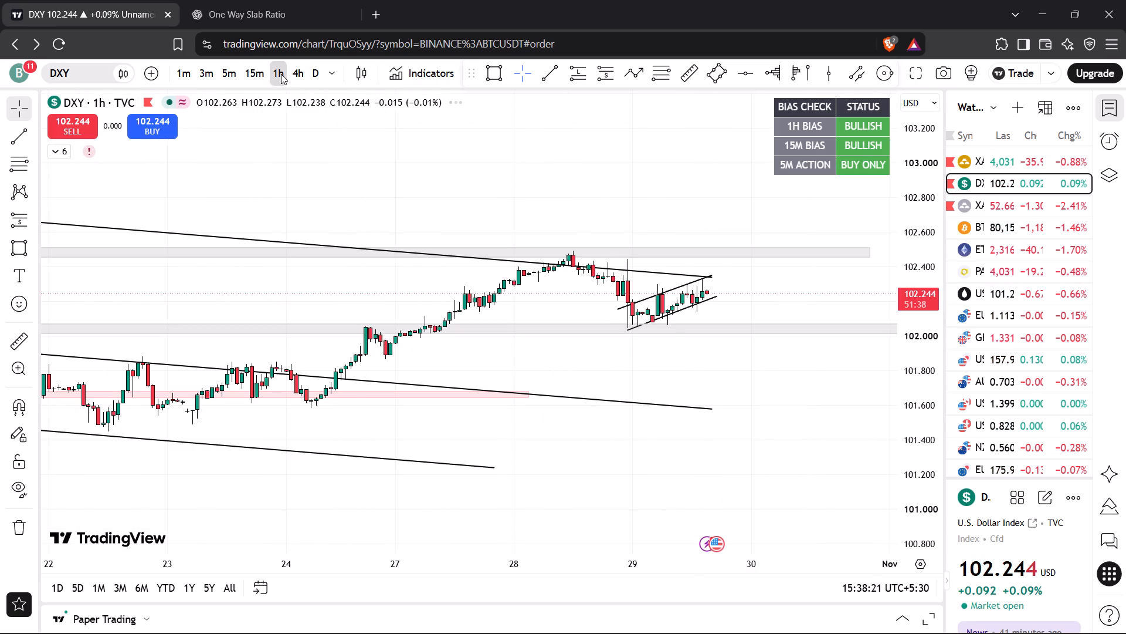
drag(908, 468, 908, 383)
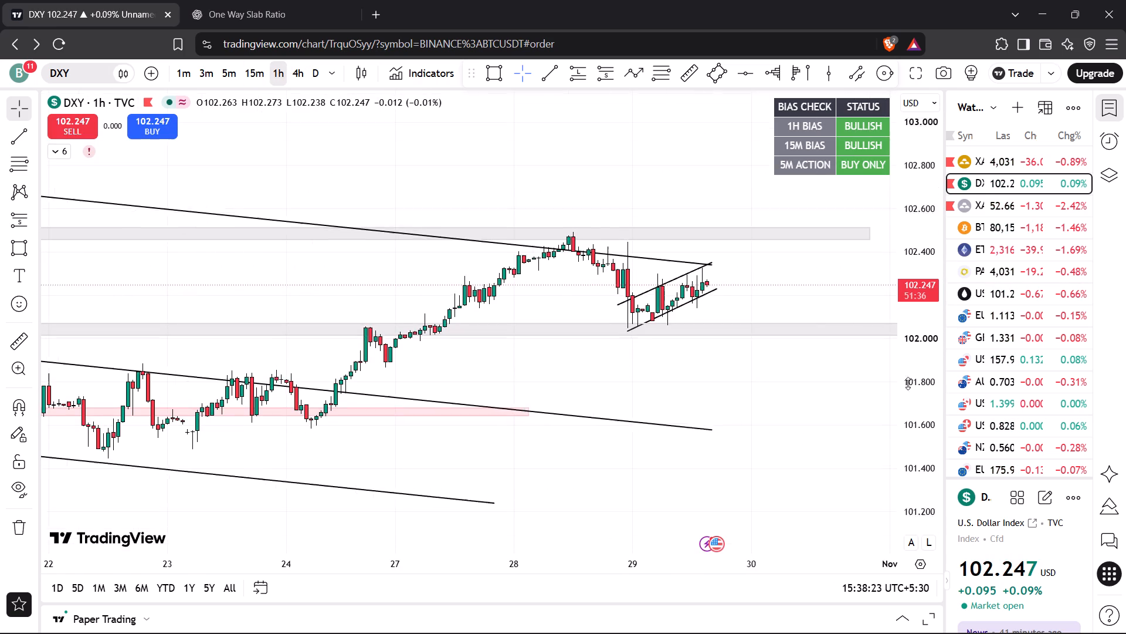
drag(908, 383, 918, 156)
drag(796, 231, 789, 334)
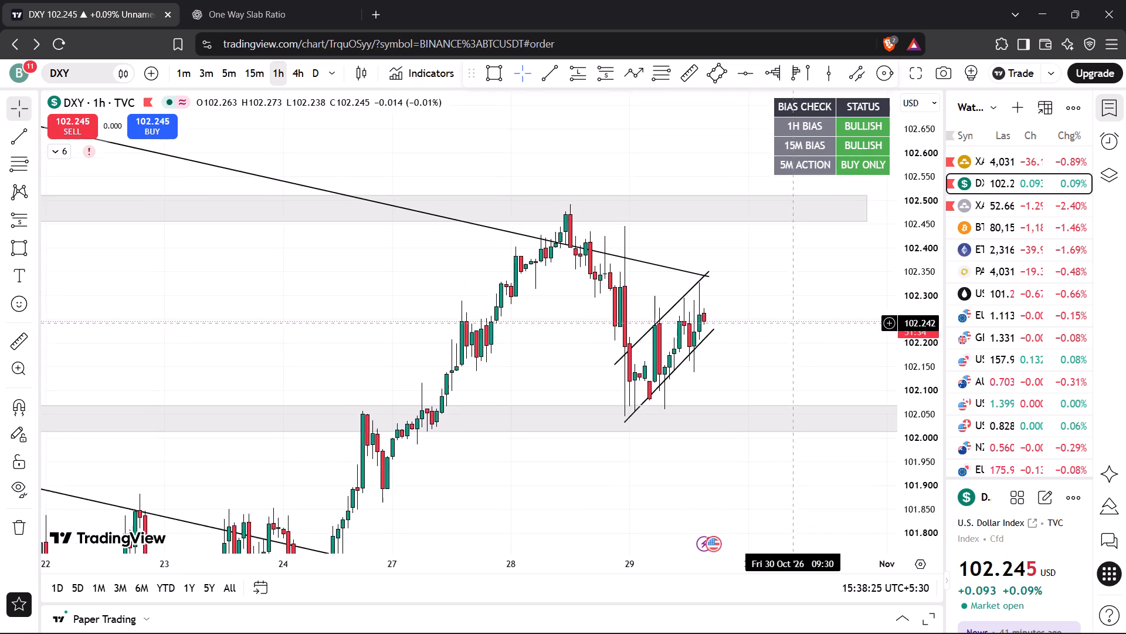
drag(789, 334, 783, 358)
drag(701, 312, 824, 339)
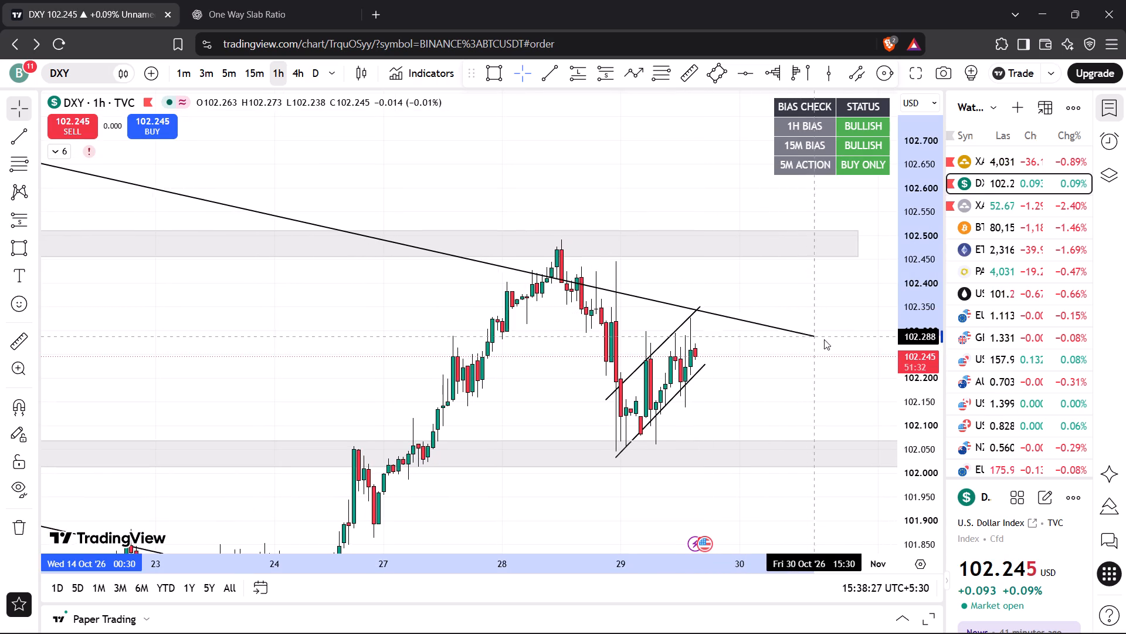
drag(824, 339, 883, 347)
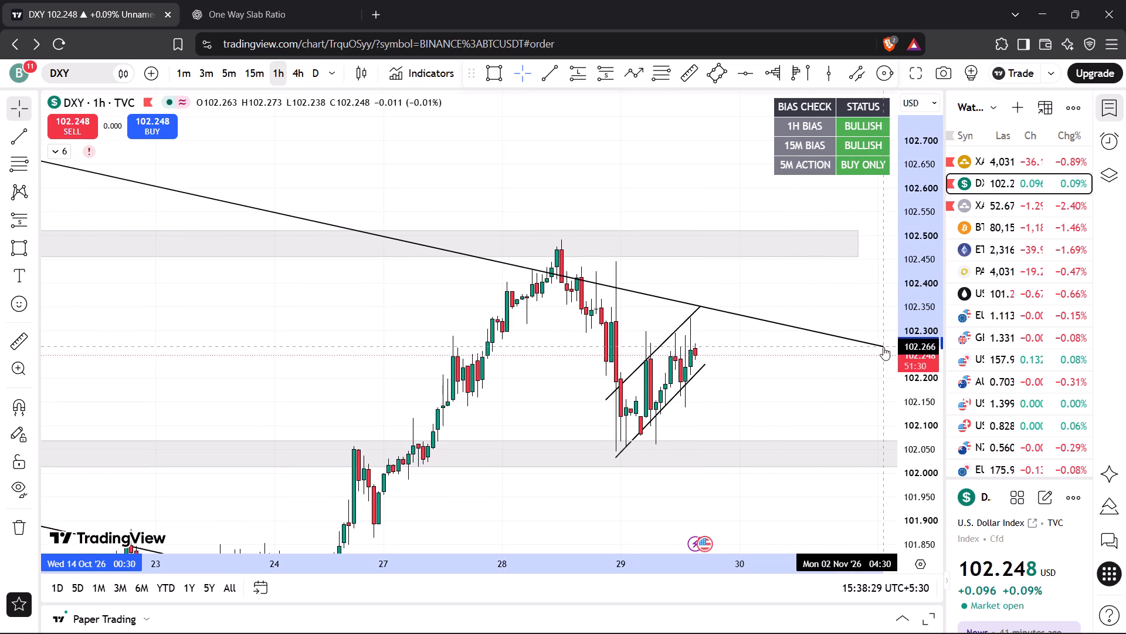
click(849, 313)
Switch DXY to the 15-minute timeframe and examine price inside the rising channel between the descending trend line and grey support zone.
drag(821, 402, 821, 379)
scroll(818, 379, up, 3)
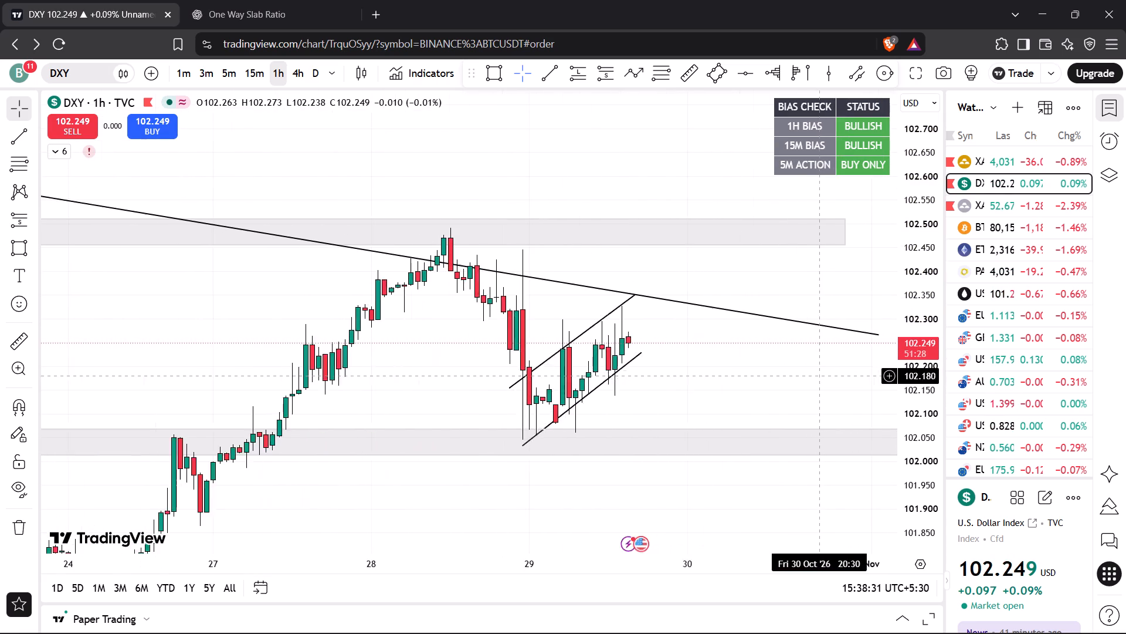
scroll(816, 372, up, 1)
click(252, 73)
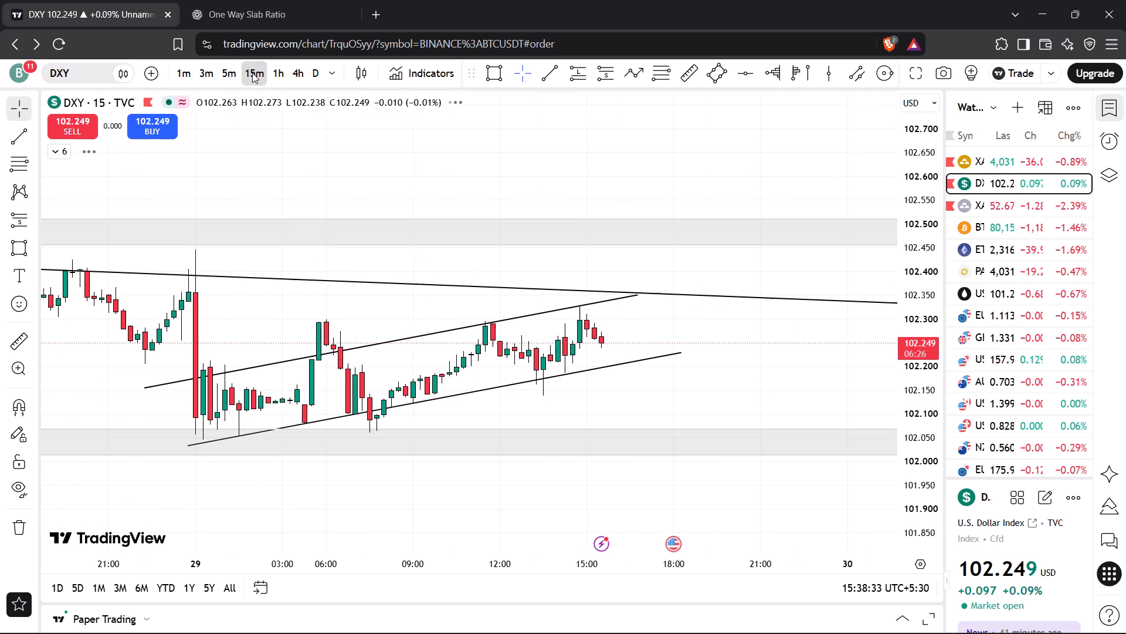
drag(910, 447, 913, 420)
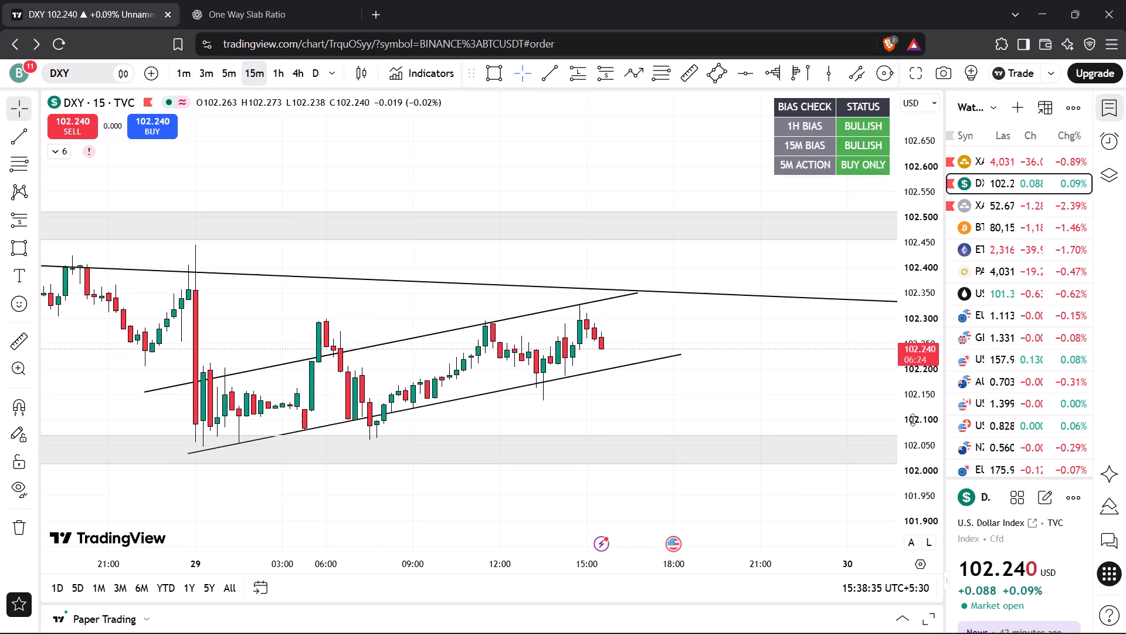
drag(913, 420, 913, 199)
drag(704, 365, 792, 281)
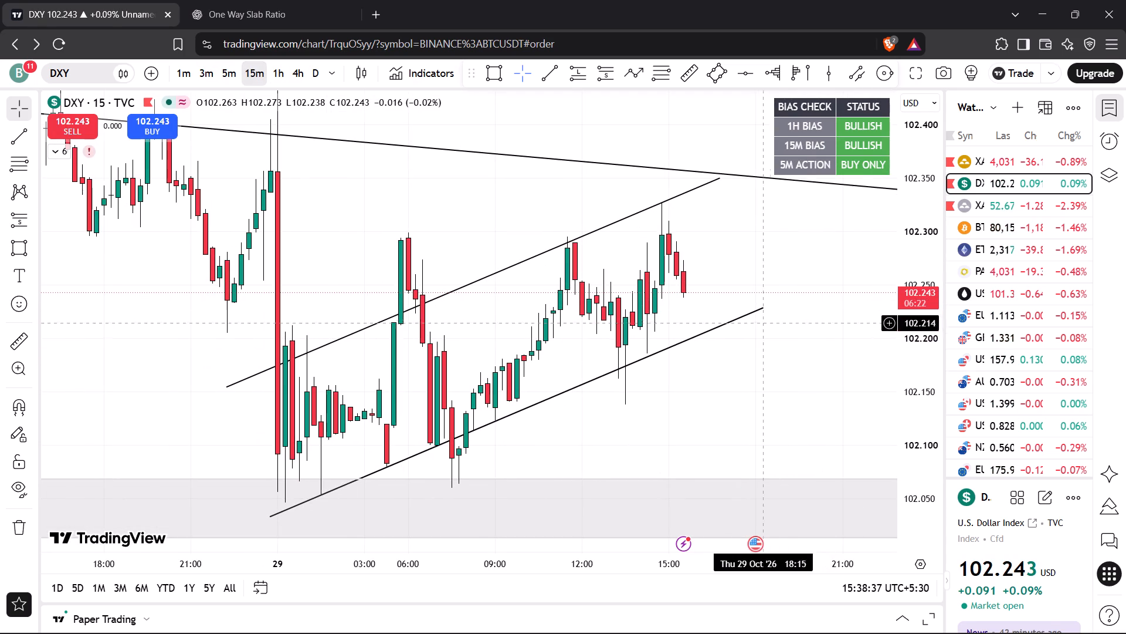
scroll(765, 389, up, 2)
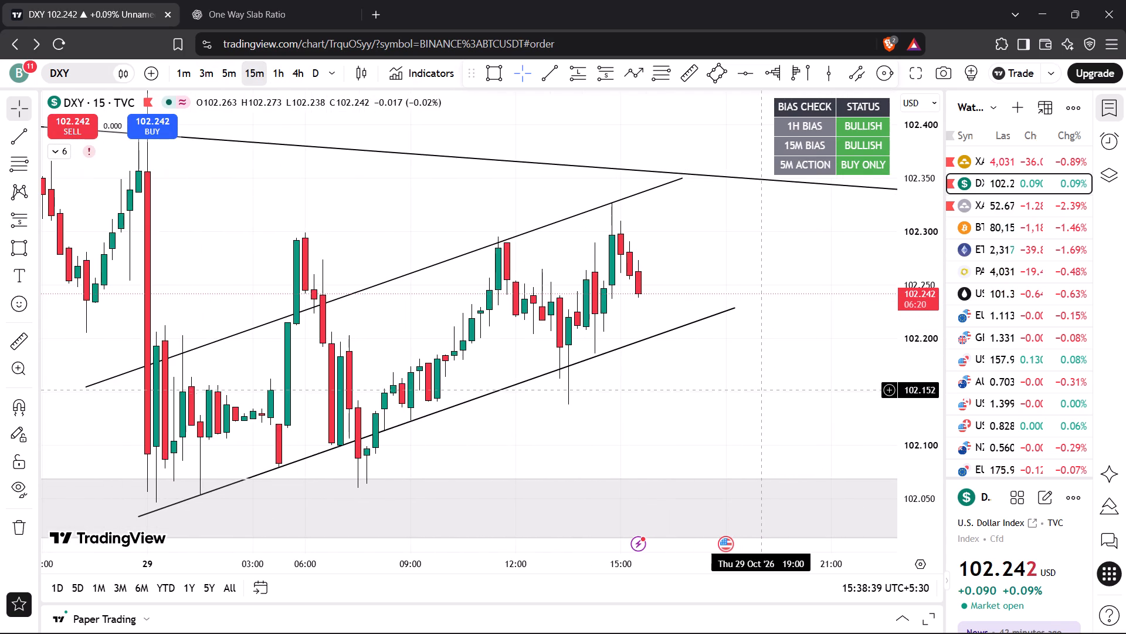
drag(683, 412, 713, 389)
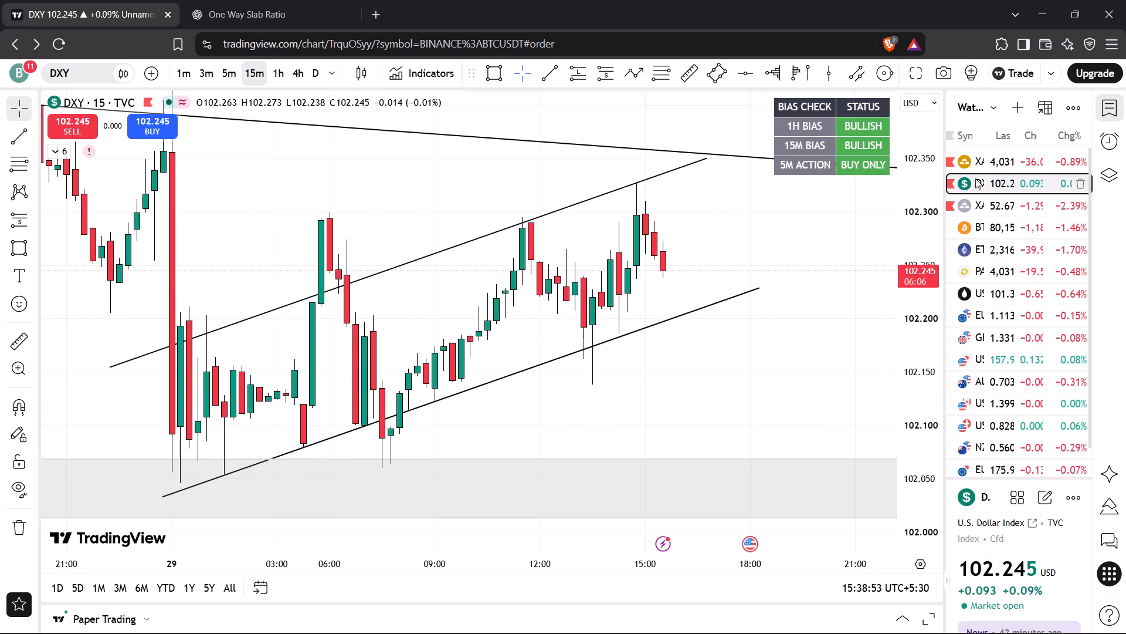
Switch the chart to XAUUSD.
click(993, 158)
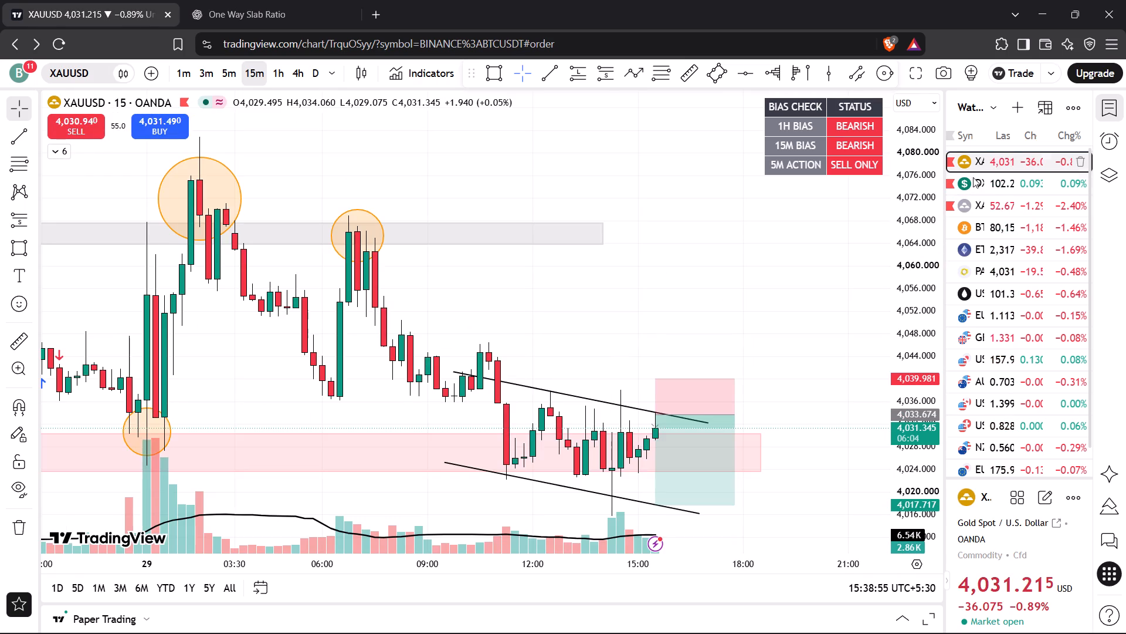
Switch XAUUSD to the 5-minute timeframe and examine price inside the descending channel around the planned short position.
click(224, 77)
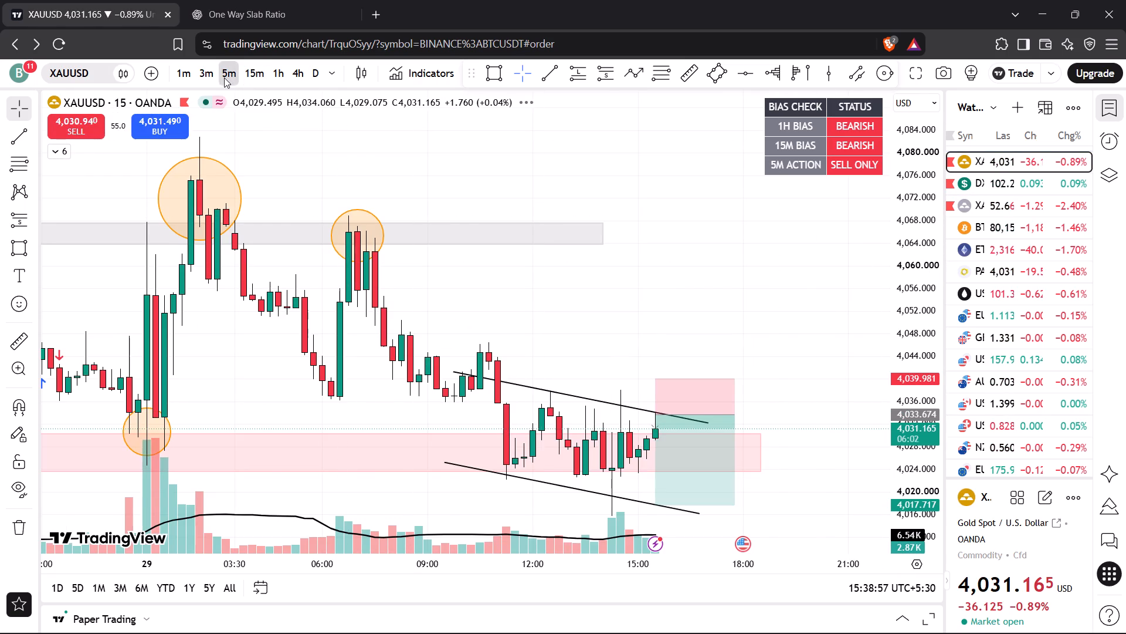
drag(697, 282, 627, 249)
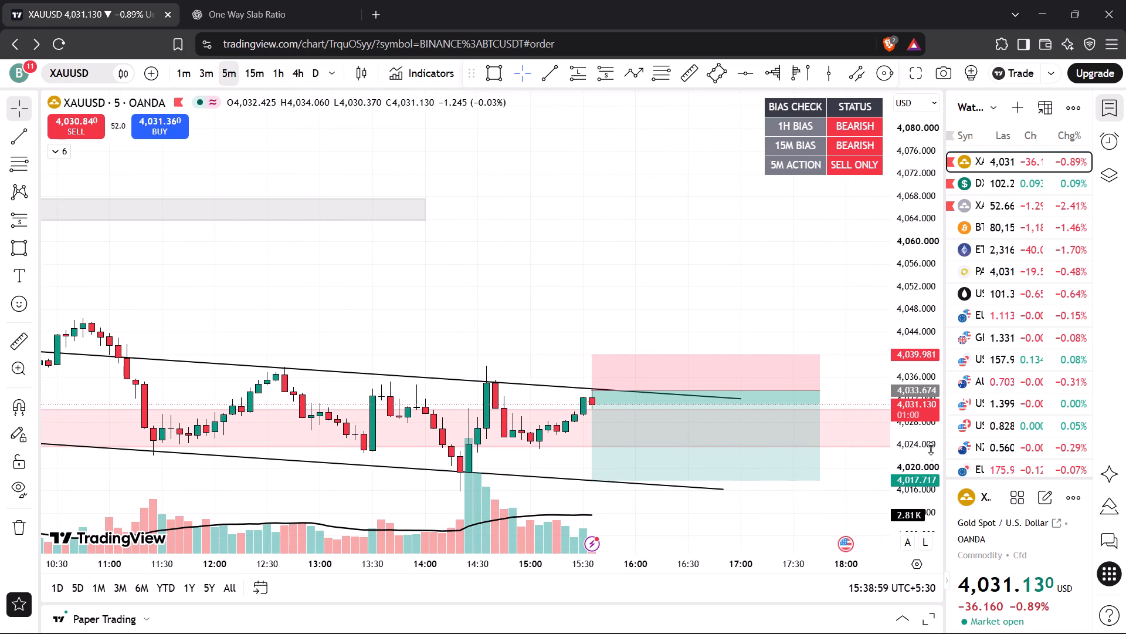
drag(921, 461, 907, 259)
drag(561, 302, 567, 208)
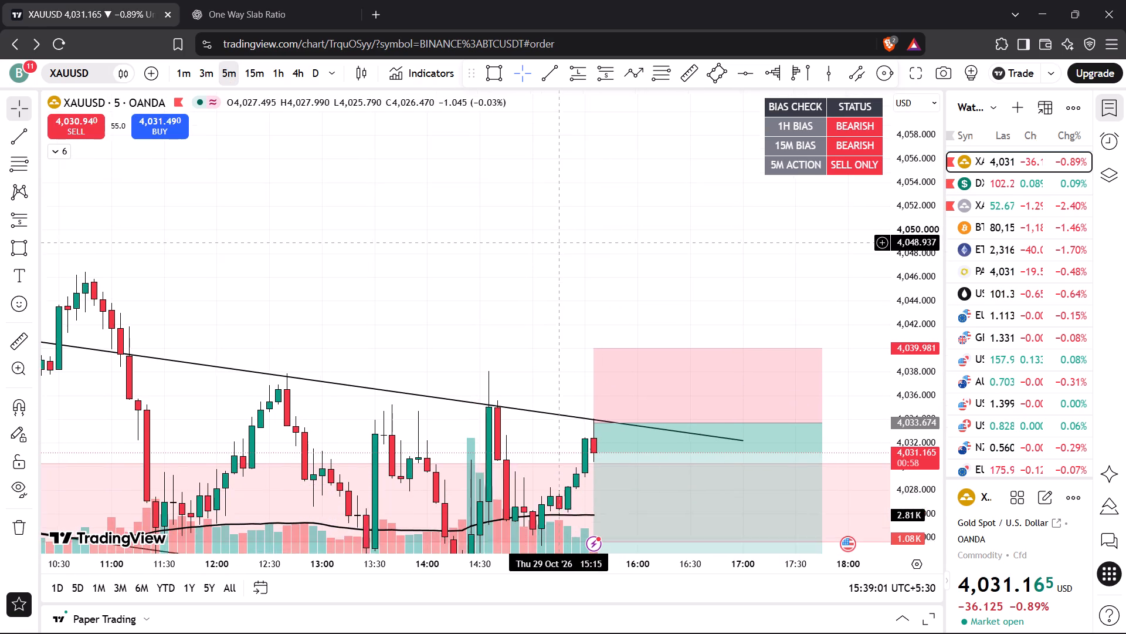
drag(567, 208, 574, 163)
scroll(477, 221, down, 2)
drag(481, 235, 503, 222)
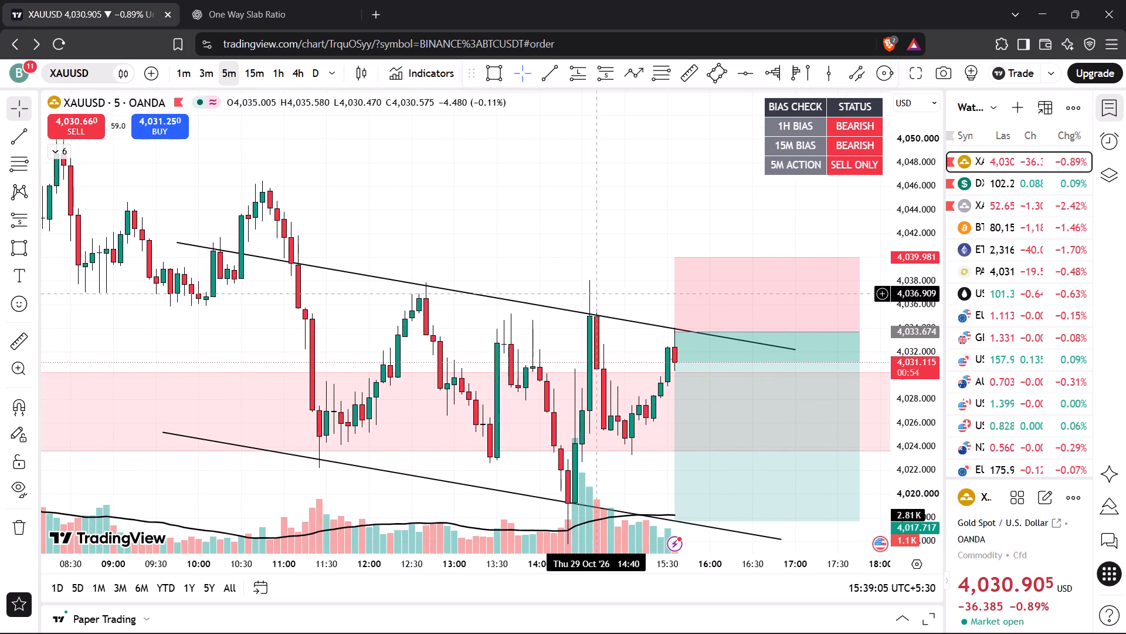
drag(646, 271, 623, 243)
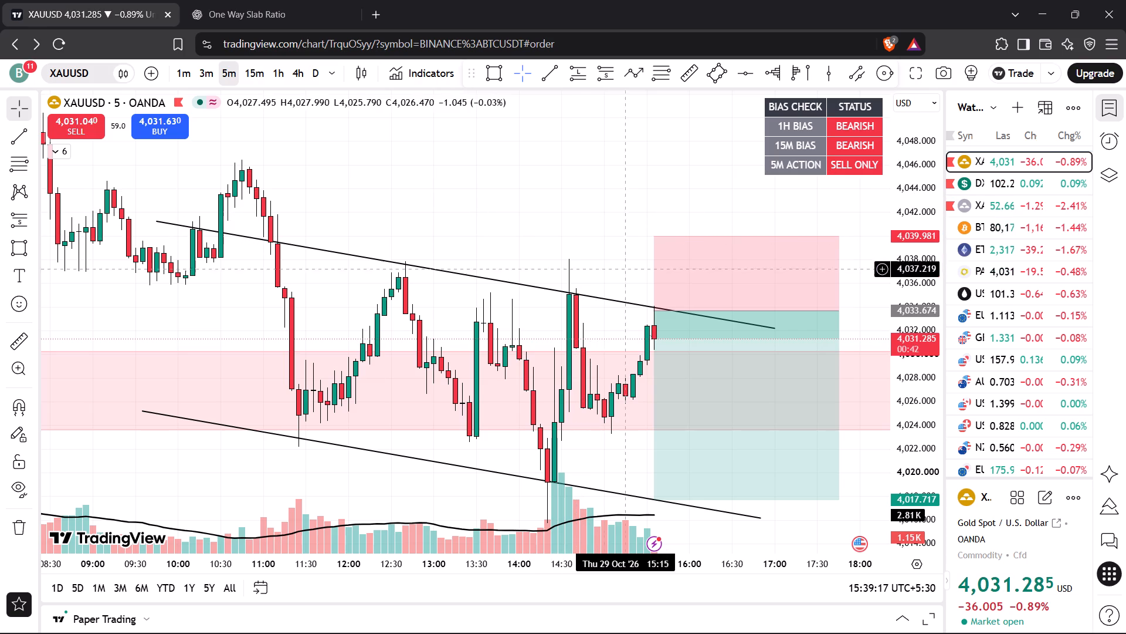
drag(660, 198, 571, 234)
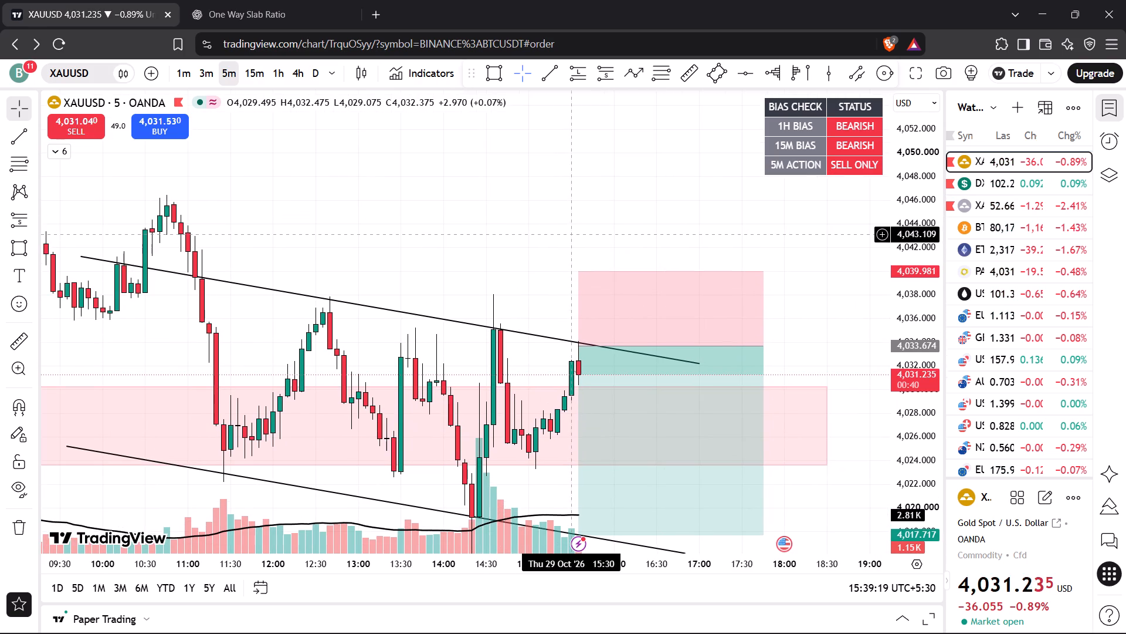
drag(571, 234, 572, 196)
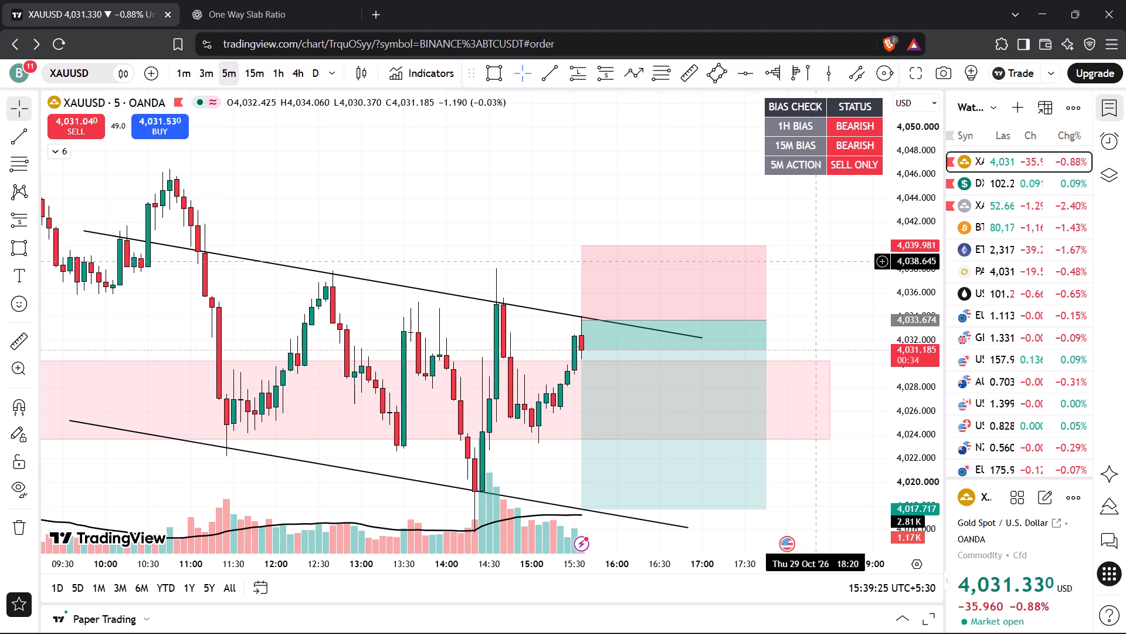
drag(908, 267, 914, 308)
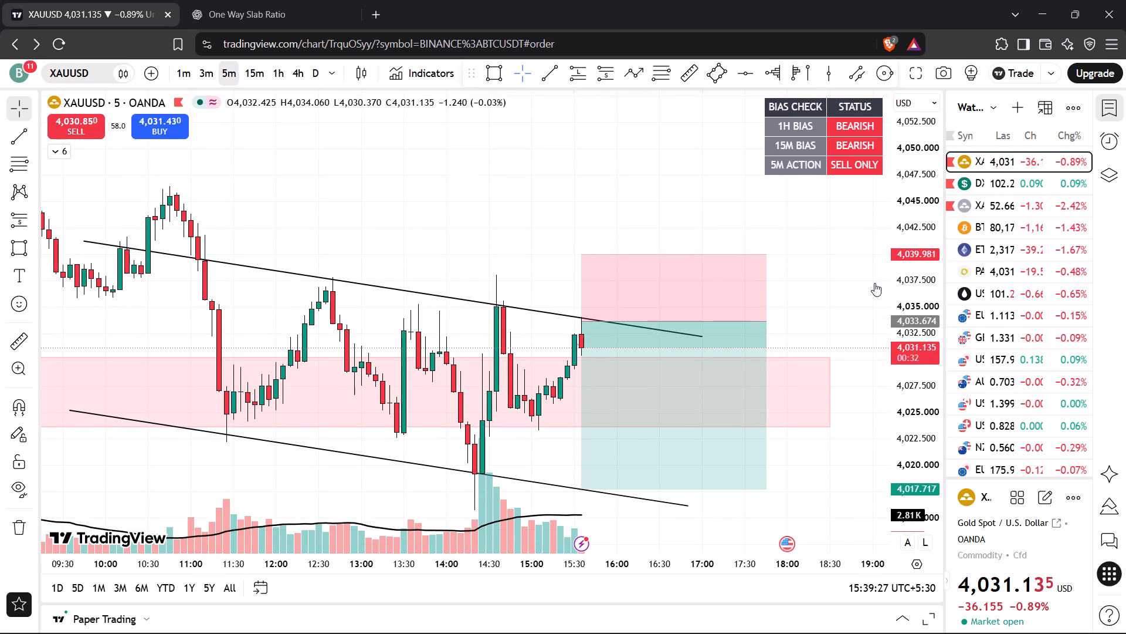
drag(795, 294, 821, 257)
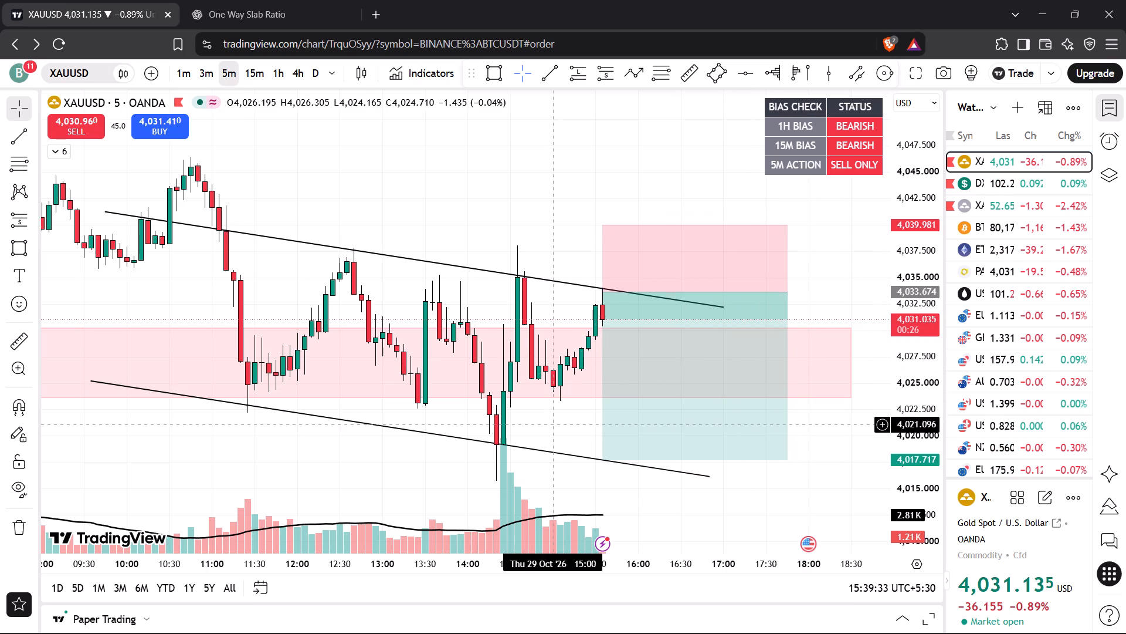
drag(554, 424, 551, 400)
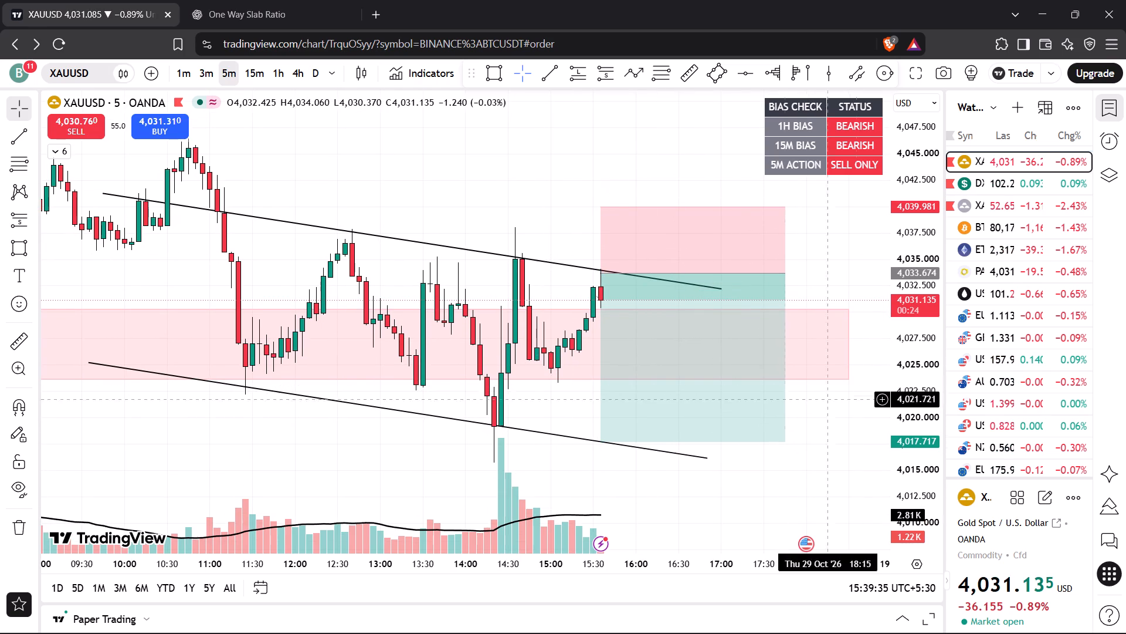
Check the USOIL, DXY and BTCUSDT charts, returning to XAUUSD.
click(995, 294)
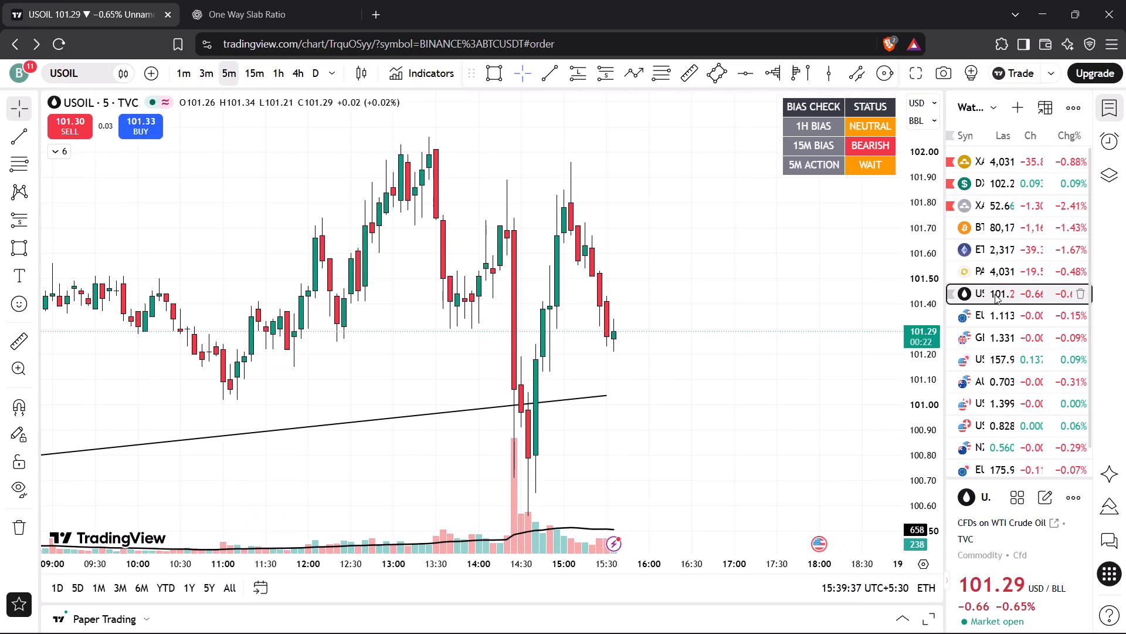
click(967, 190)
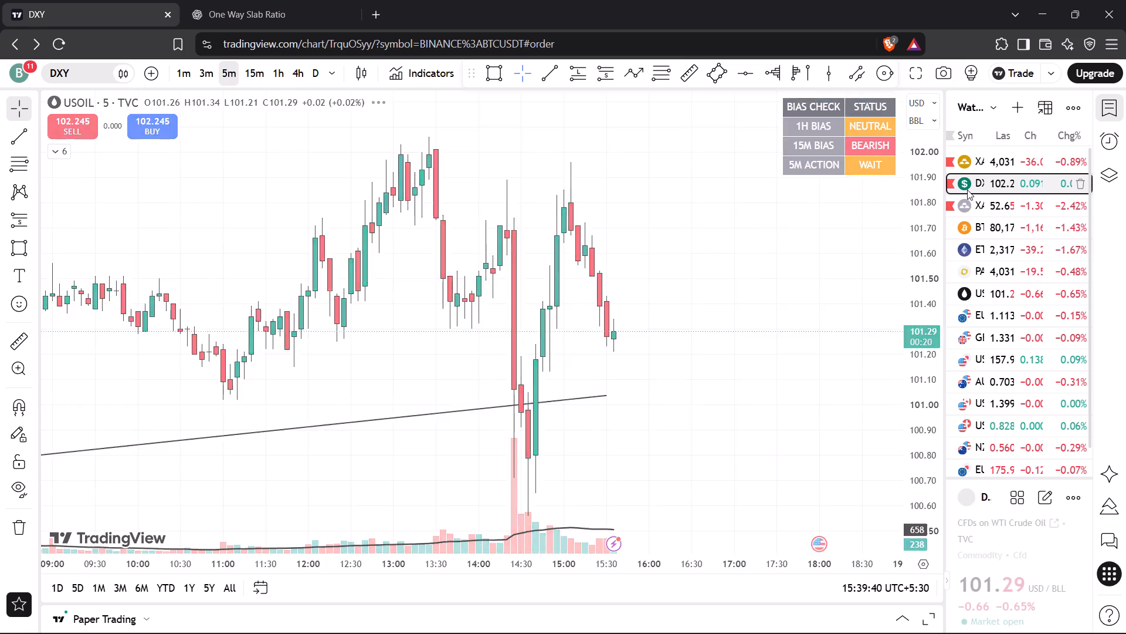
click(985, 218)
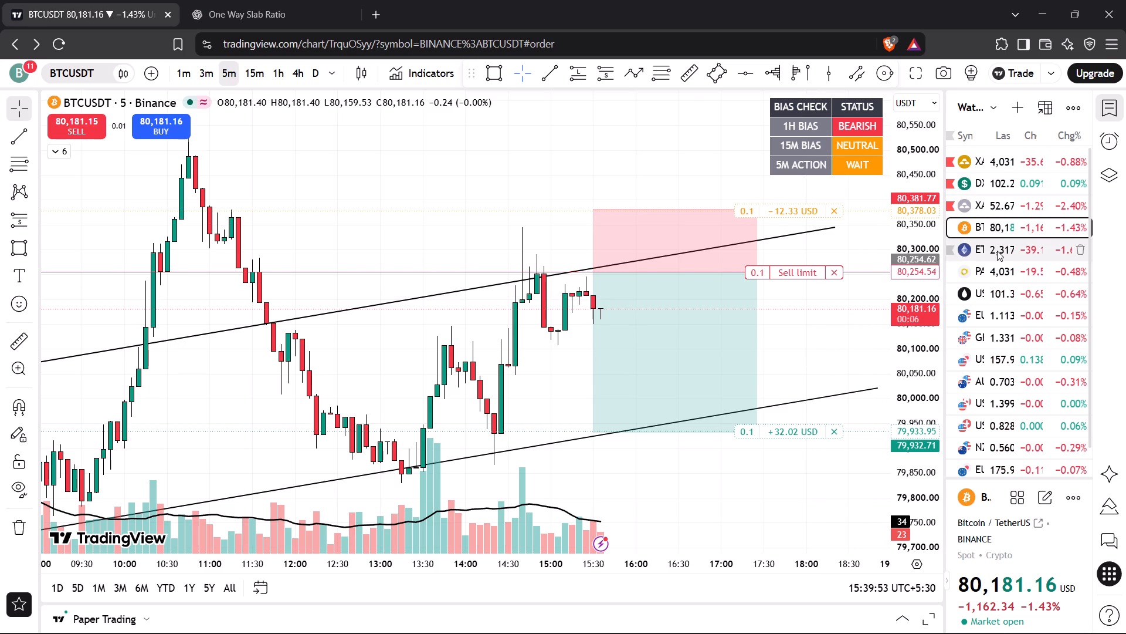
click(1000, 164)
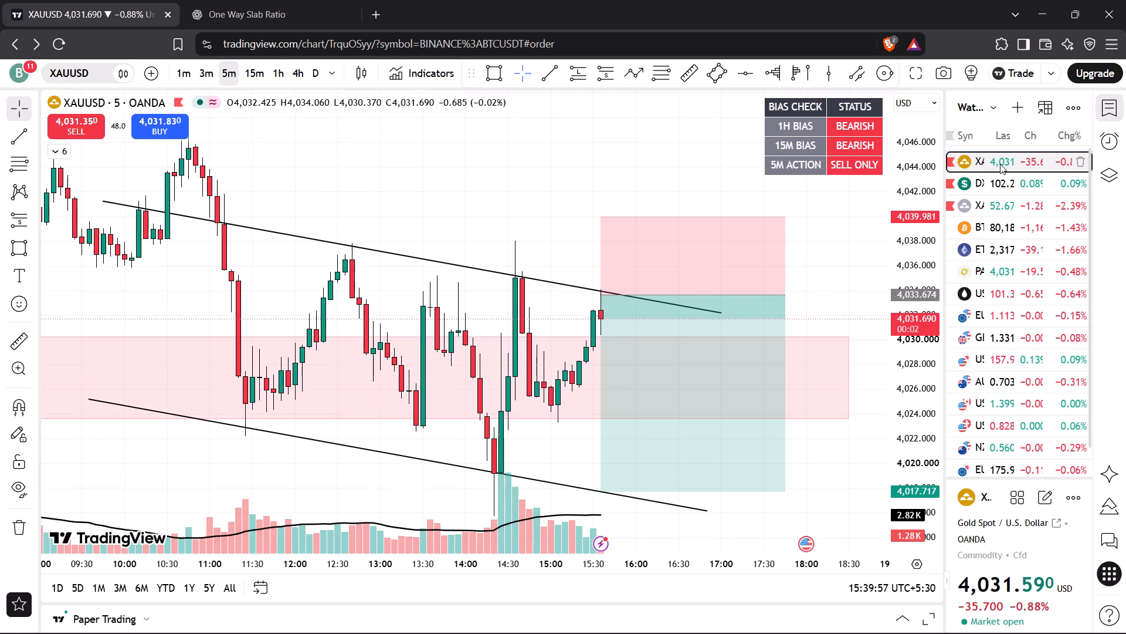
Prepare a 2-unit XAUUSD sell limit order at 4,033.560, near the short position's entry level.
click(86, 136)
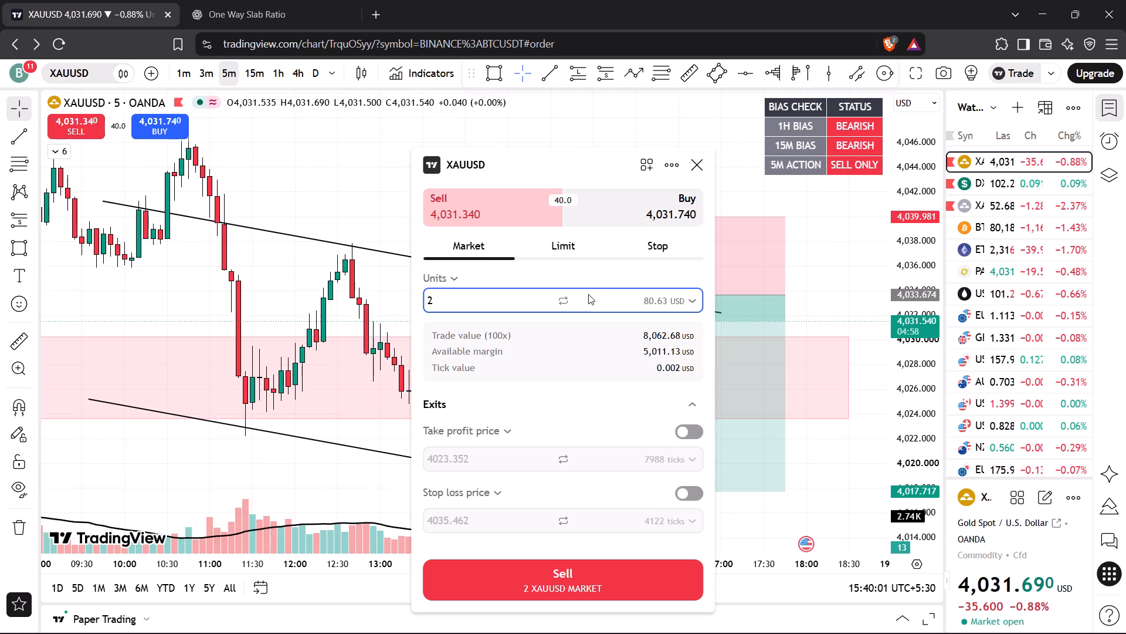
click(574, 242)
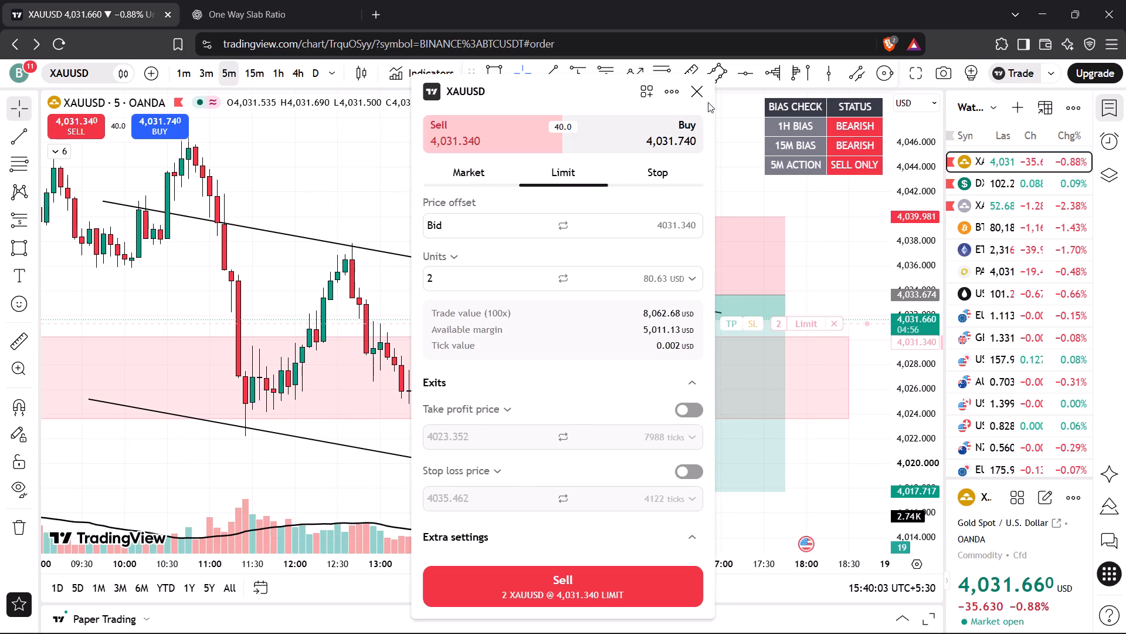
click(696, 90)
drag(841, 267, 769, 264)
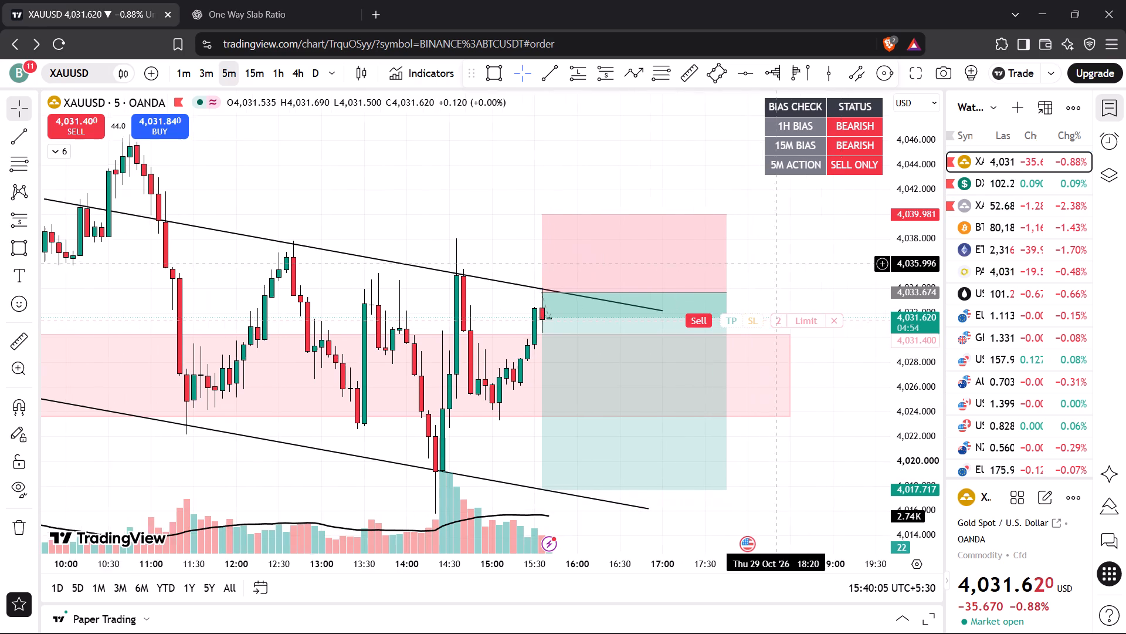
drag(769, 264, 746, 265)
drag(802, 321, 810, 296)
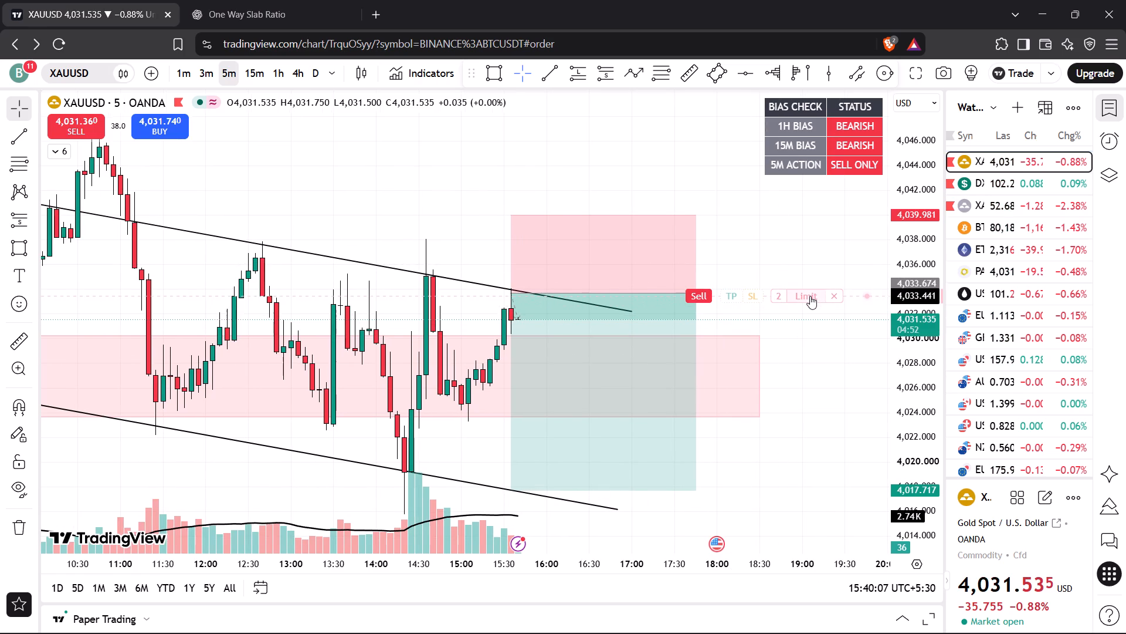
drag(810, 296, 810, 295)
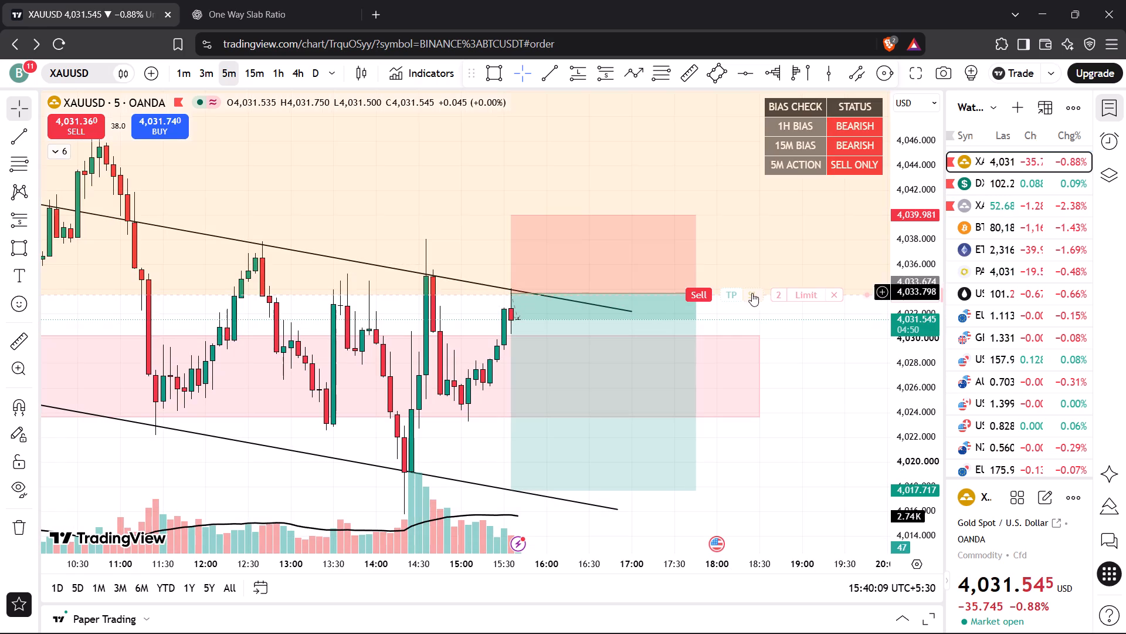
Add a stop loss at 4,040.036 and a take profit at 4,017.817, and place the XAUUSD sell limit order.
drag(752, 293, 767, 215)
drag(757, 297, 762, 458)
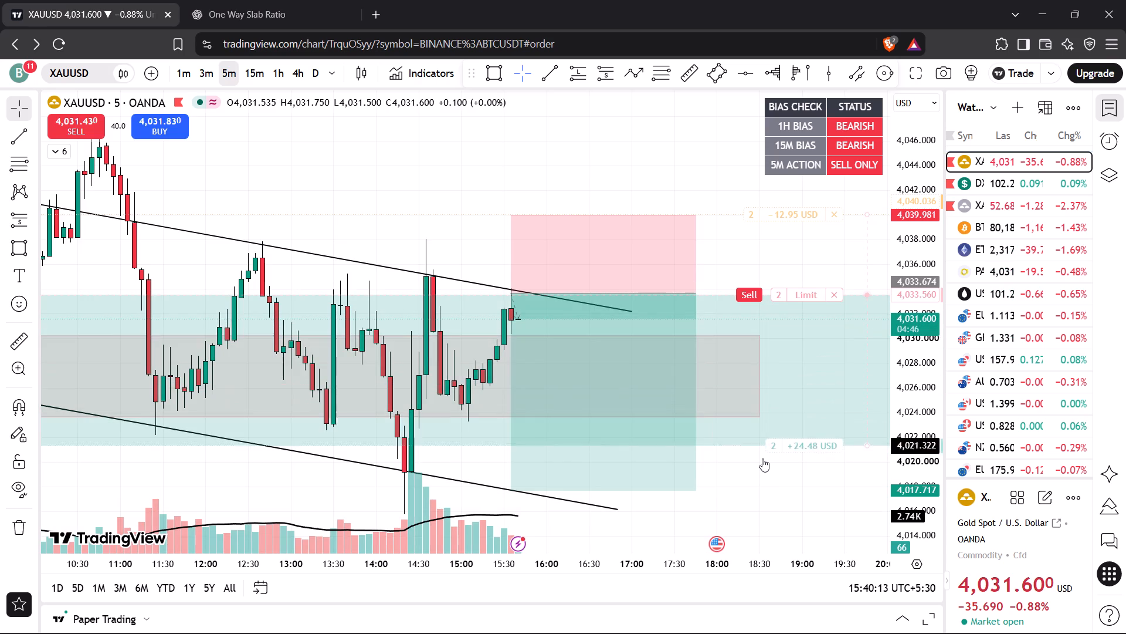
drag(762, 458, 754, 489)
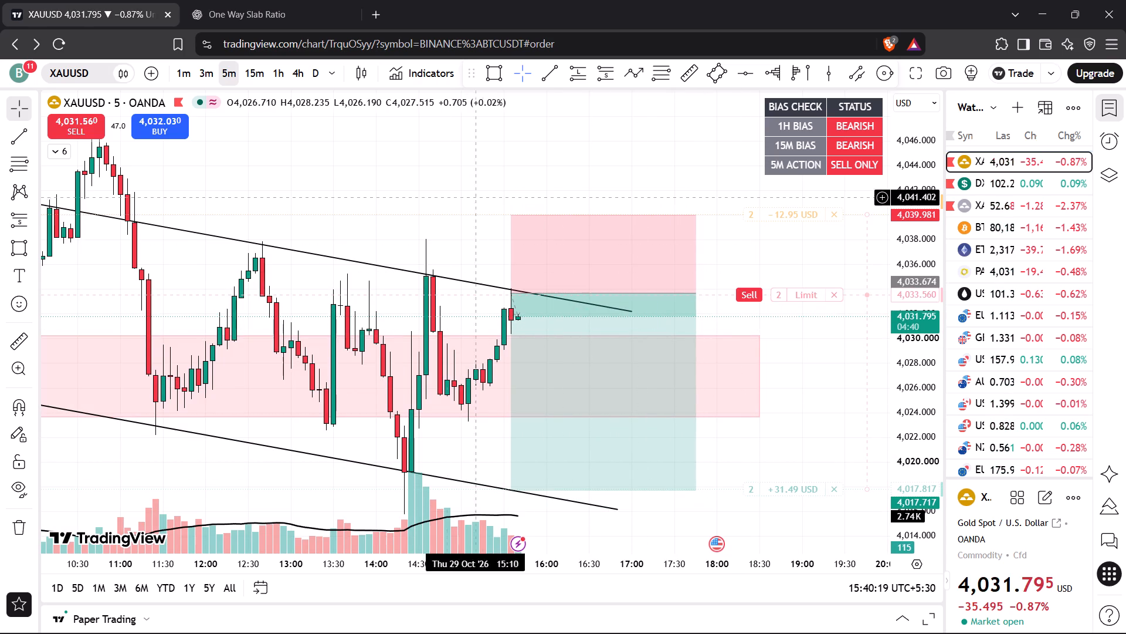
drag(428, 176, 497, 204)
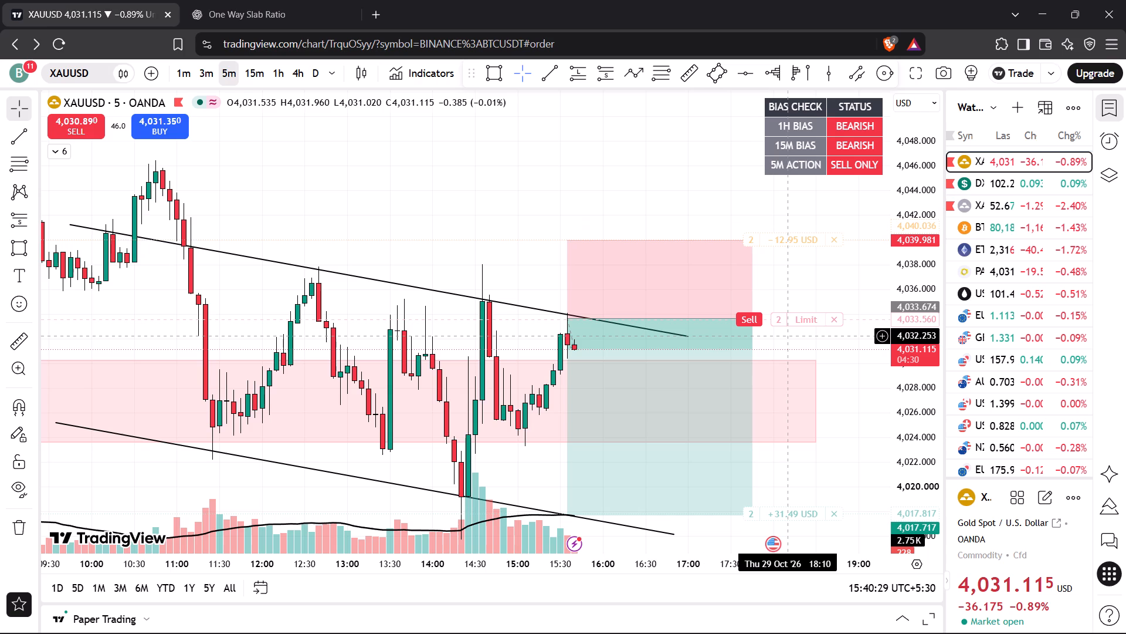
click(747, 323)
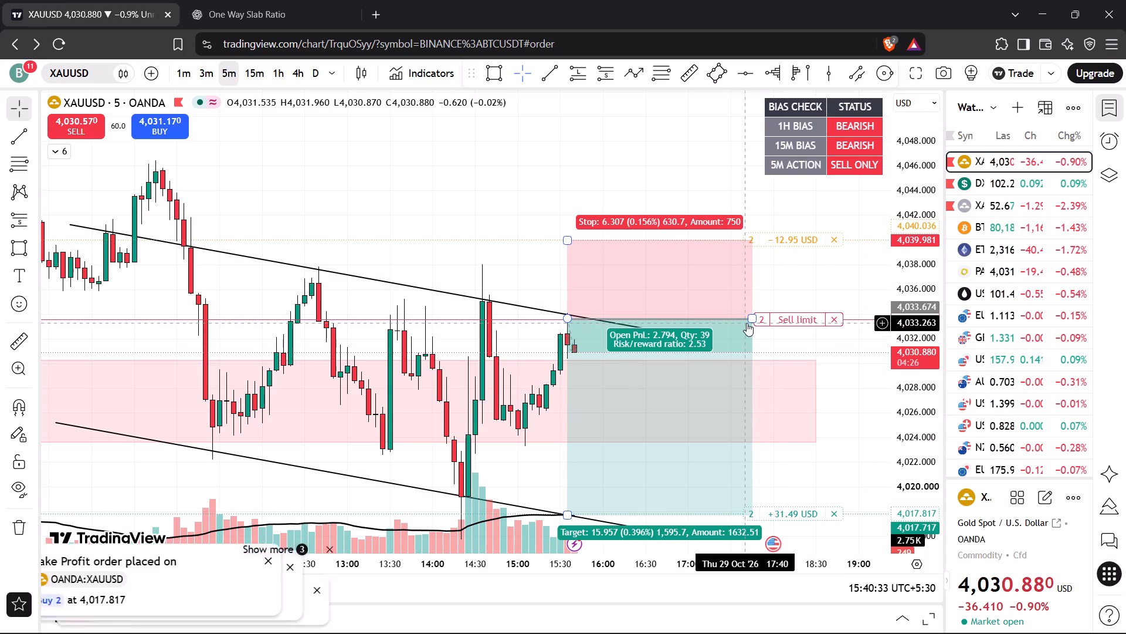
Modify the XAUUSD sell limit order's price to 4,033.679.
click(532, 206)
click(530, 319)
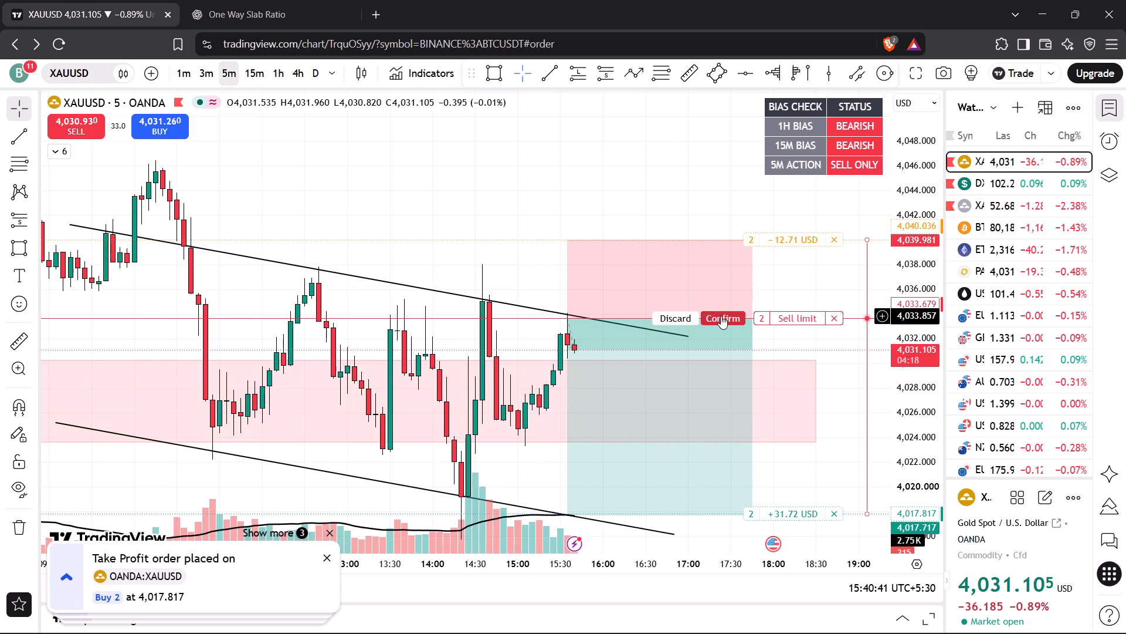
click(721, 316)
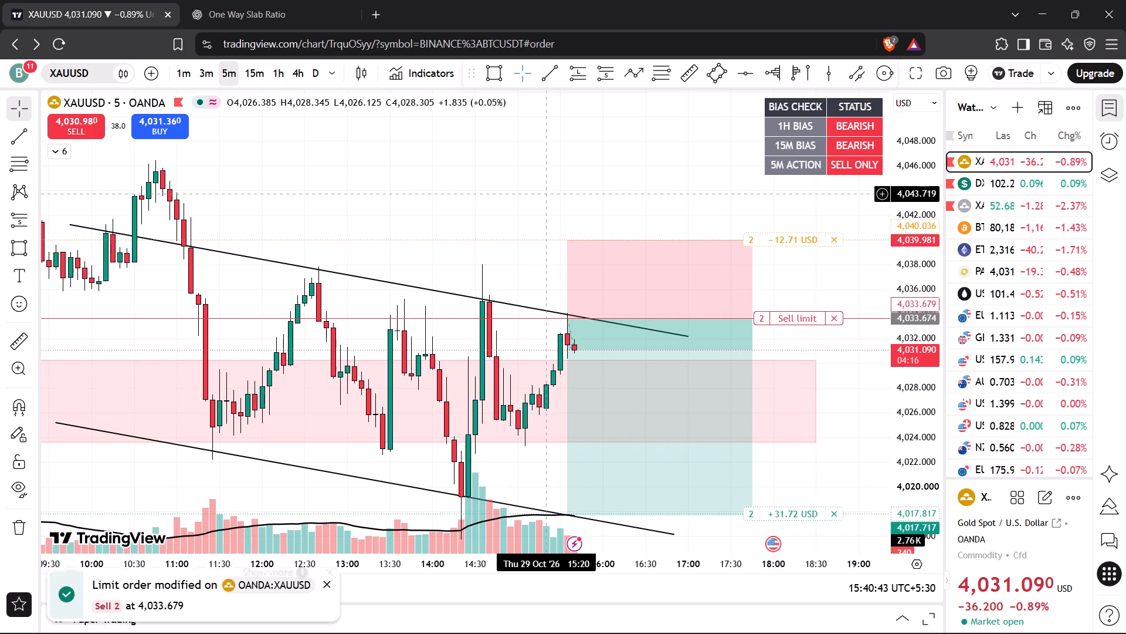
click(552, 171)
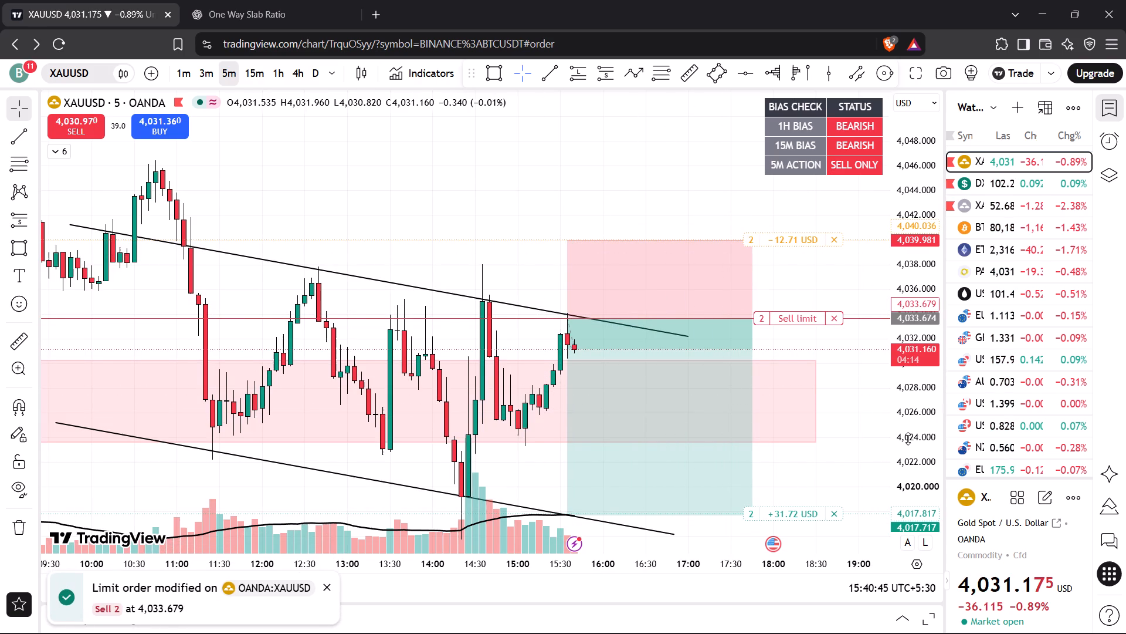
Raise the XAUUSD sell limit order to 4,034.031, near the latest wick high at the channel's upper line.
drag(908, 439, 916, 137)
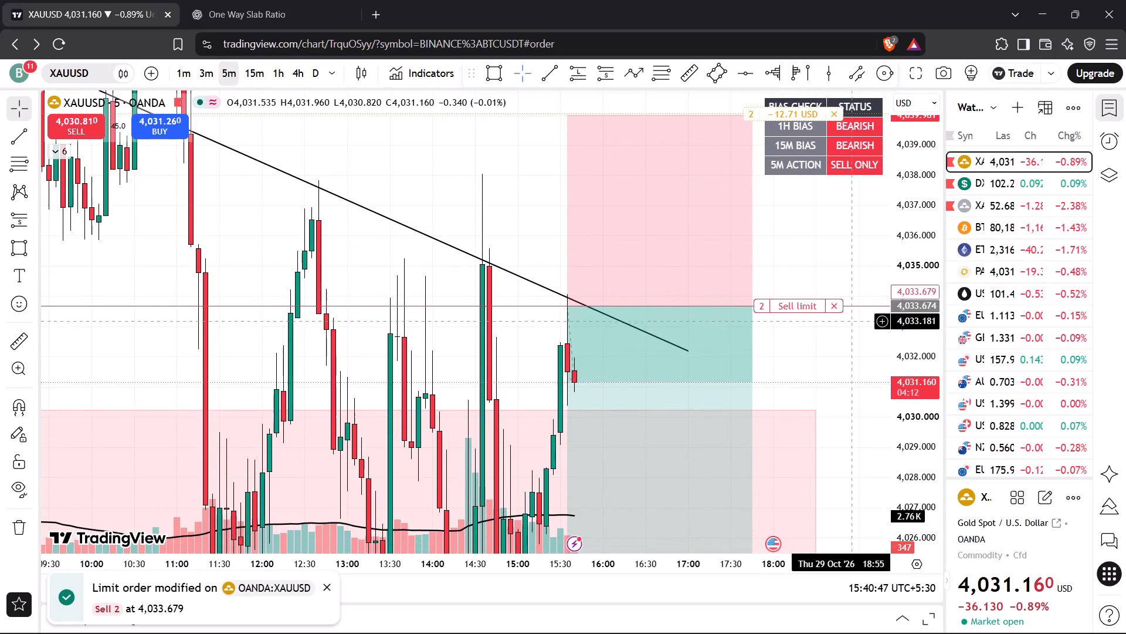
click(869, 305)
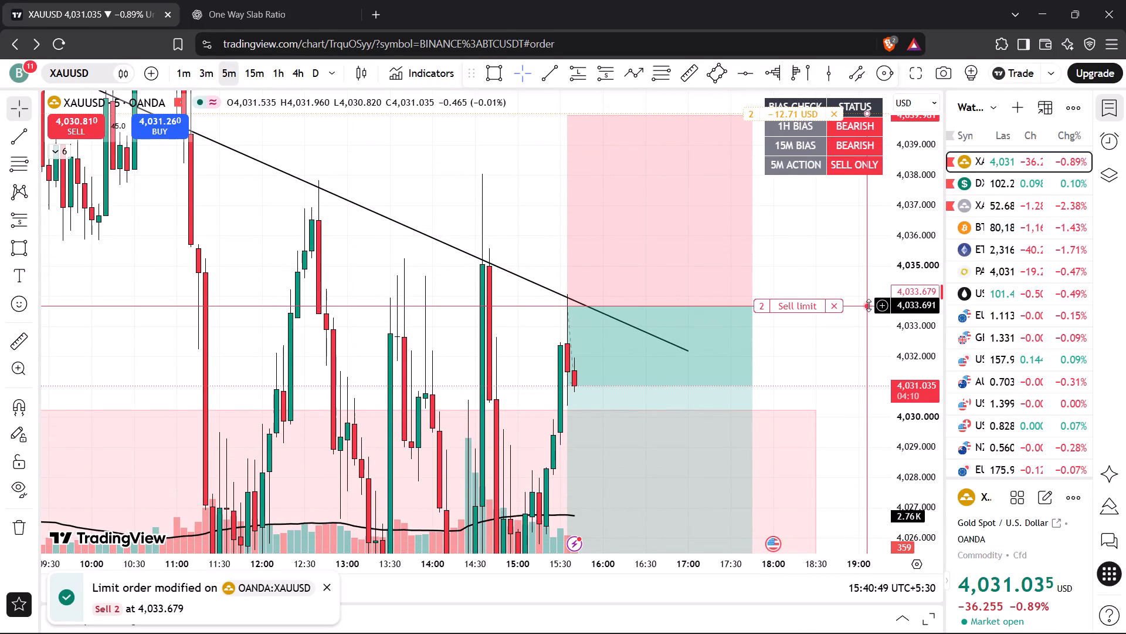
drag(868, 306, 854, 298)
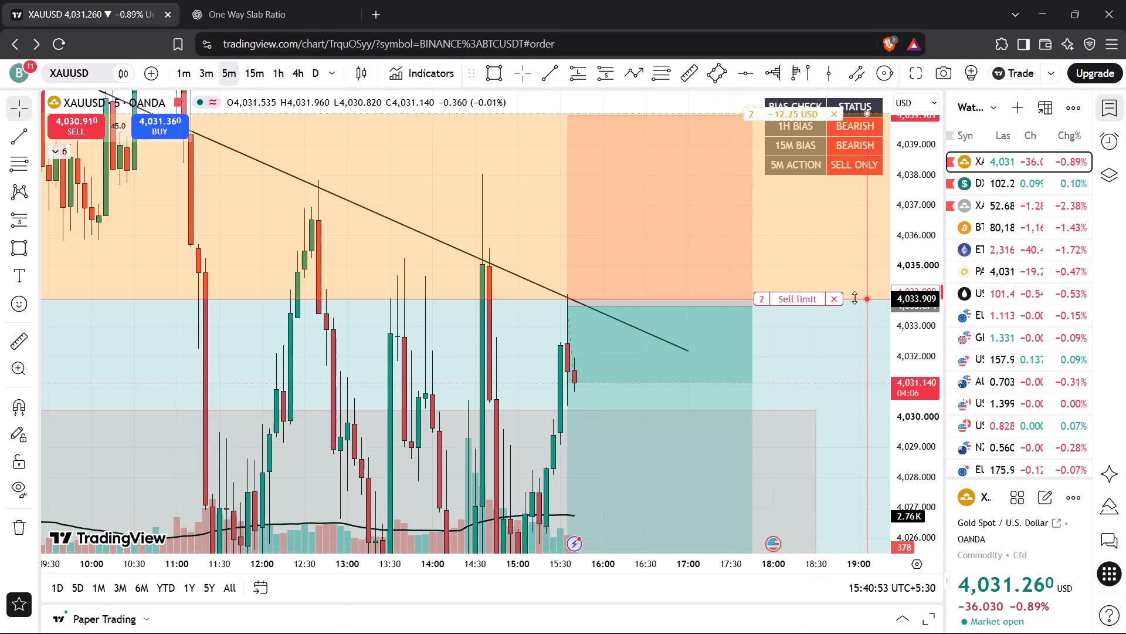
drag(854, 298, 856, 294)
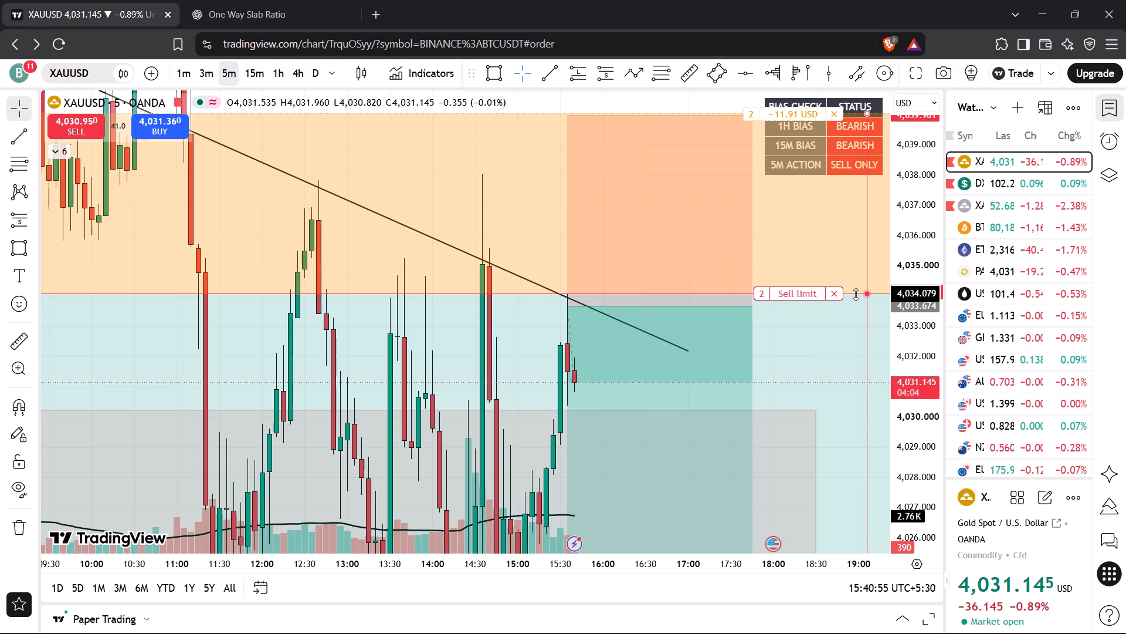
drag(856, 294, 855, 295)
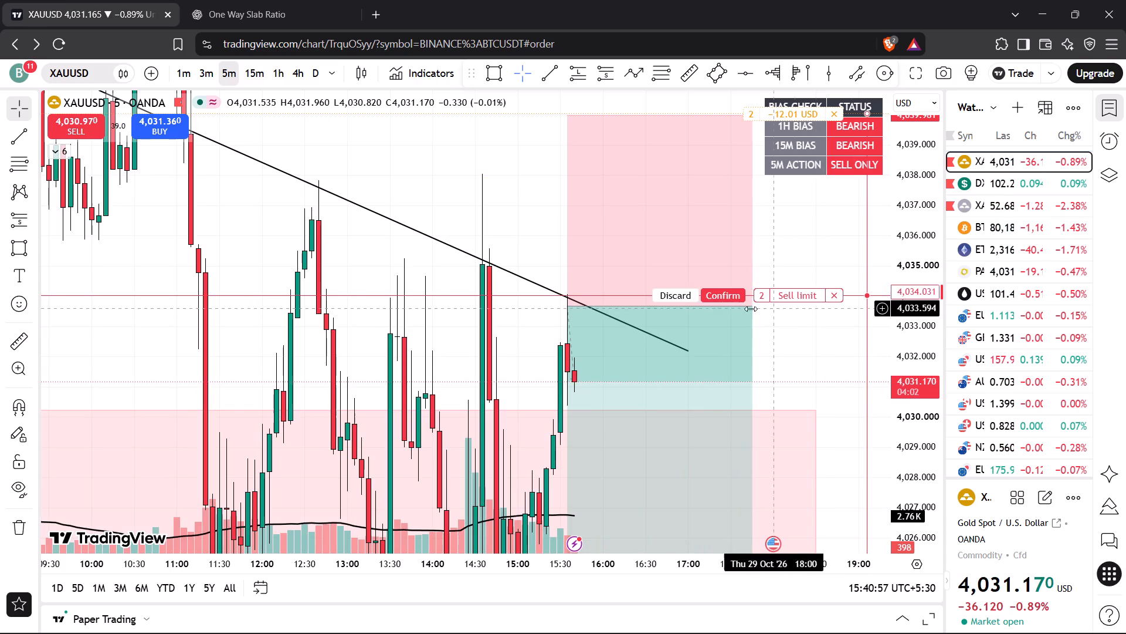
click(727, 296)
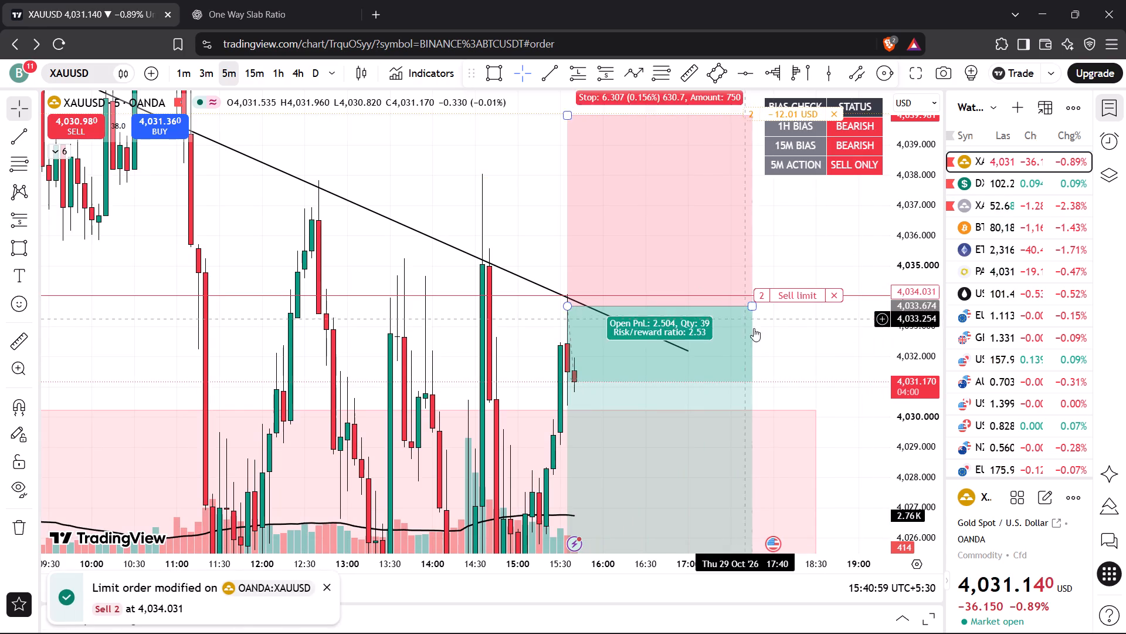
Move the short position drawing's entry level up to about 4,033.96, next to the sell limit order.
drag(924, 270, 925, 414)
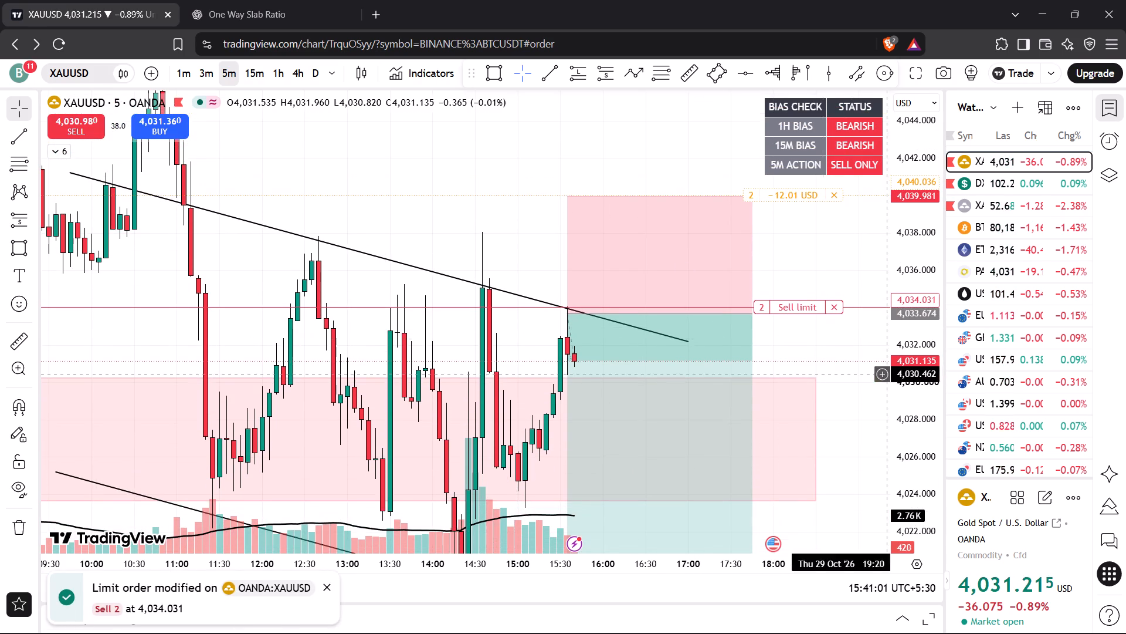
click(534, 232)
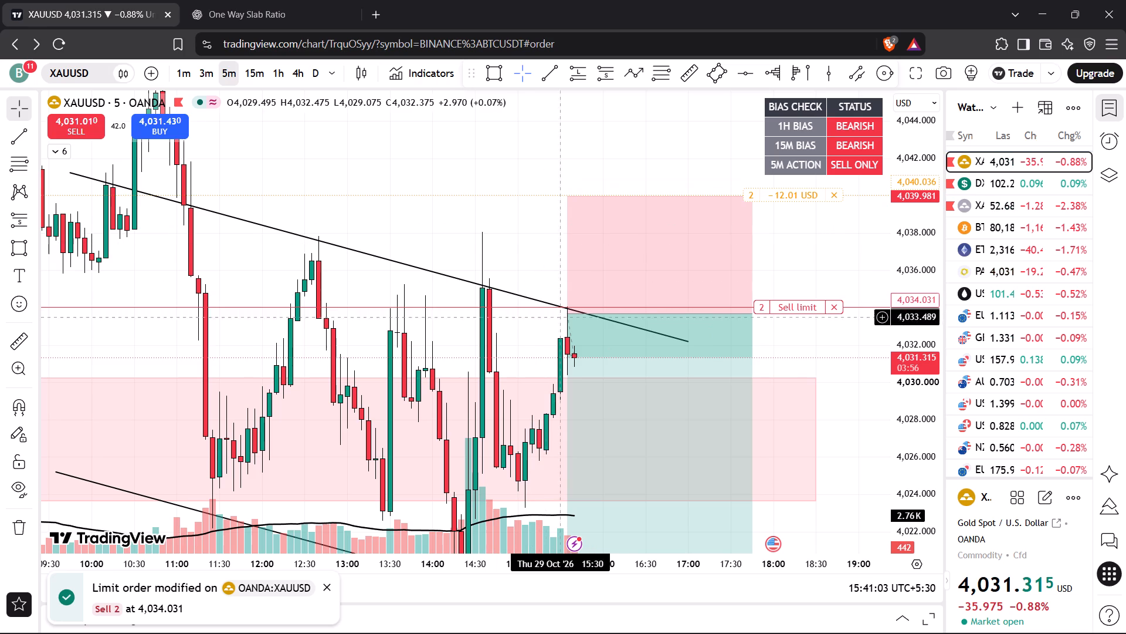
drag(568, 314, 568, 308)
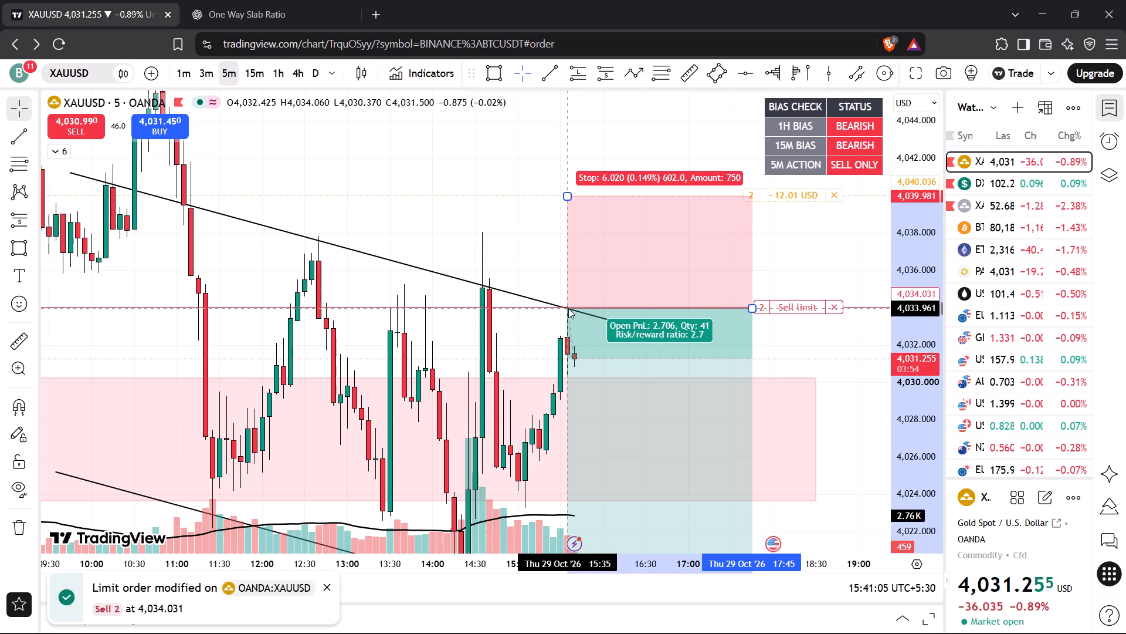
Fine-tune the short position drawing's entry level to 4,034.000, level with the XAUUSD sell limit order.
drag(568, 308, 566, 306)
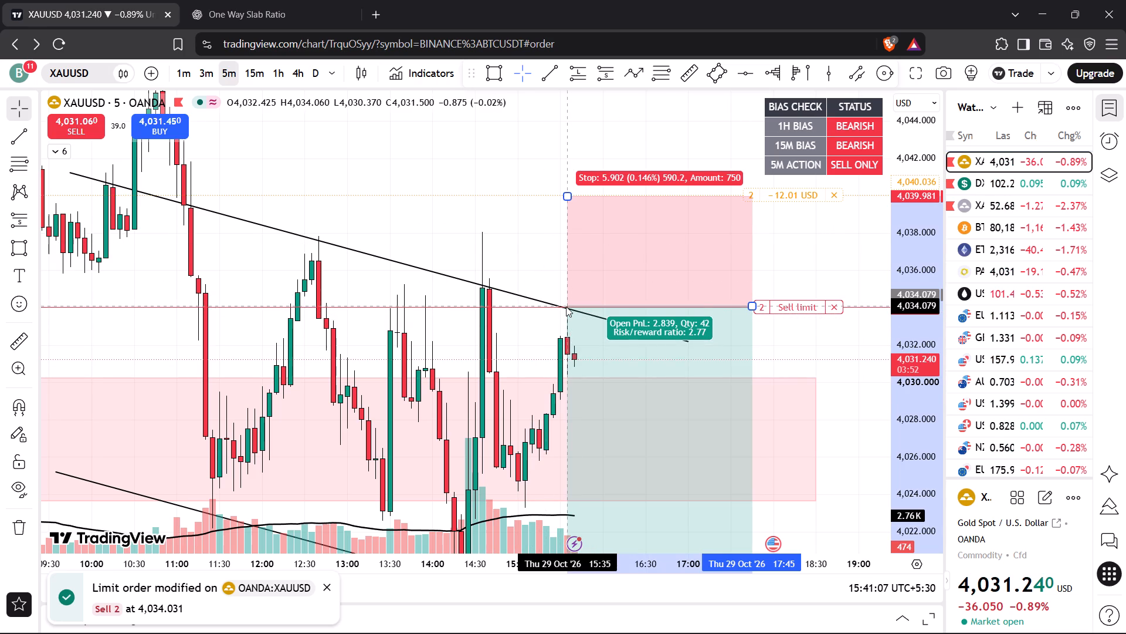
drag(566, 306, 566, 308)
click(525, 255)
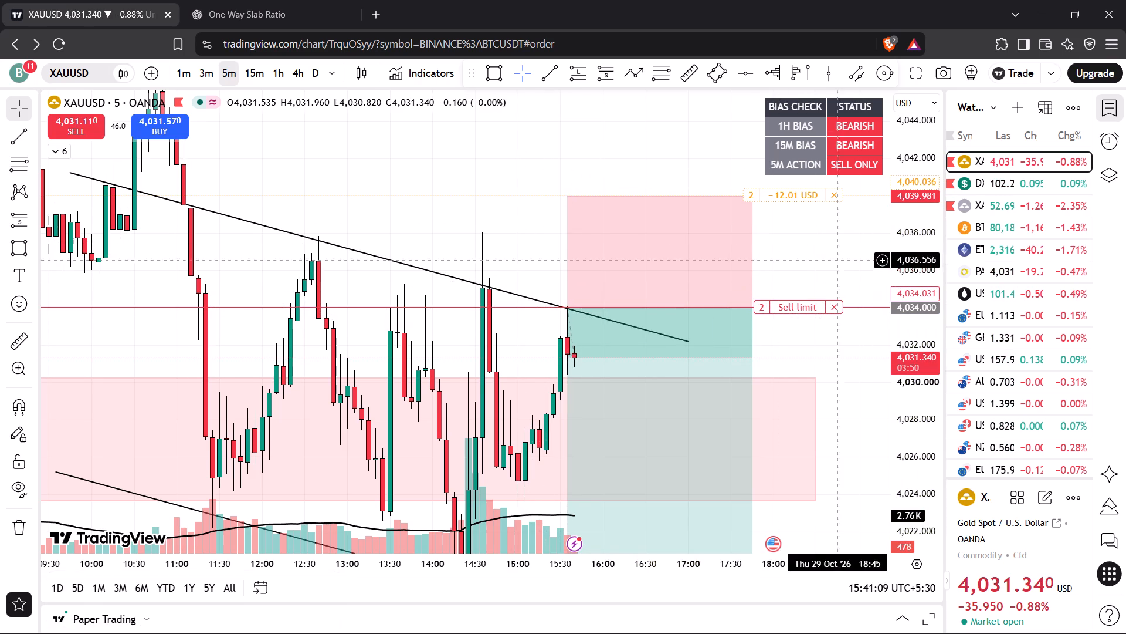
Unhide the Scalping - Momentum TP indicator on the XAUUSD 5-minute chart.
drag(914, 249, 922, 396)
drag(644, 179, 643, 177)
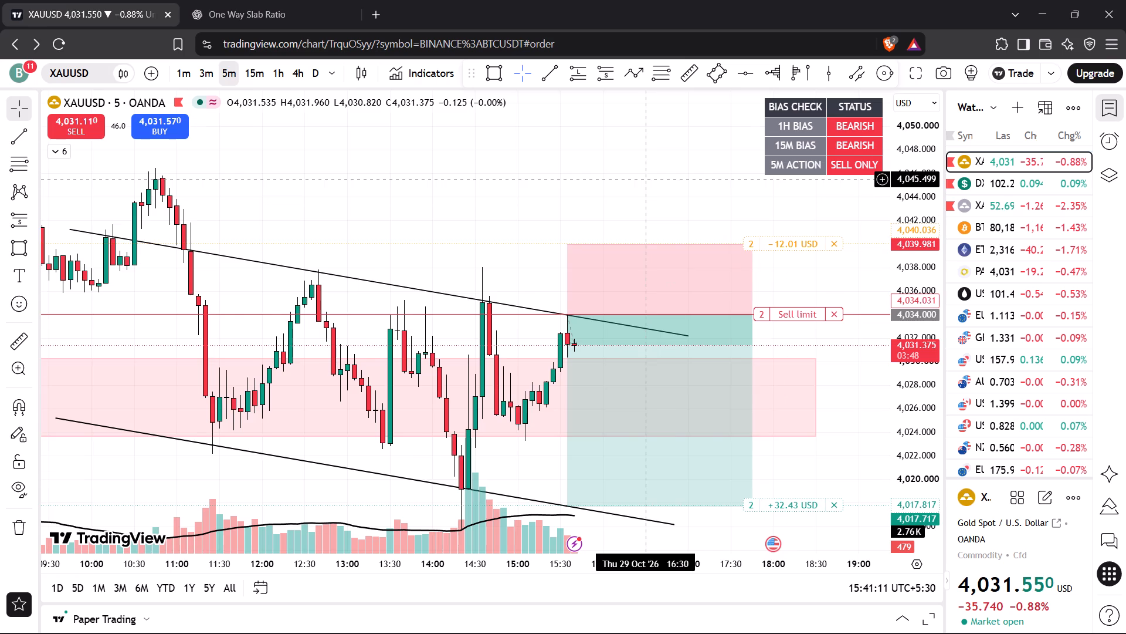
drag(643, 177, 599, 140)
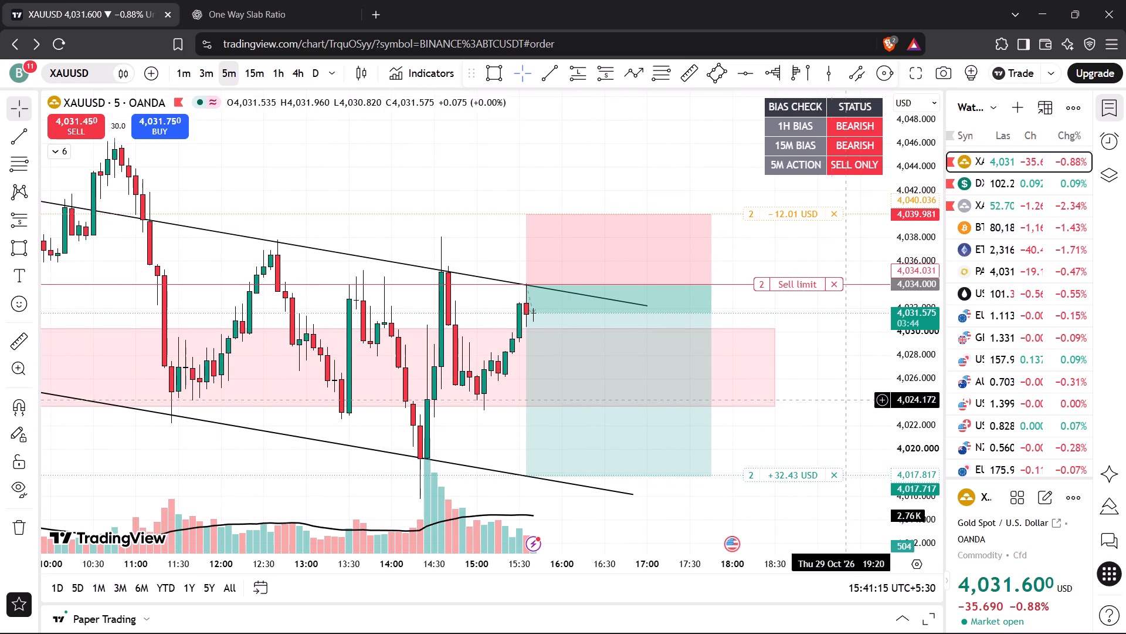
drag(909, 422, 913, 335)
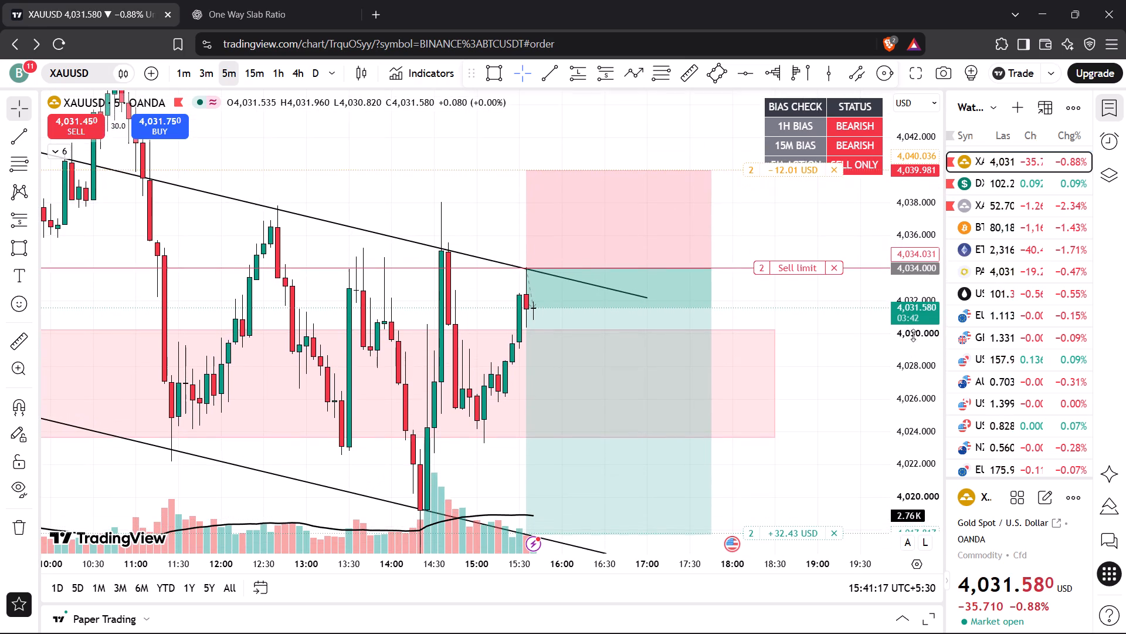
drag(913, 335, 913, 328)
click(69, 151)
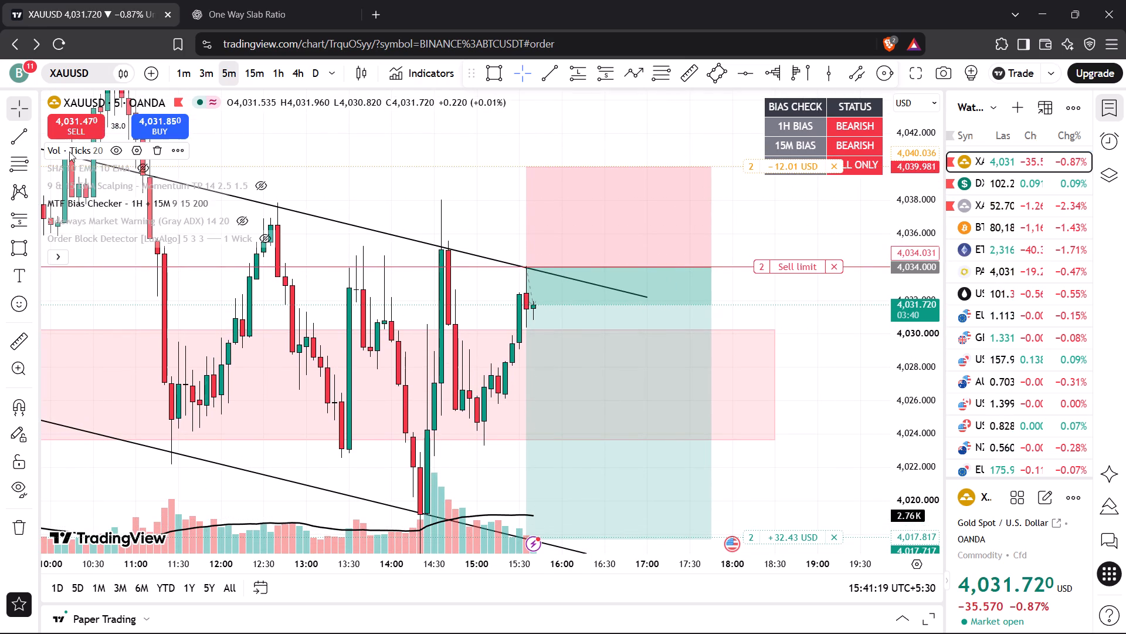
click(260, 183)
click(60, 254)
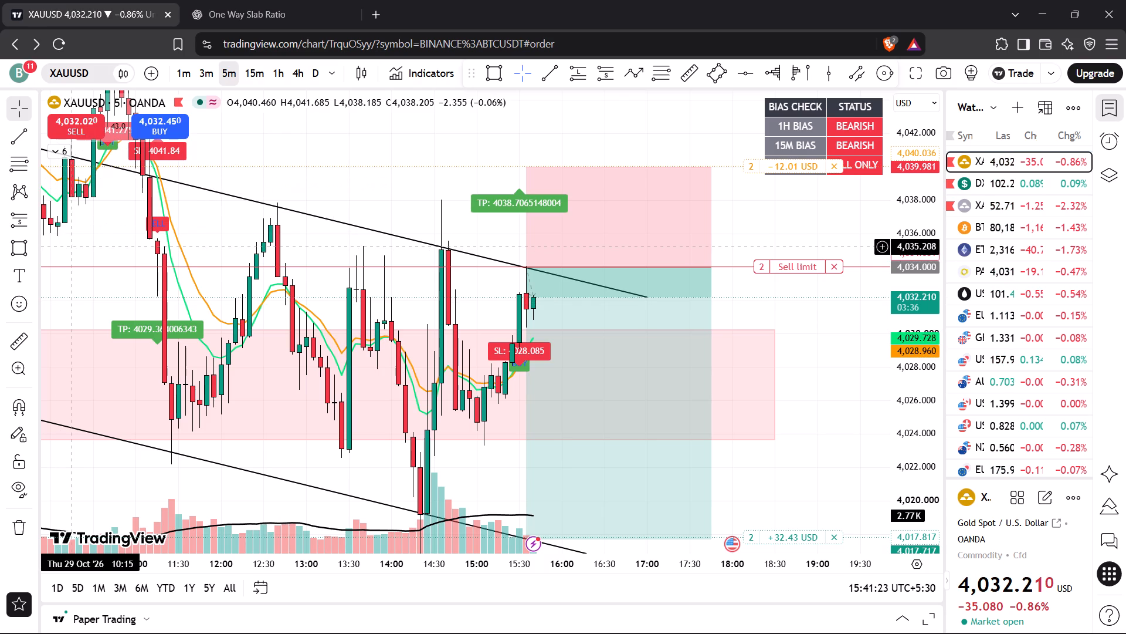
On the 1-hour XAUUSD chart, delete the two orange circles marking the highs around the grey resistance zone.
click(838, 339)
drag(901, 286, 903, 392)
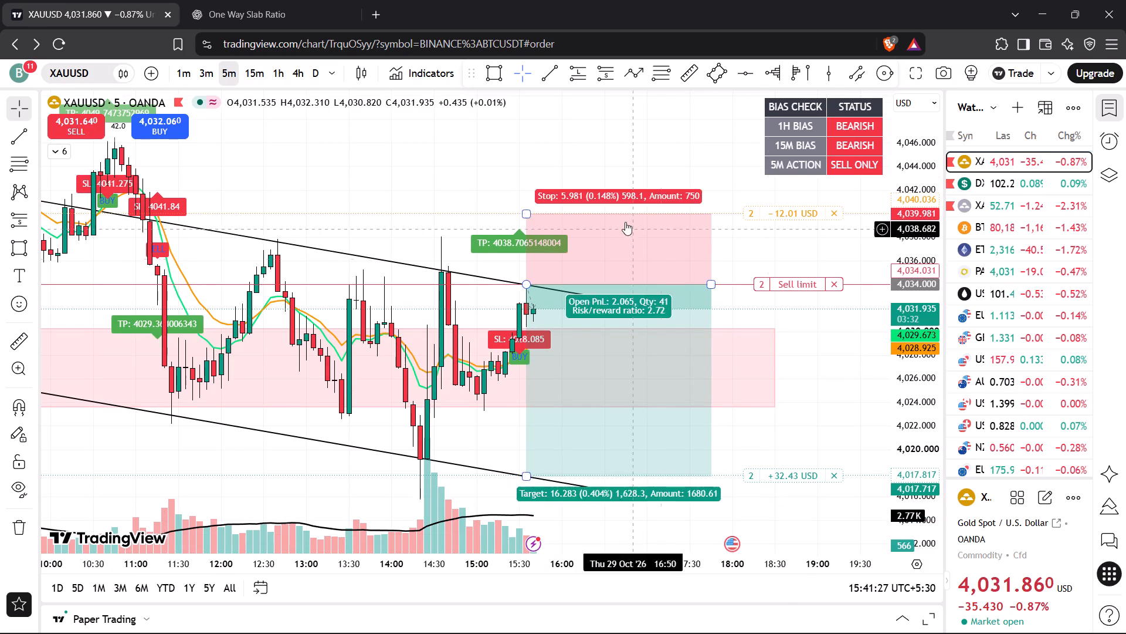
click(611, 163)
drag(416, 163, 484, 207)
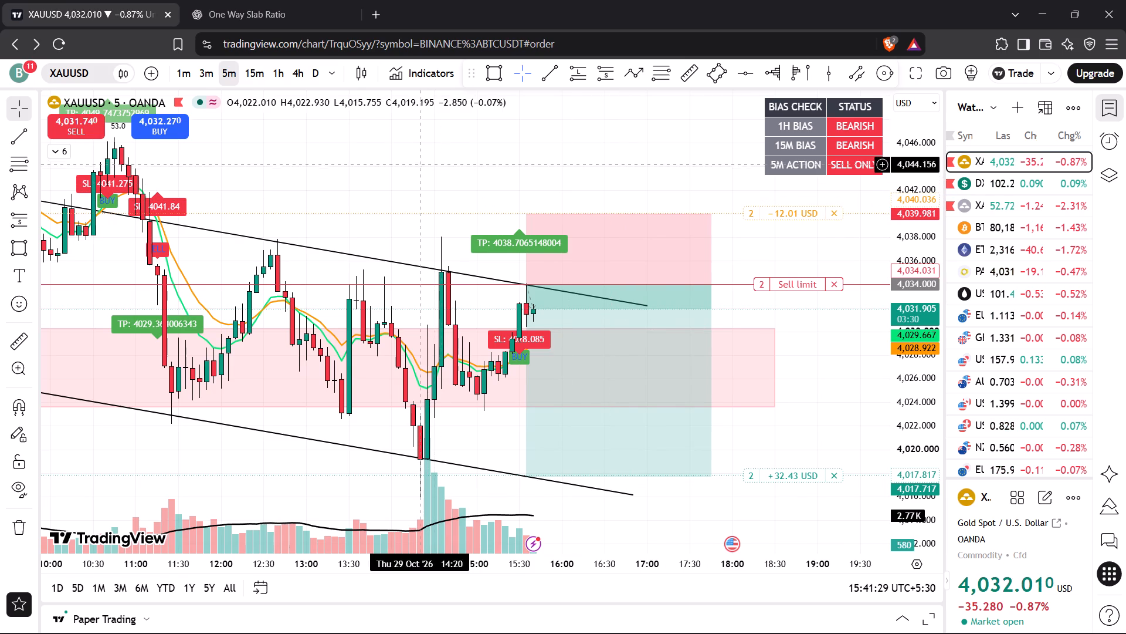
drag(484, 207, 553, 245)
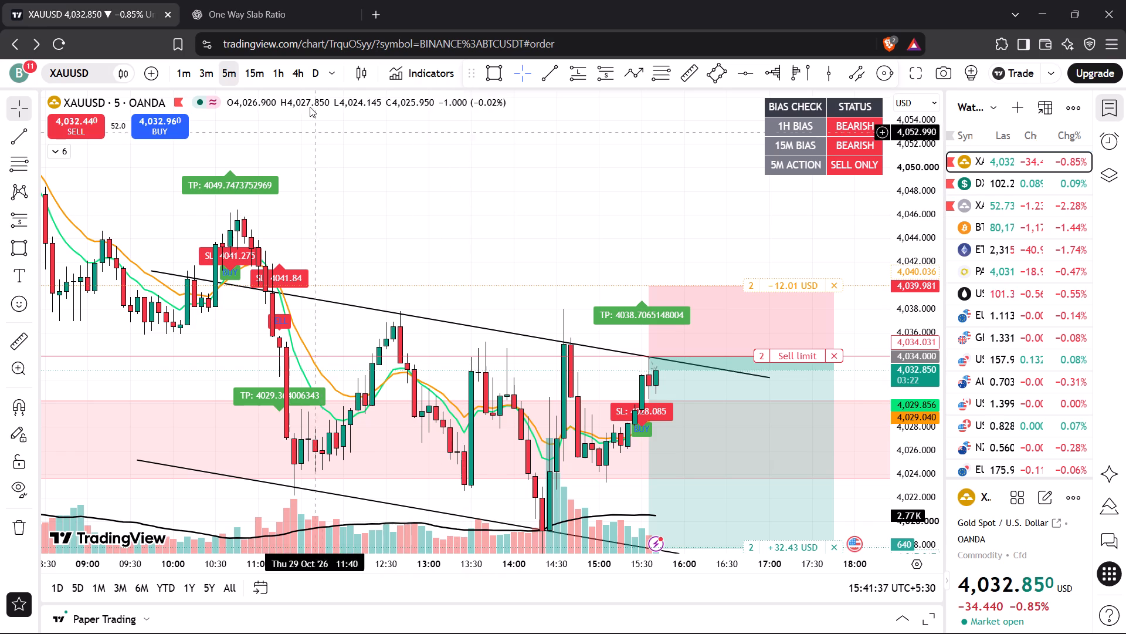
click(281, 81)
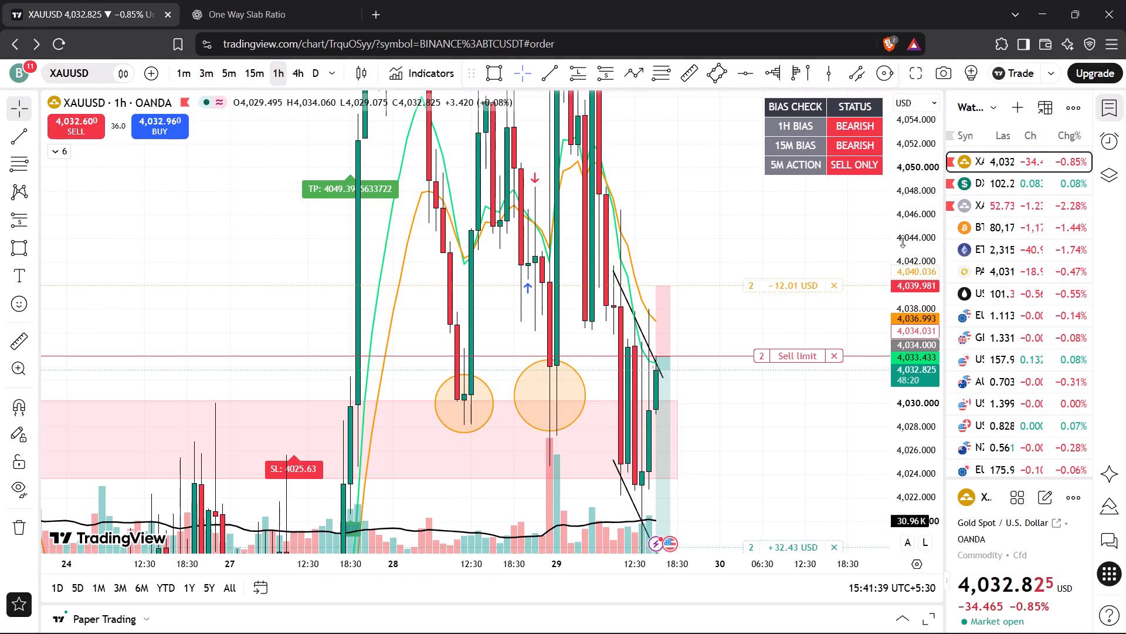
drag(903, 241, 906, 417)
drag(784, 217, 636, 331)
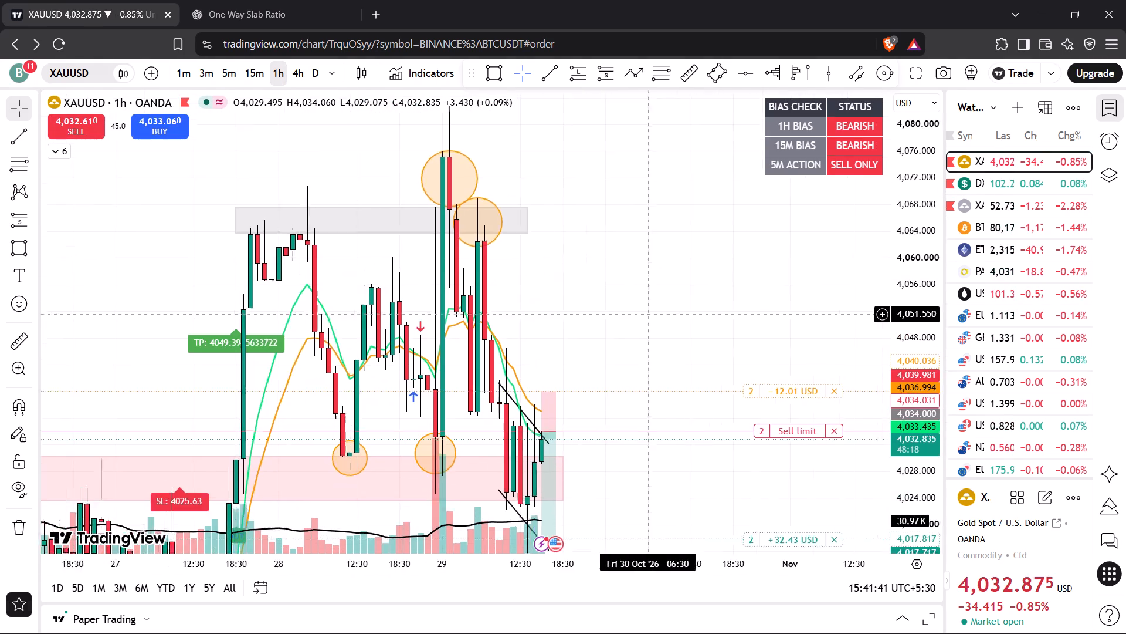
drag(636, 331, 633, 338)
click(461, 201)
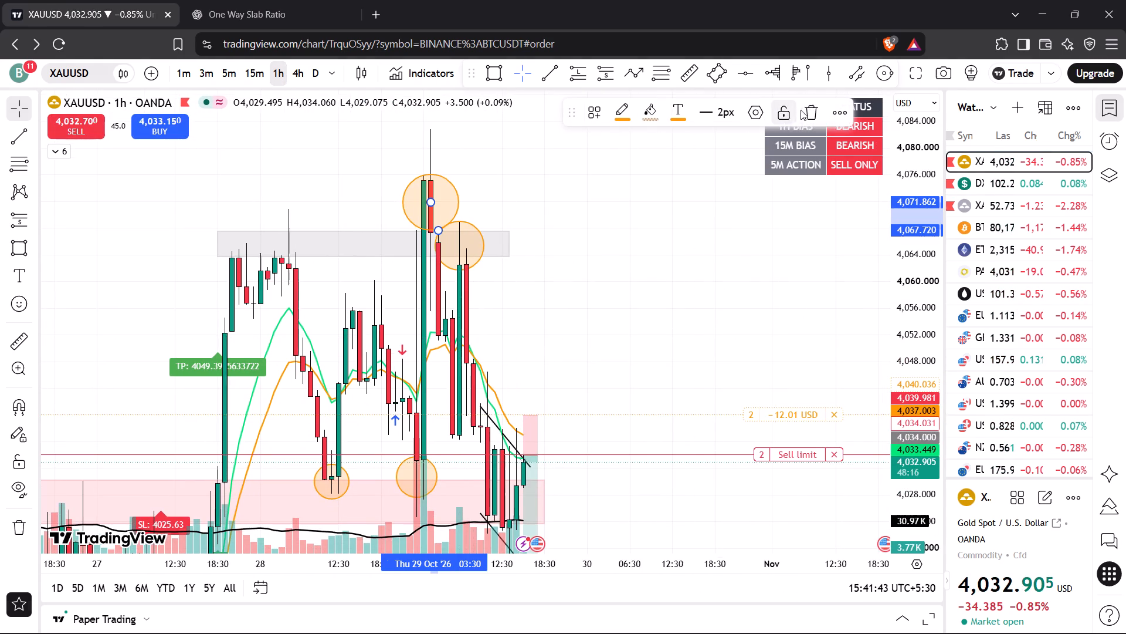
click(808, 106)
click(462, 221)
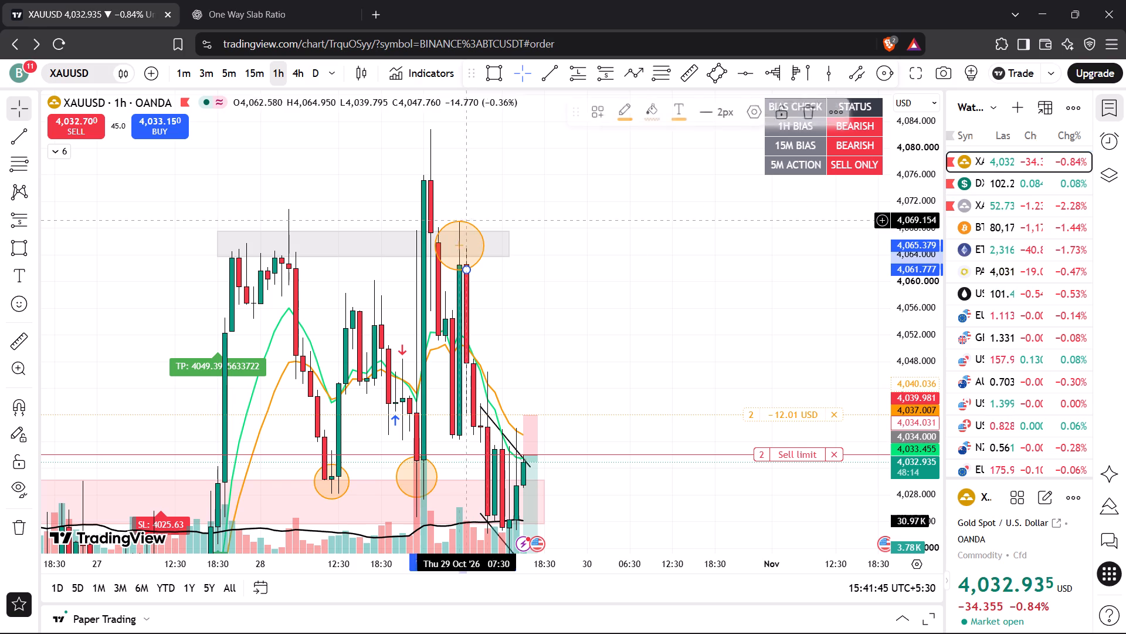
click(811, 114)
Delete the two orange circles marking the lows at the pink support zone.
drag(614, 301, 647, 195)
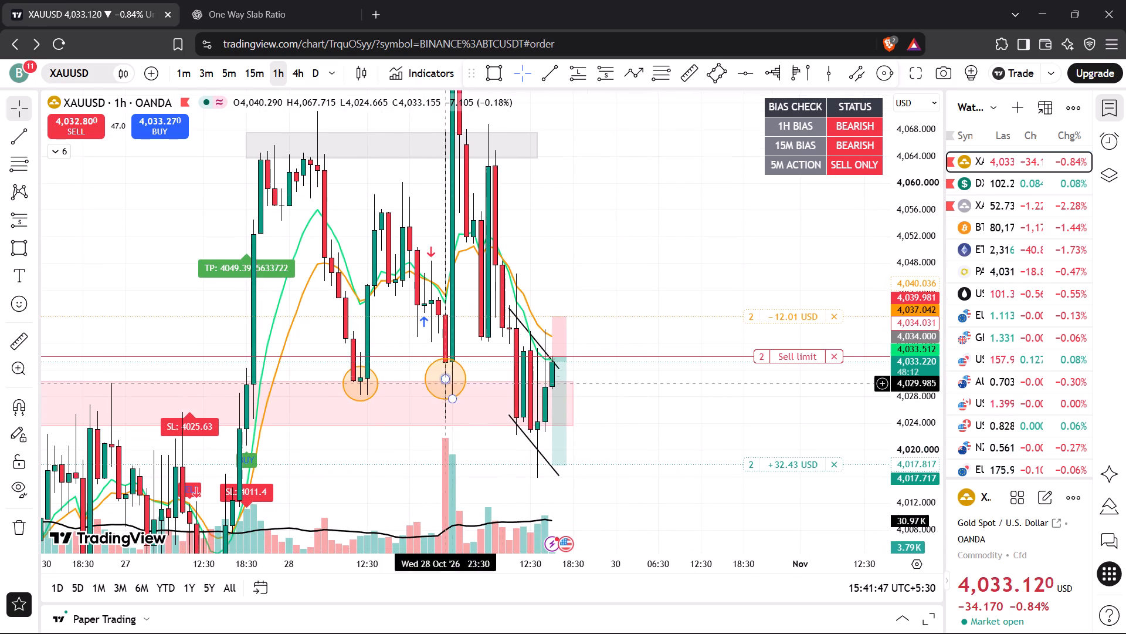
click(368, 370)
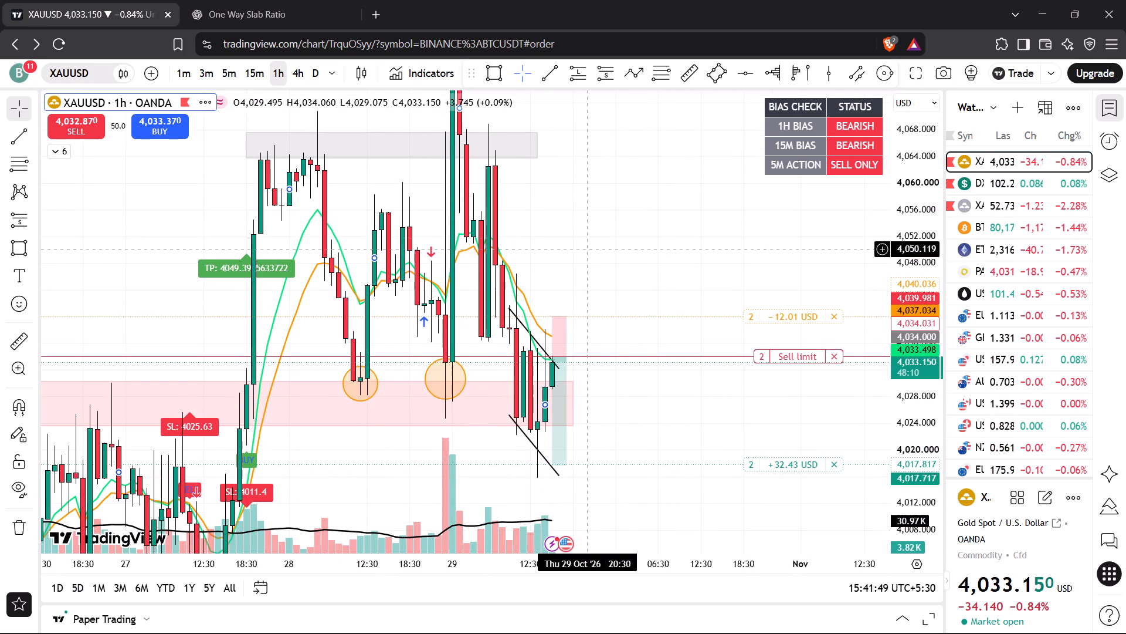
click(614, 208)
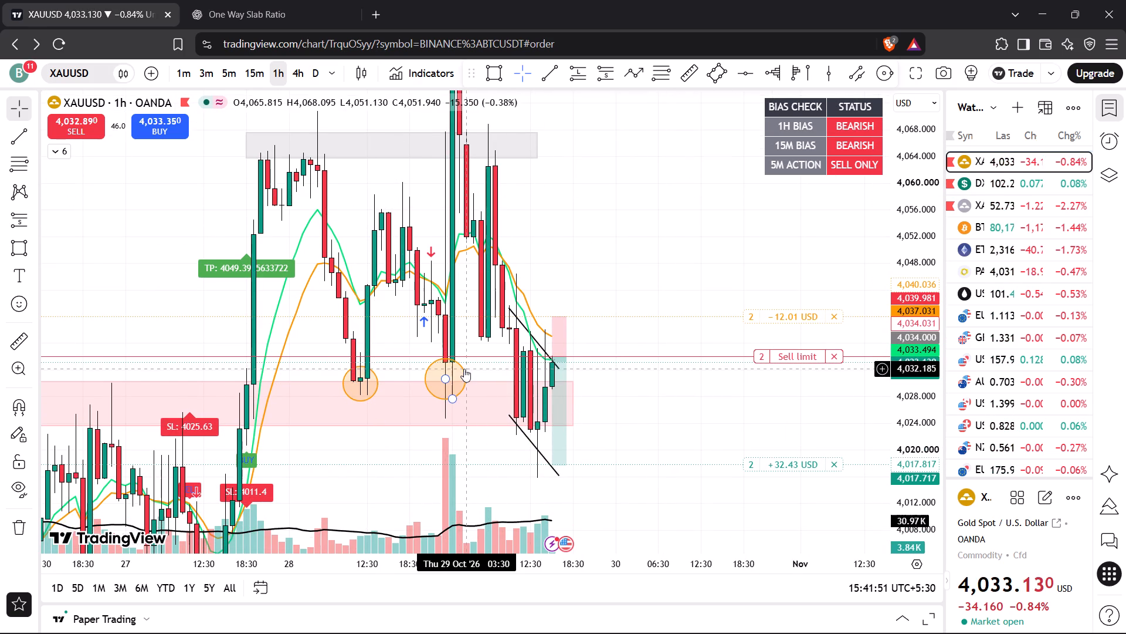
click(464, 369)
click(801, 109)
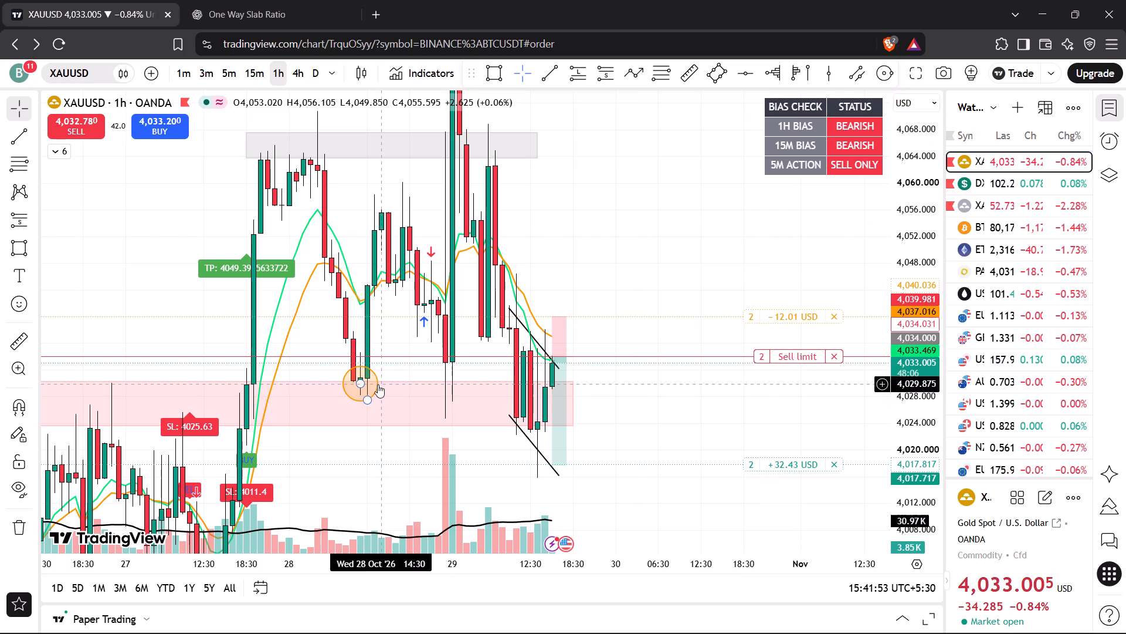
click(377, 377)
click(813, 109)
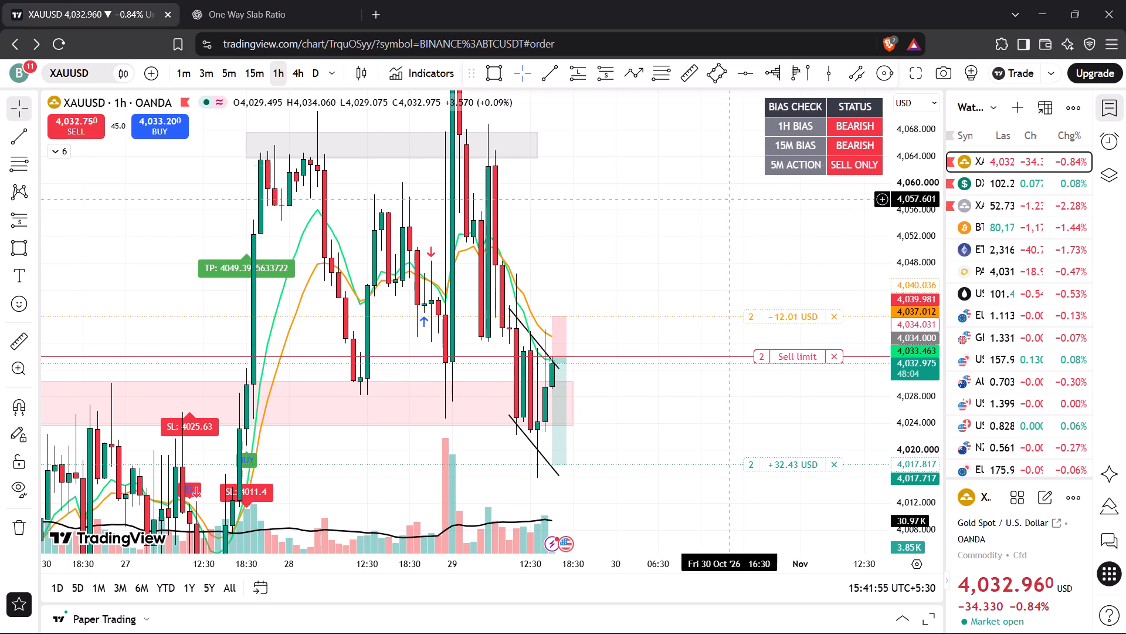
Examine XAUUSD's price against the channel and the sell limit order on the 1-hour, 15-minute and 5-minute charts.
drag(714, 214, 663, 235)
drag(657, 245, 660, 232)
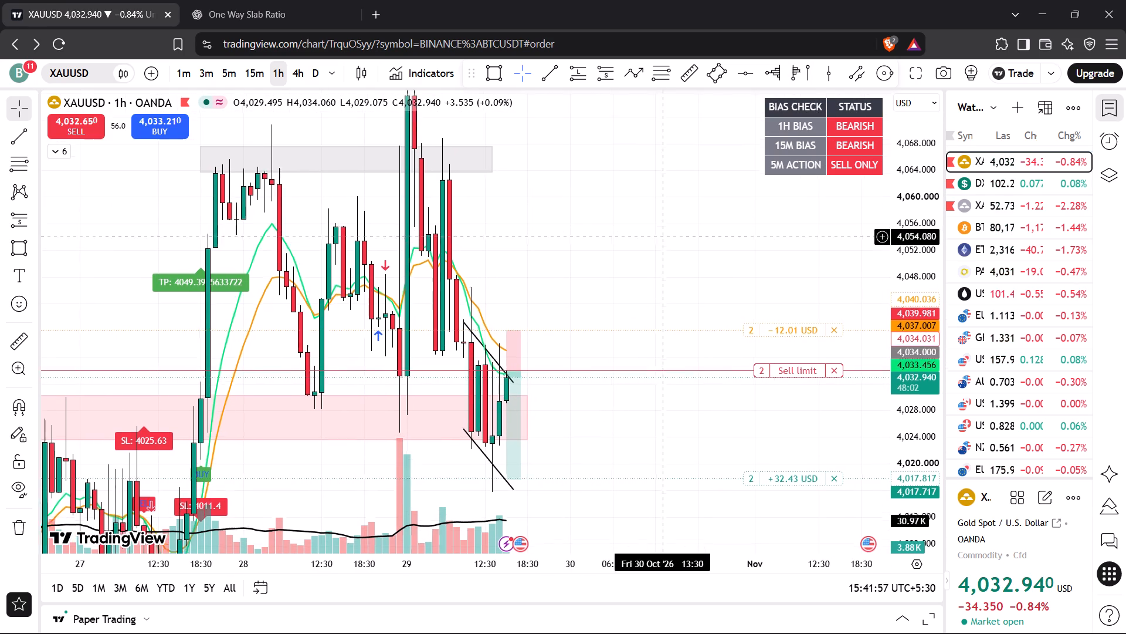
drag(660, 232, 663, 217)
drag(660, 224, 668, 200)
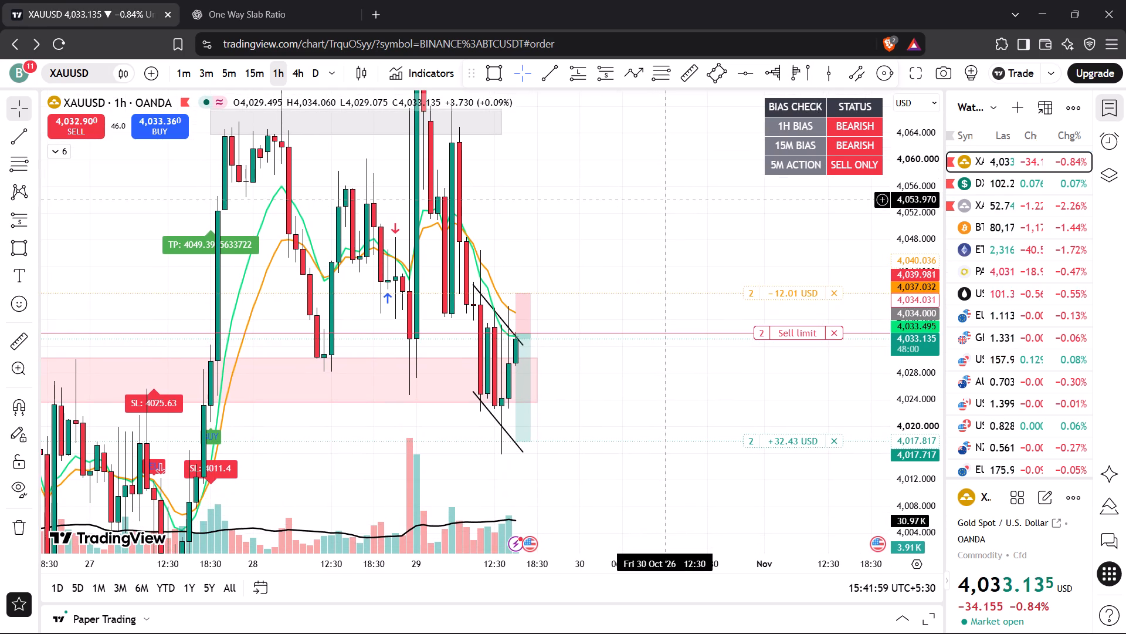
scroll(668, 200, up, 4)
drag(566, 224, 648, 182)
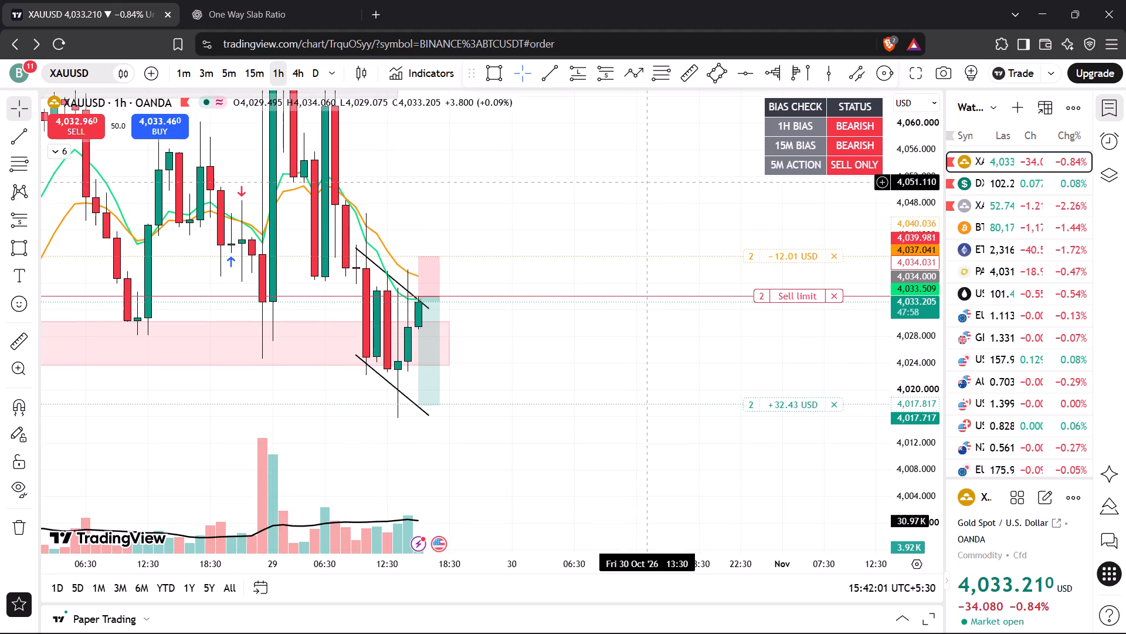
click(252, 64)
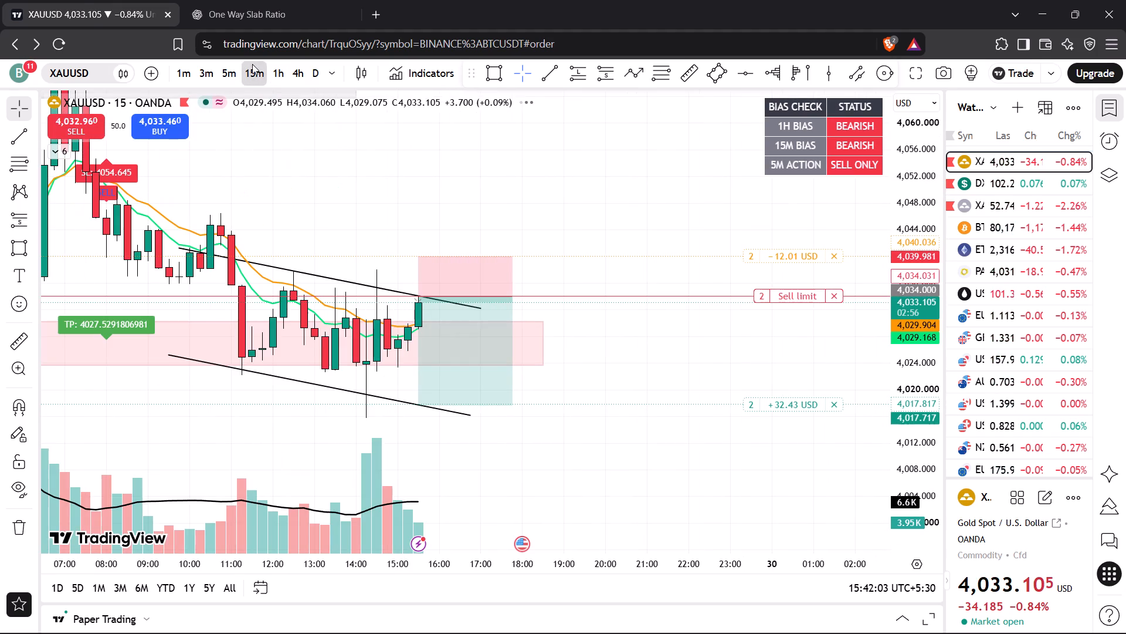
drag(912, 445, 908, 355)
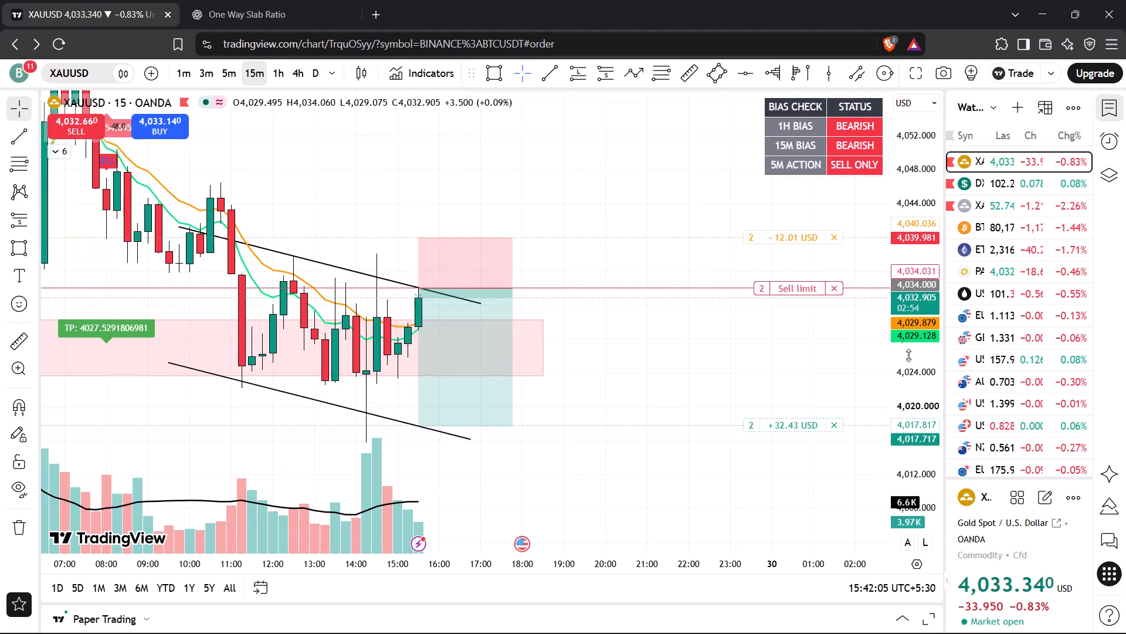
drag(908, 355, 915, 296)
click(233, 80)
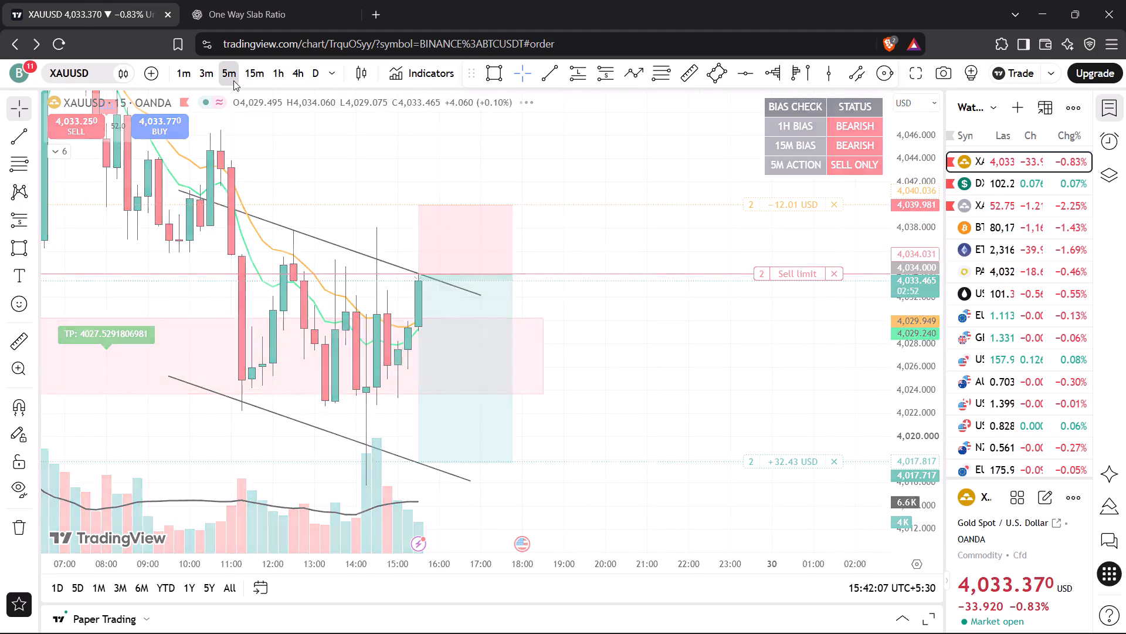
drag(913, 446, 918, 367)
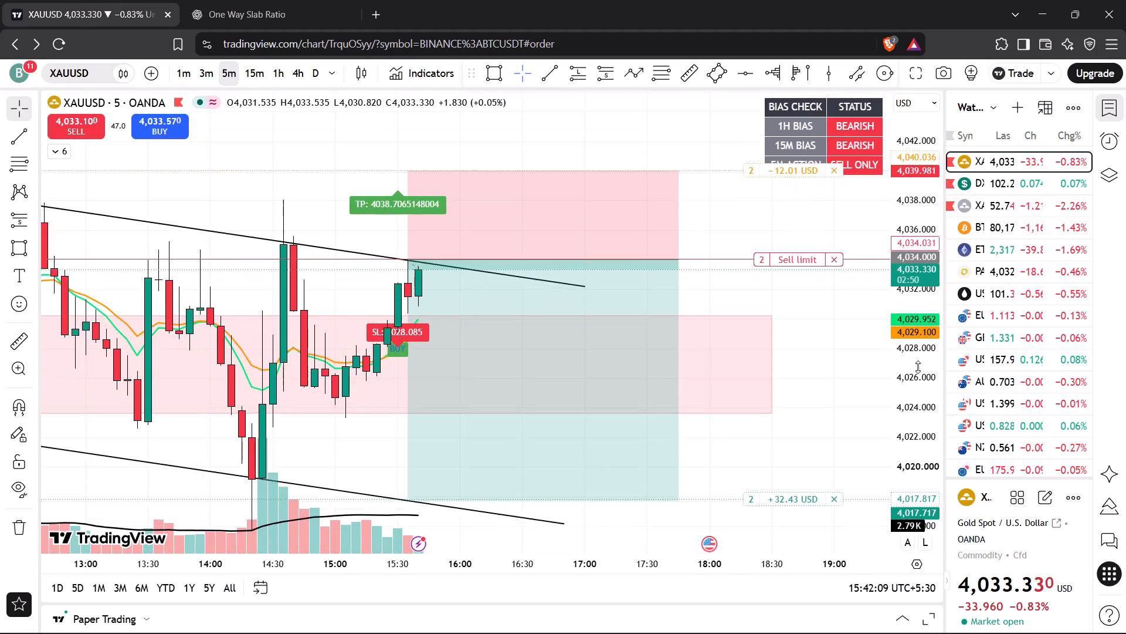
drag(918, 367, 910, 309)
drag(815, 275, 794, 299)
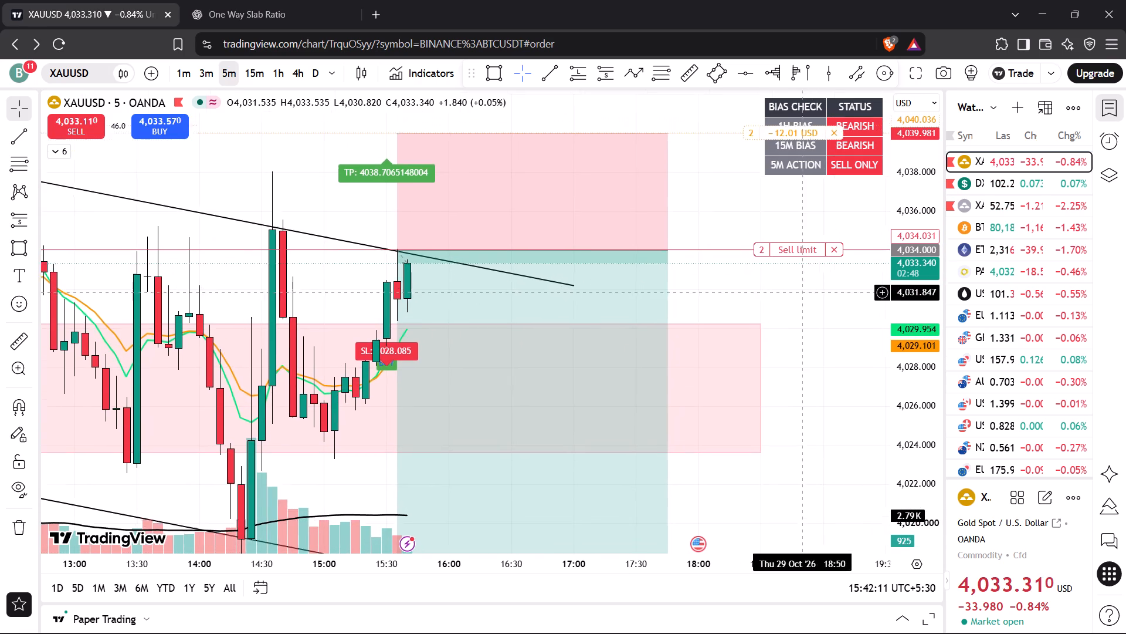
drag(794, 299, 792, 305)
scroll(708, 328, down, 4)
drag(911, 318, 913, 433)
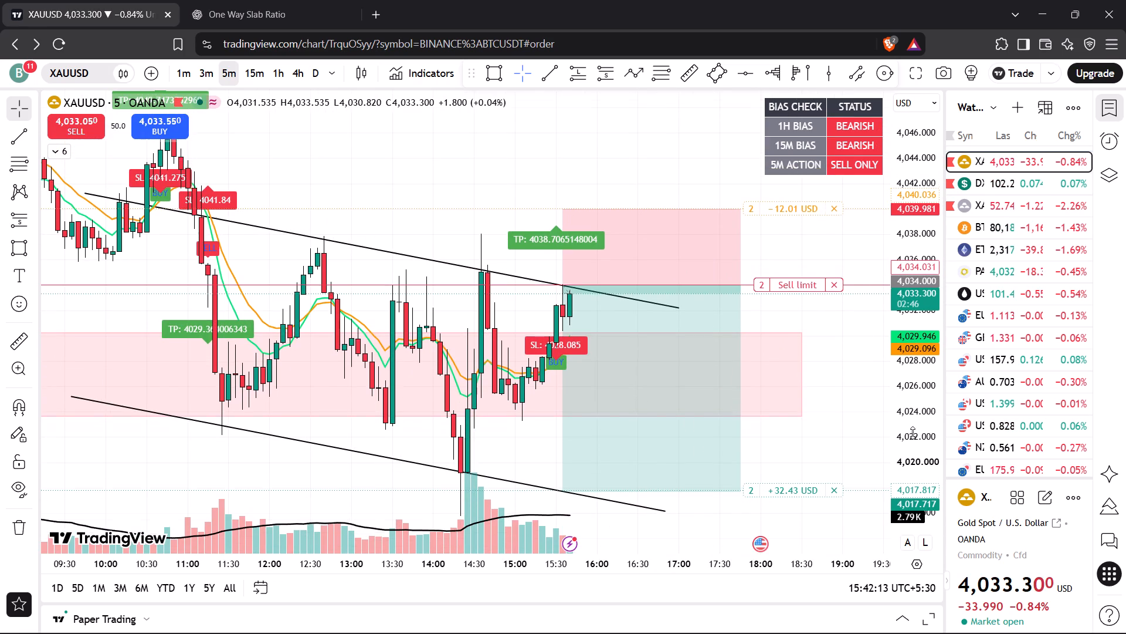
drag(825, 409, 771, 366)
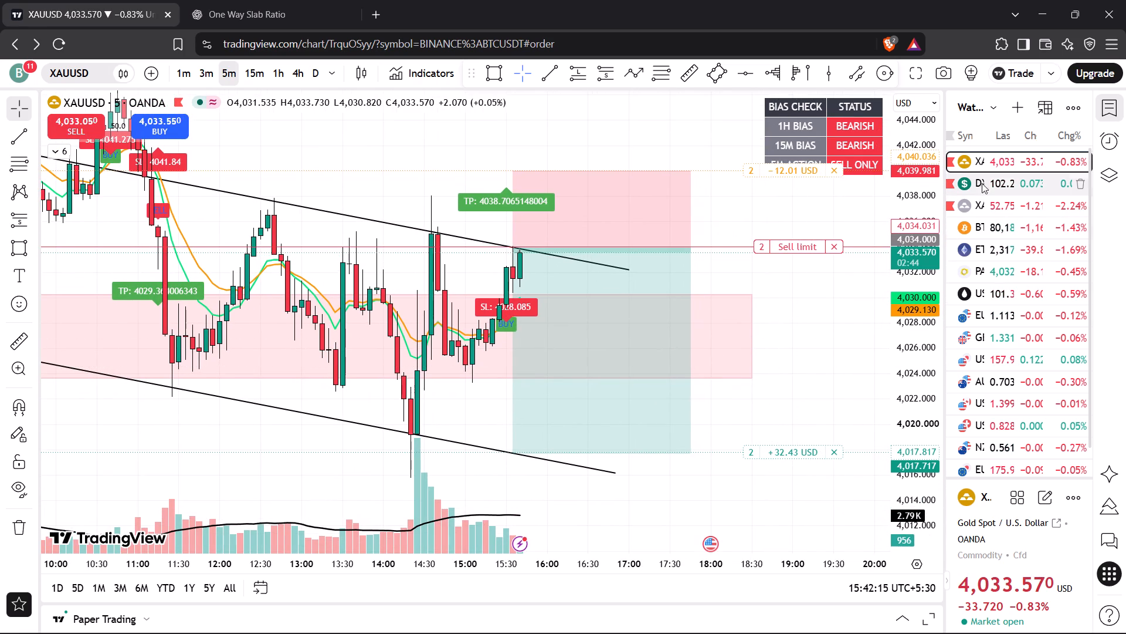
Cancel the BTCUSDT sell limit order of 0.1 at 80,254.54.
click(991, 237)
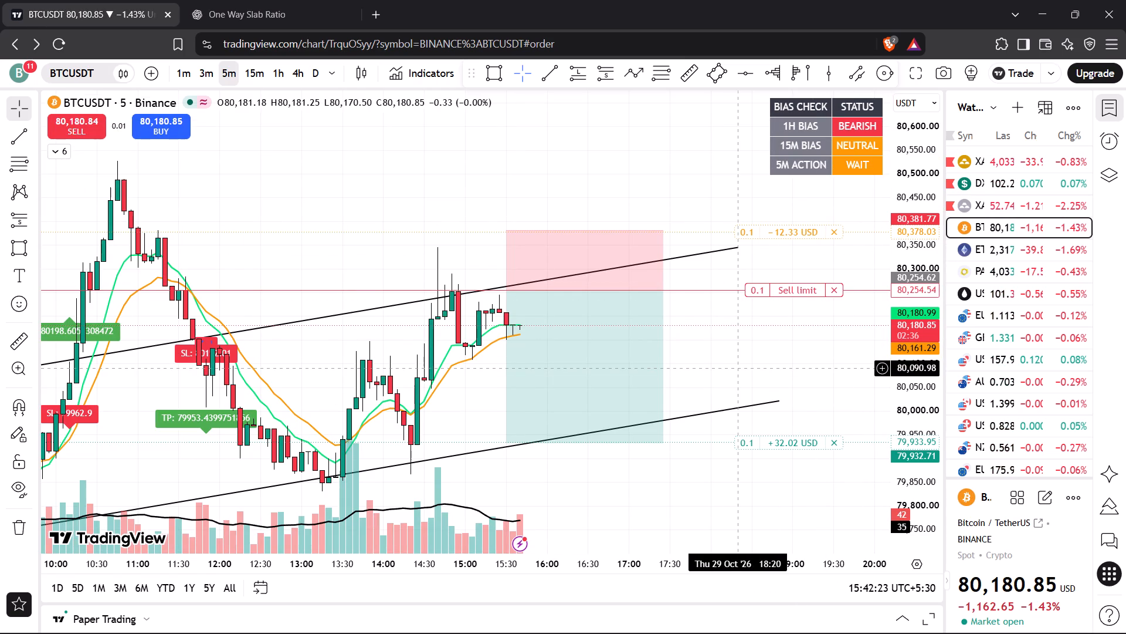
click(830, 288)
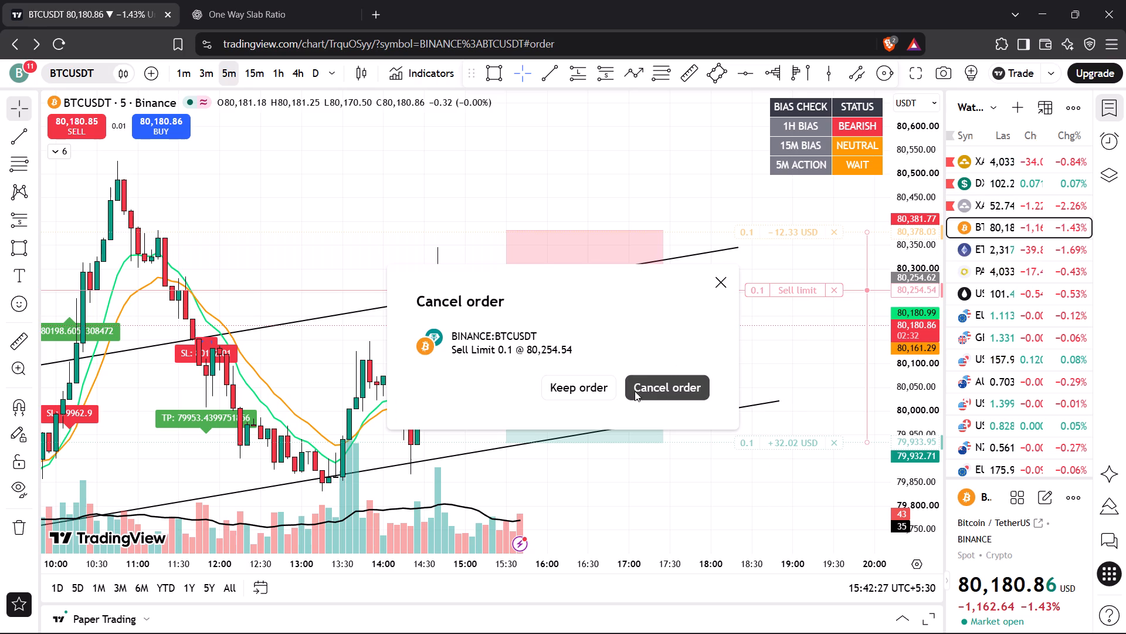
click(658, 383)
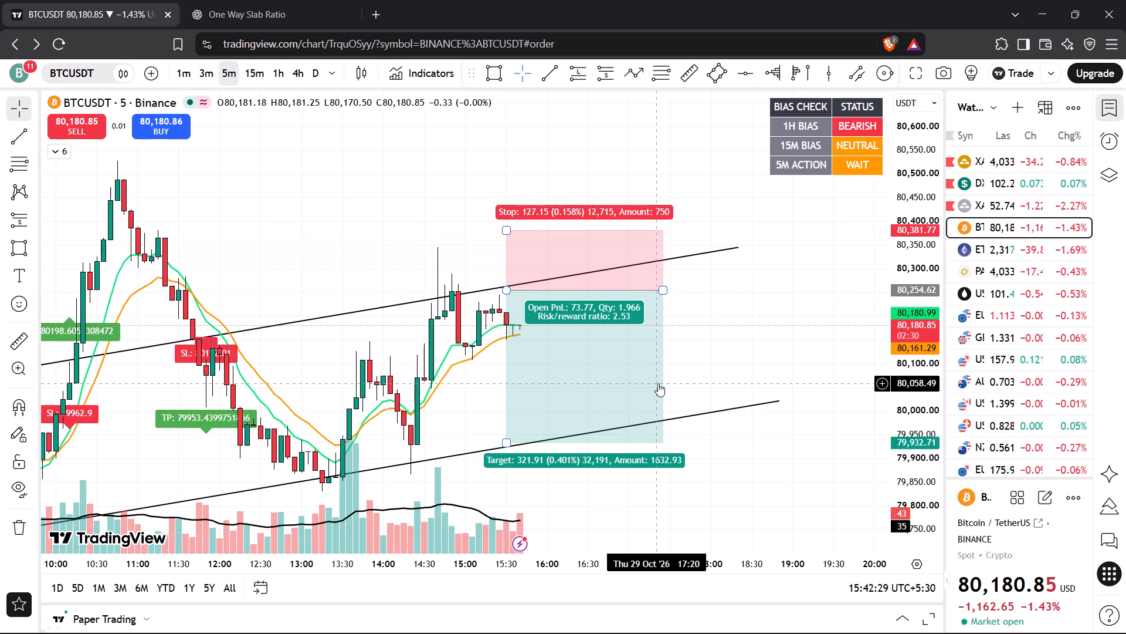
click(774, 274)
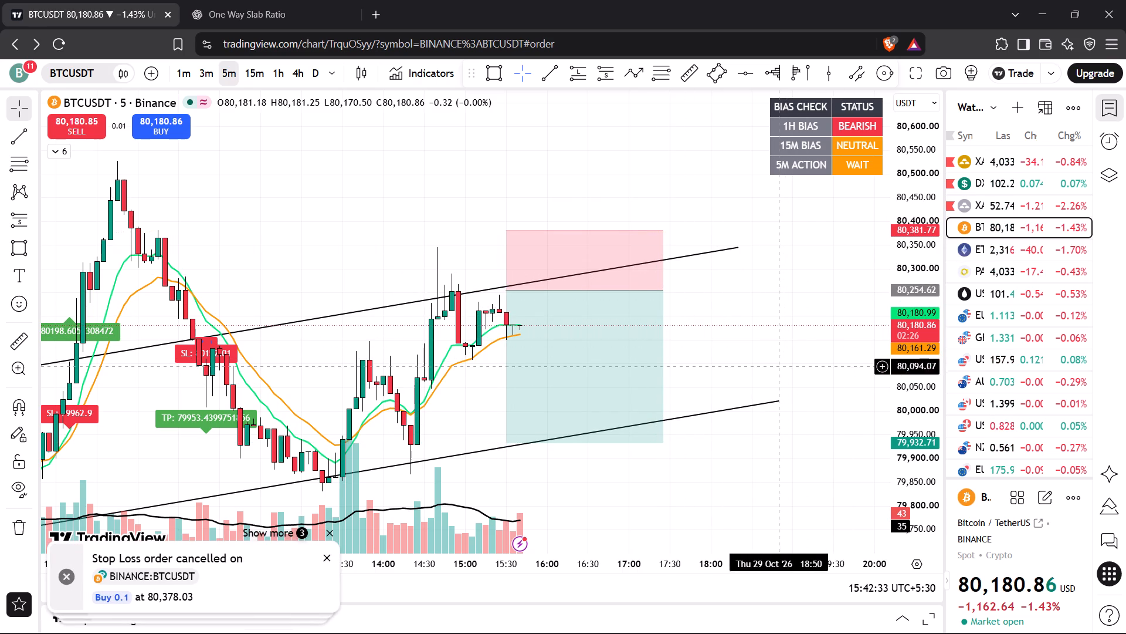
Switch to the DXY 5-minute chart to check its price within the marked channel.
click(991, 167)
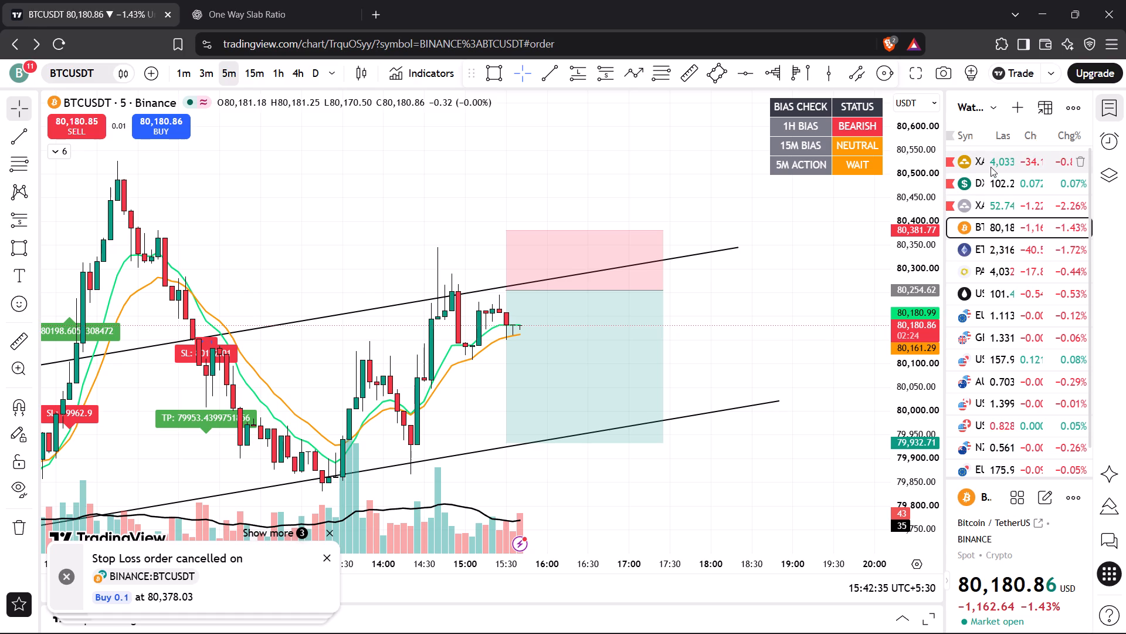
click(1000, 183)
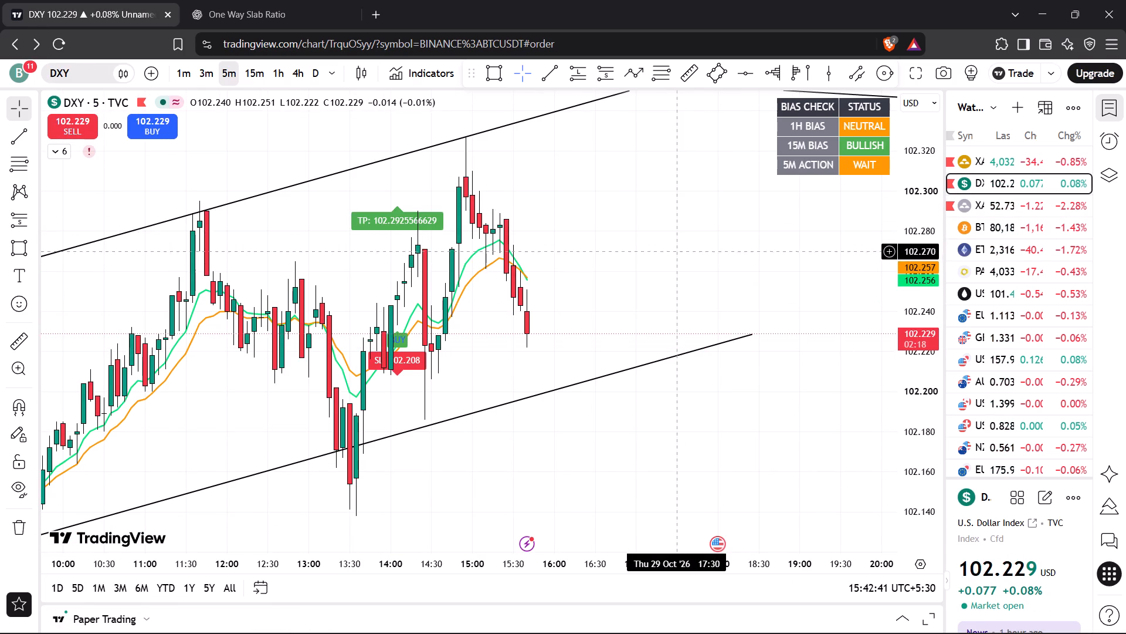
Examine DXY's price within its rising channel on the 5-minute and 15-minute charts.
drag(676, 251, 676, 208)
scroll(685, 216, down, 3)
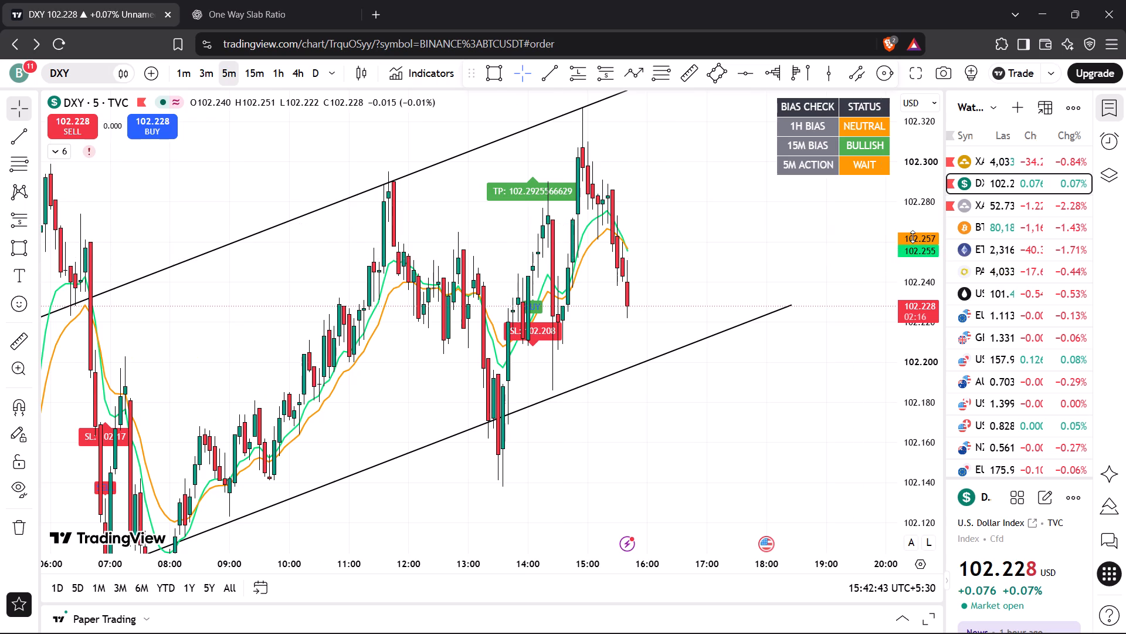
drag(913, 237, 903, 433)
drag(725, 441, 723, 395)
scroll(723, 394, up, 1)
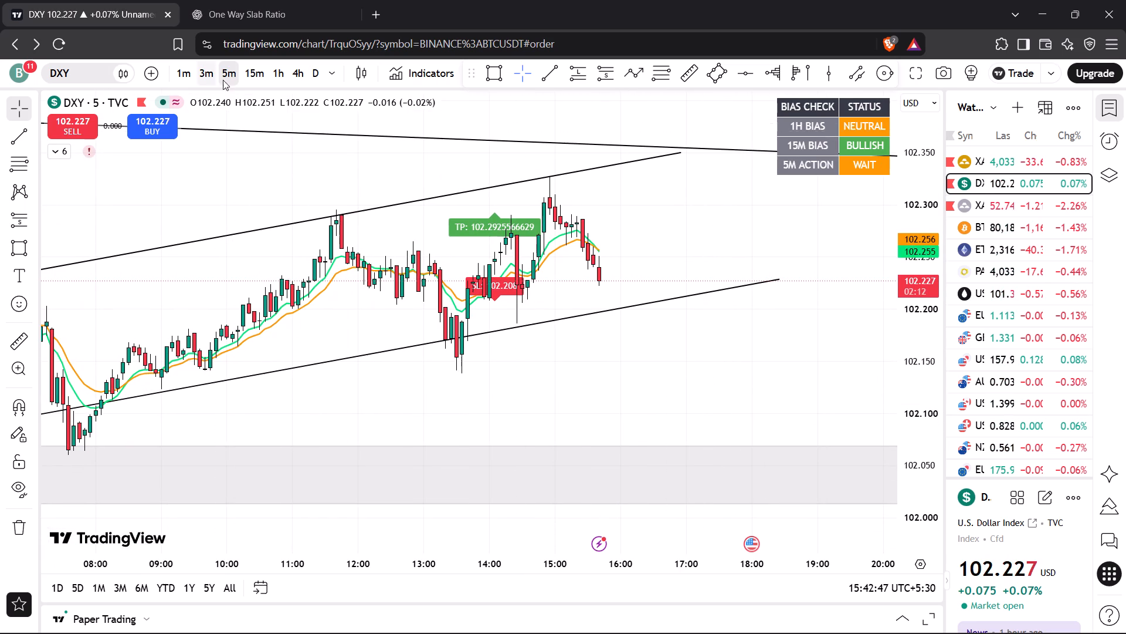
click(251, 73)
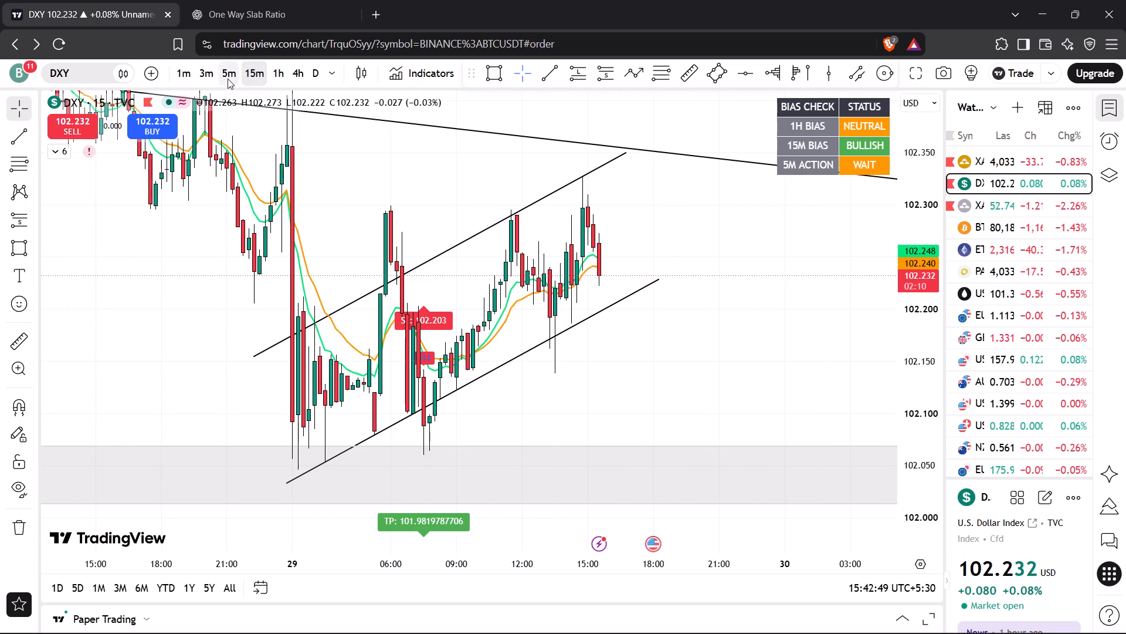
click(228, 79)
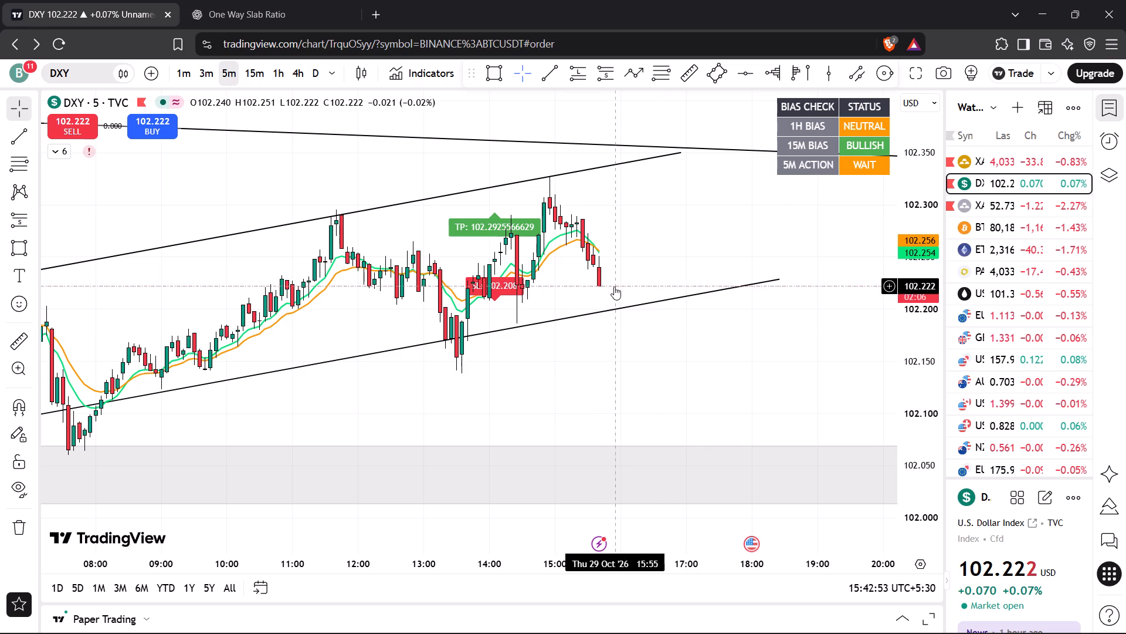
Check XAUUSD's 5-minute price against the falling channel's upper line and the sell limit order.
click(1002, 166)
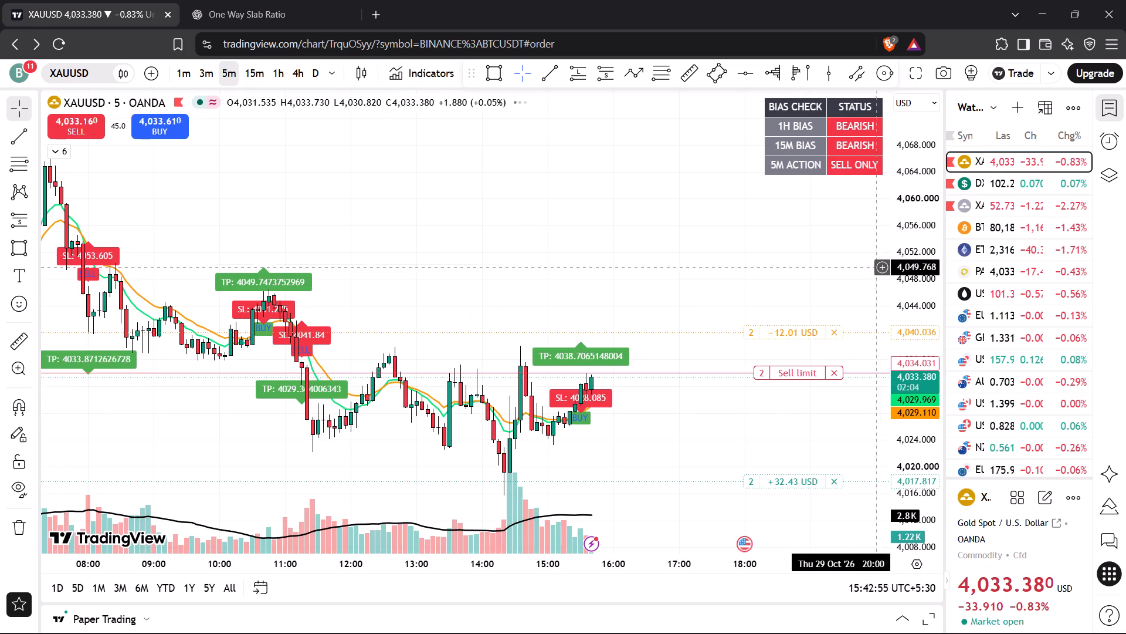
drag(910, 431, 915, 326)
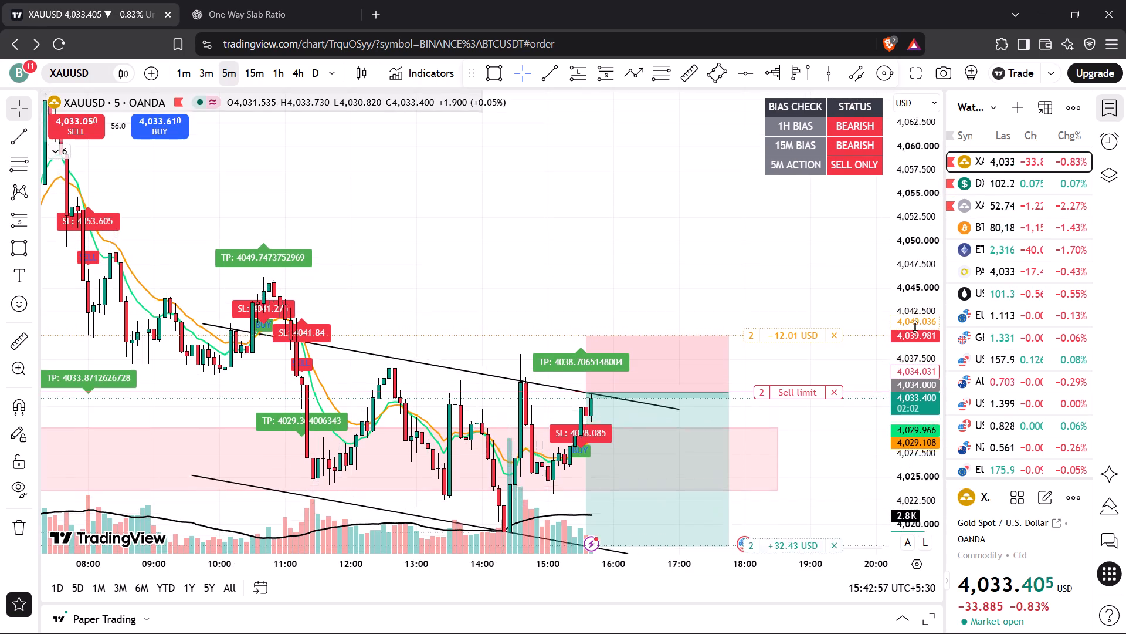
drag(915, 326, 914, 292)
drag(711, 257, 698, 169)
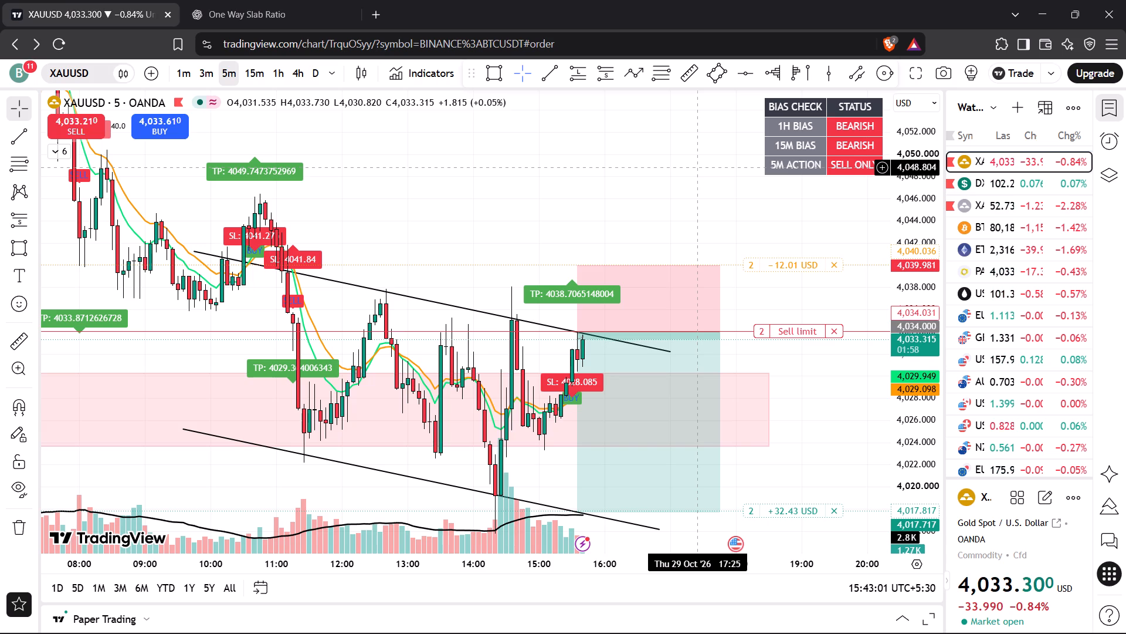
Inspect DXY's rising channel on the 5-minute chart back to its start around 29 October and the price action before it.
click(971, 173)
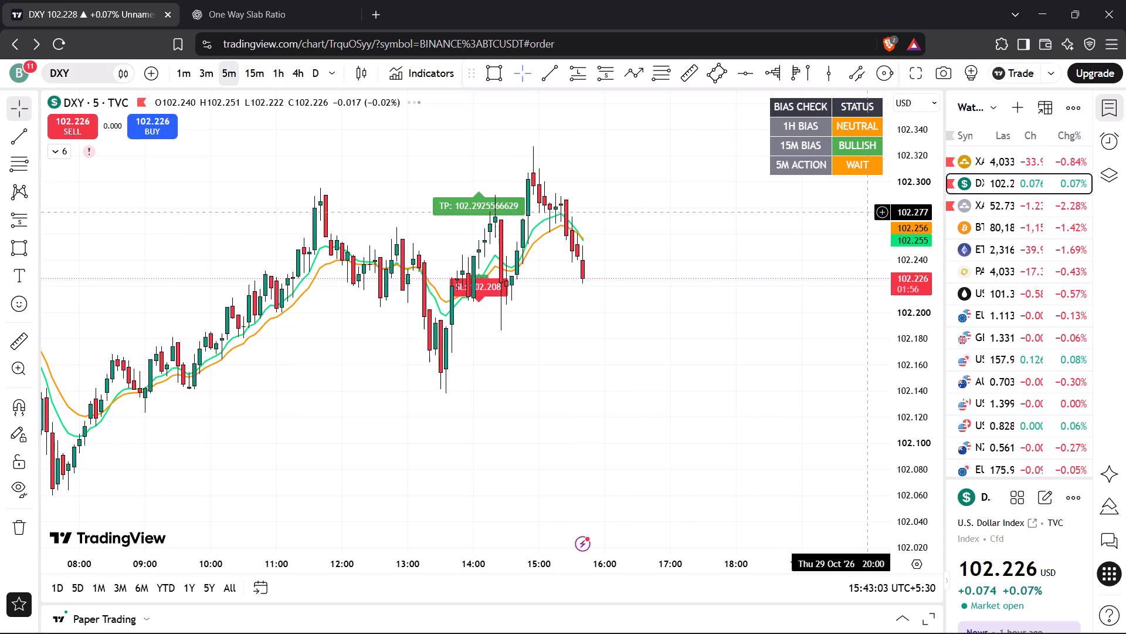
drag(902, 194, 906, 293)
scroll(693, 322, down, 4)
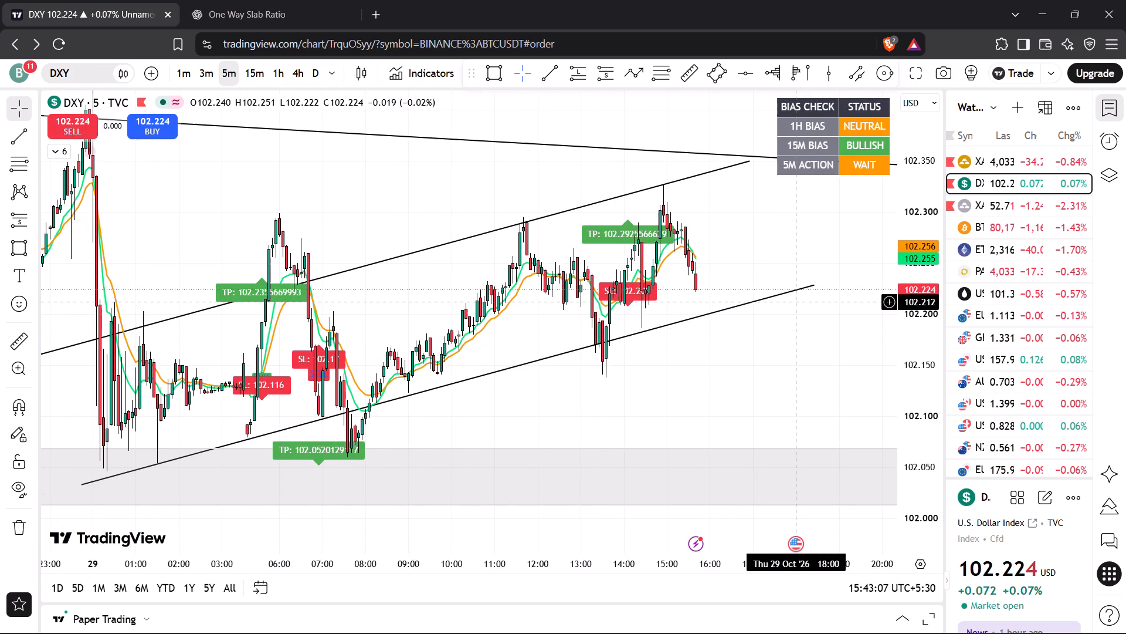
drag(578, 436, 582, 433)
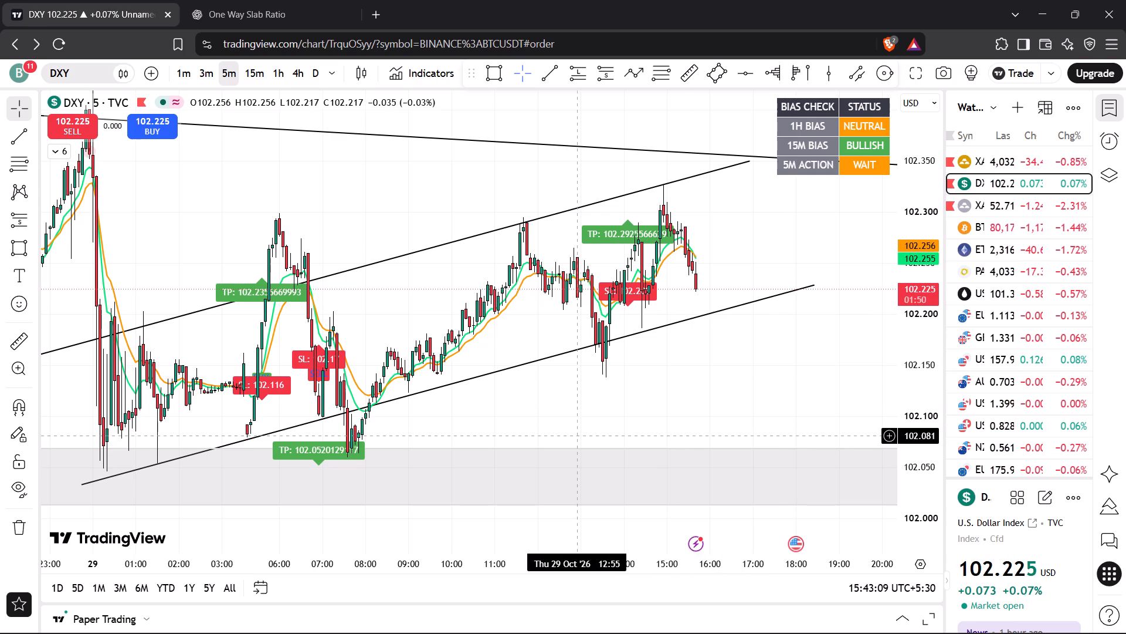
drag(582, 433, 766, 319)
scroll(670, 333, down, 3)
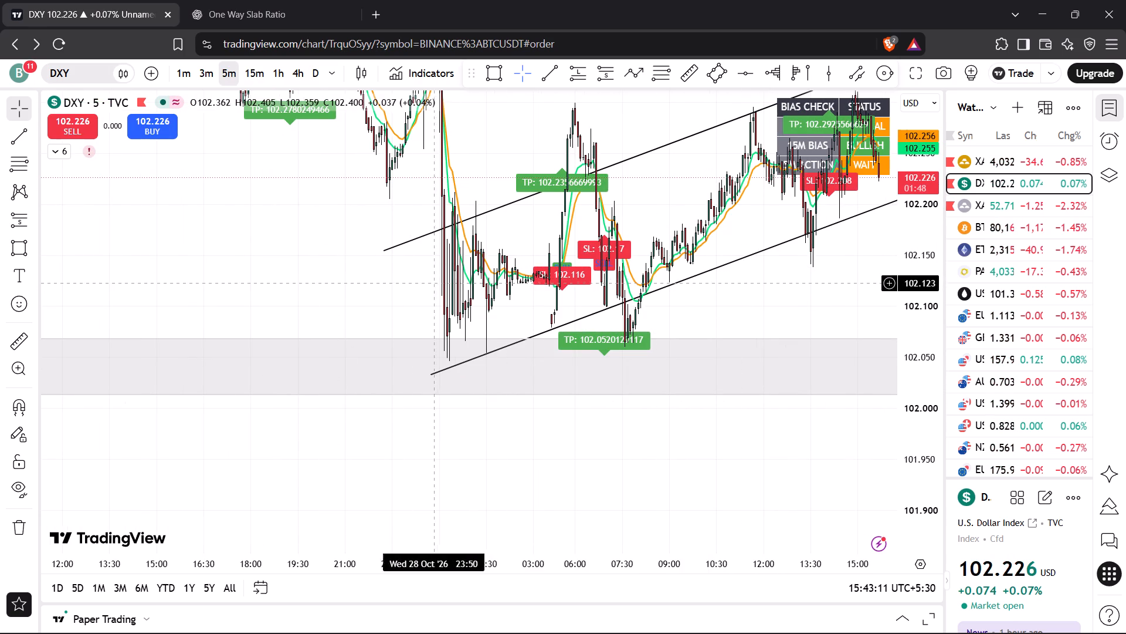
drag(496, 141, 567, 298)
scroll(550, 242, up, 4)
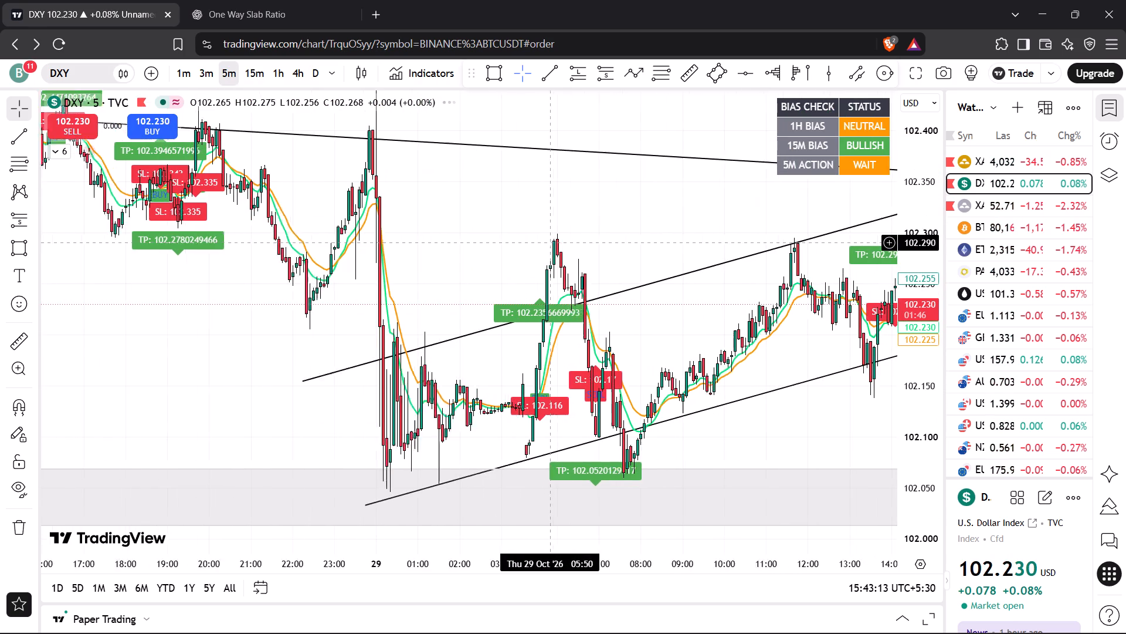
drag(474, 207, 589, 315)
scroll(517, 312, up, 3)
drag(439, 297, 576, 319)
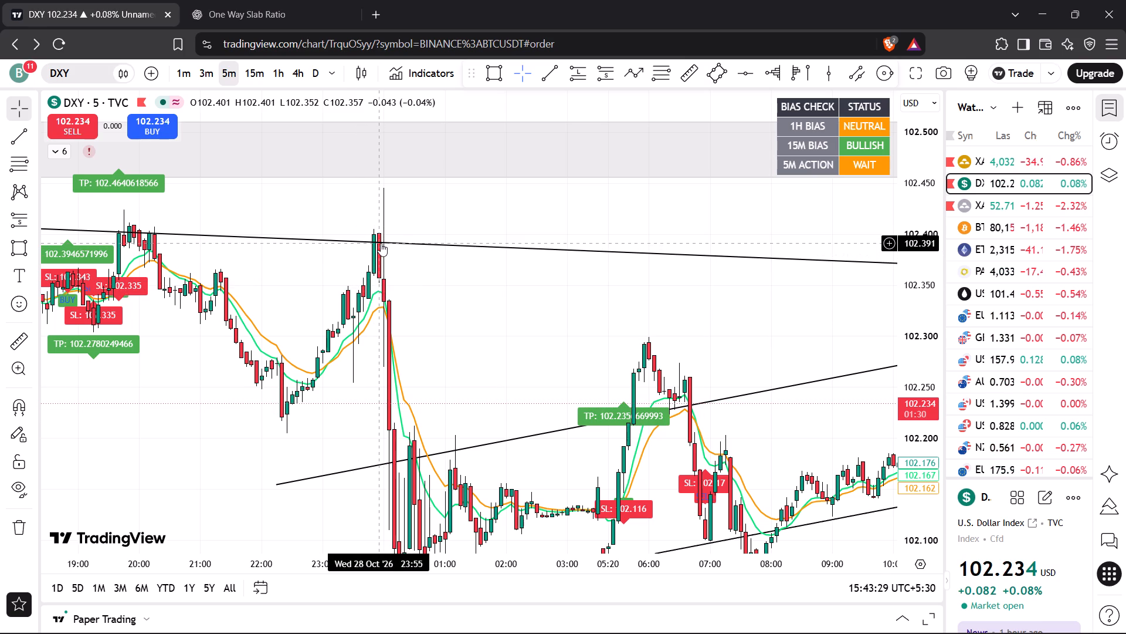
Compare XAUUSD's and DXY's 5-minute price moves around the start of 29 October.
click(995, 160)
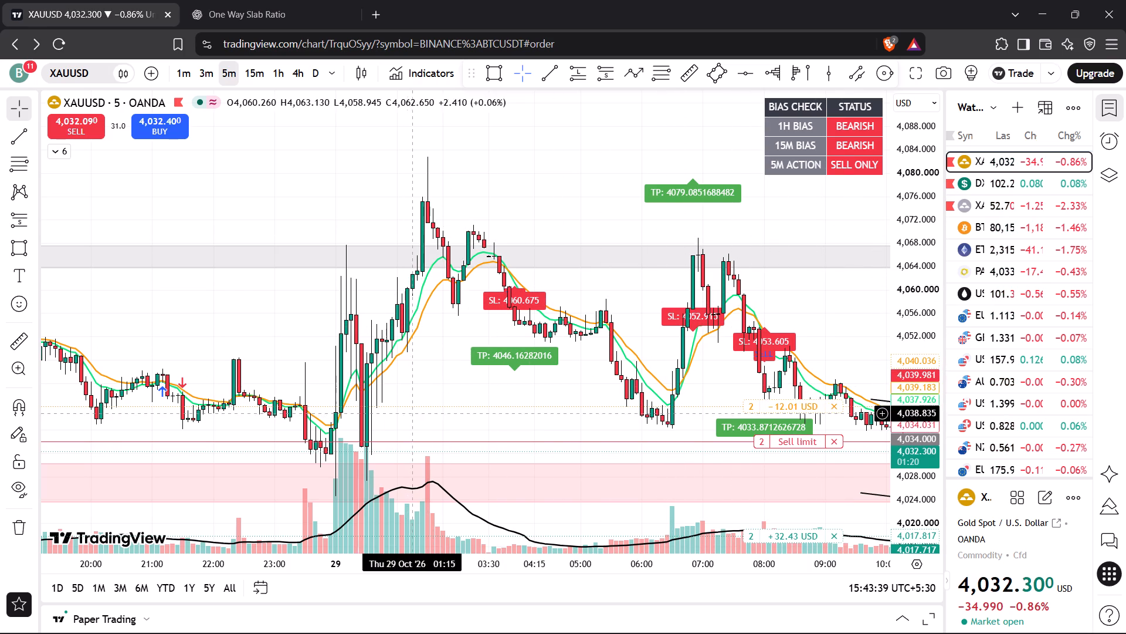
drag(443, 383, 554, 381)
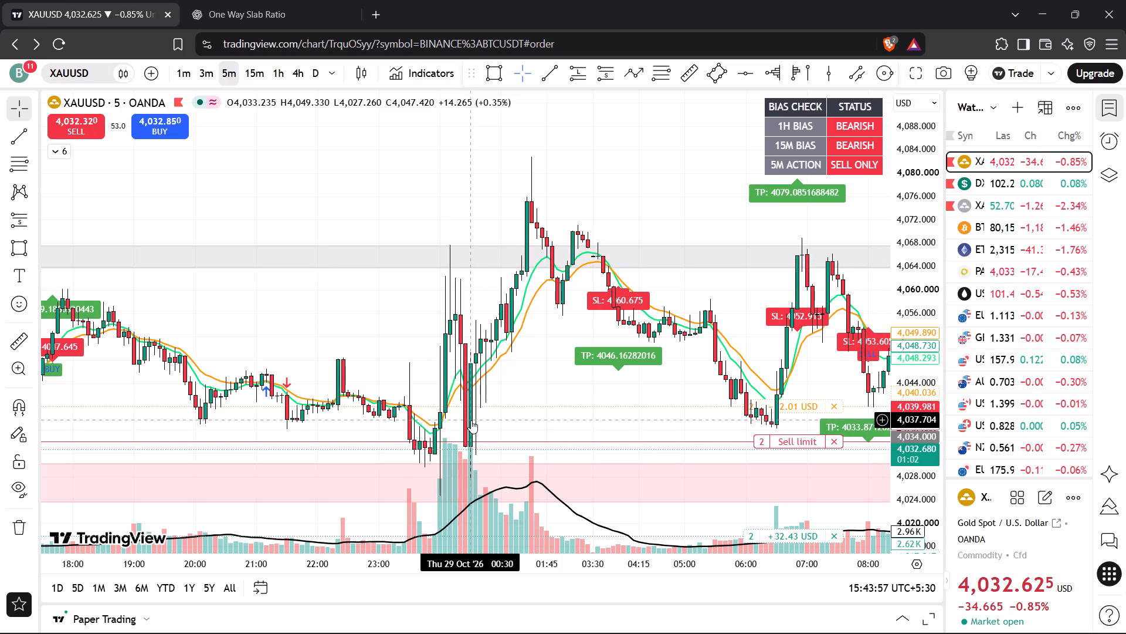
click(1009, 187)
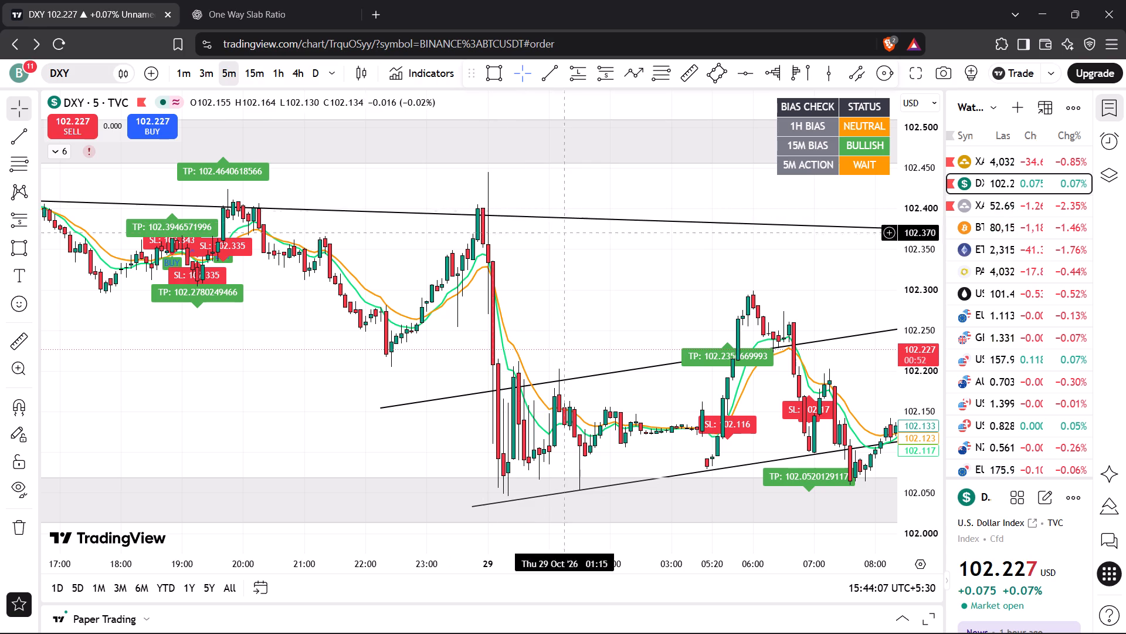
Examine XAUUSD's latest 5-minute candles against the channel's upper line, the sell limit order and its stop-loss and take-profit levels.
click(995, 157)
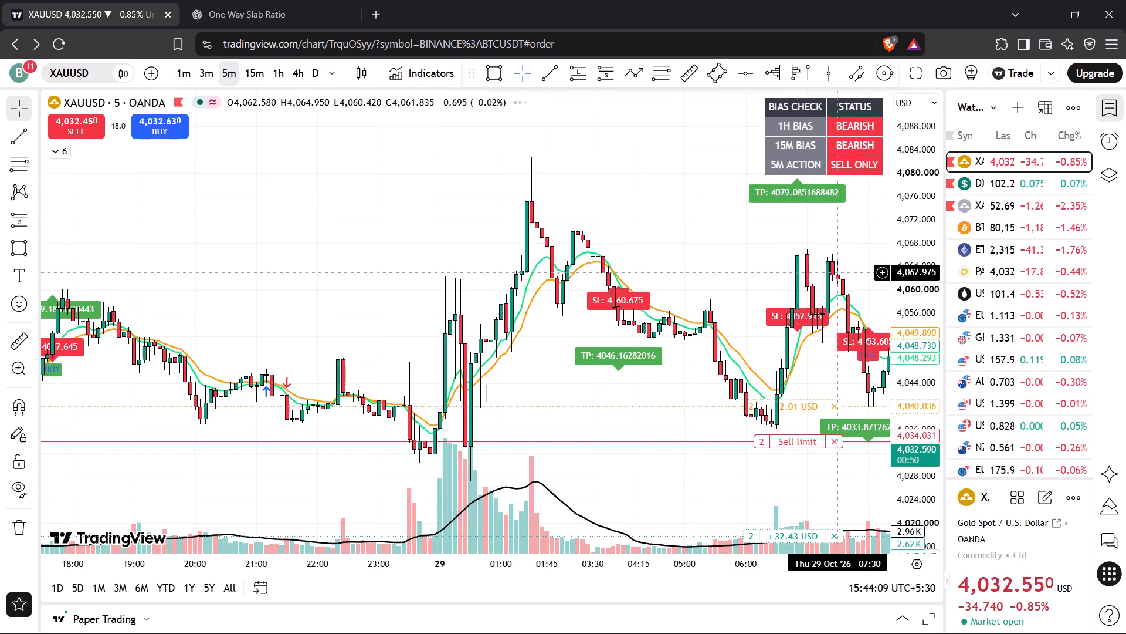
drag(849, 207, 599, 204)
drag(763, 319, 743, 310)
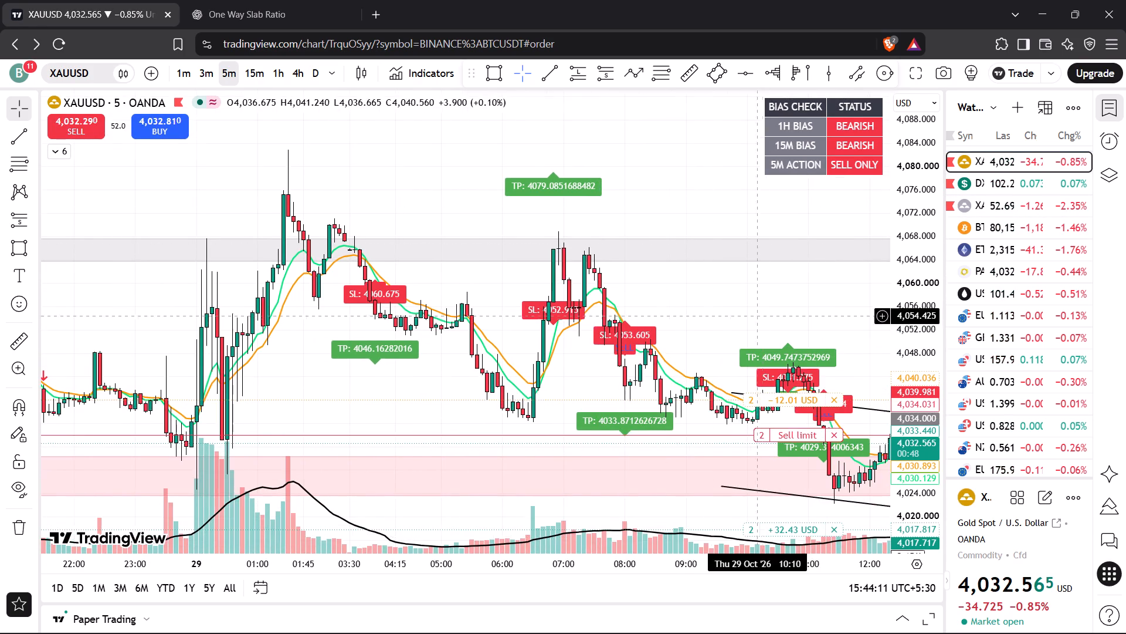
drag(743, 310, 567, 247)
drag(858, 227, 590, 266)
drag(778, 296, 686, 296)
drag(911, 460, 911, 244)
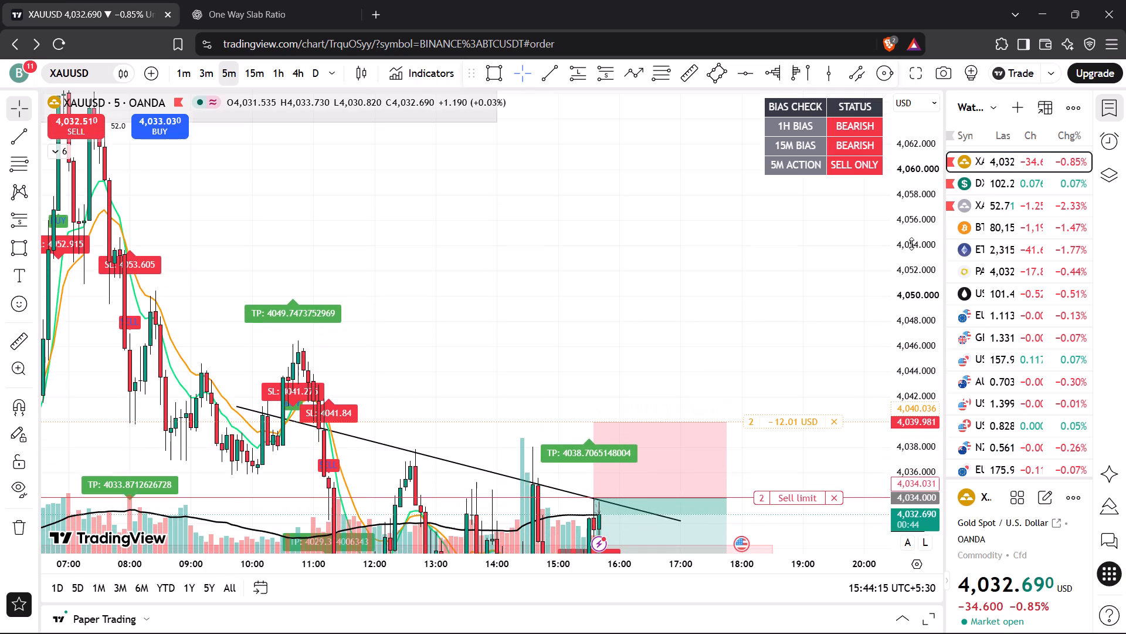
drag(753, 290, 751, 151)
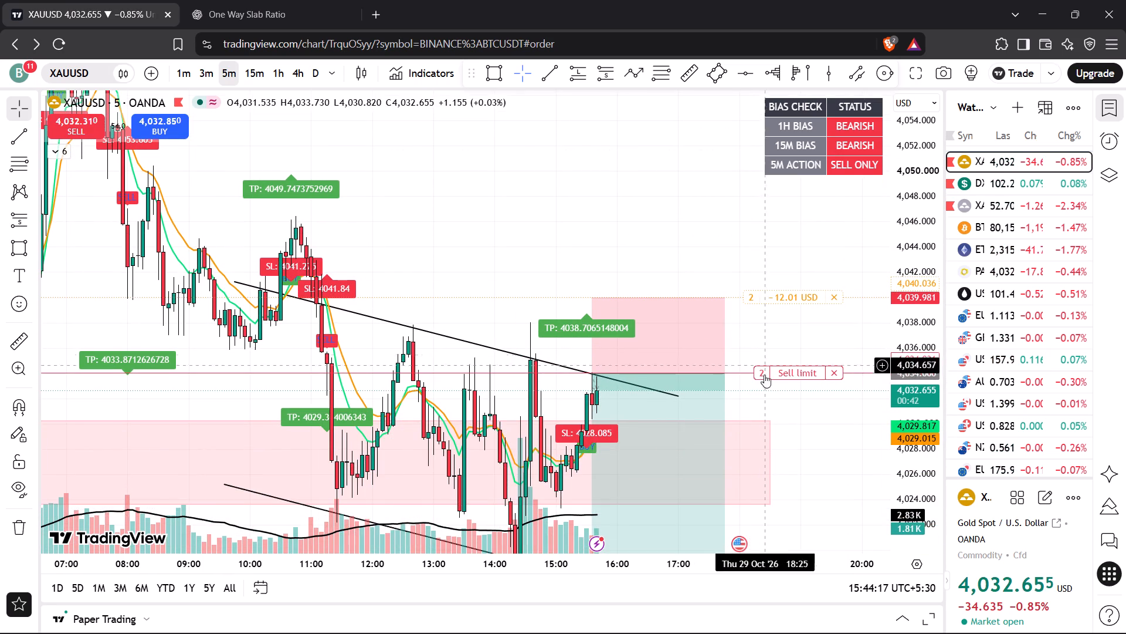
drag(819, 445, 833, 378)
scroll(820, 402, up, 1)
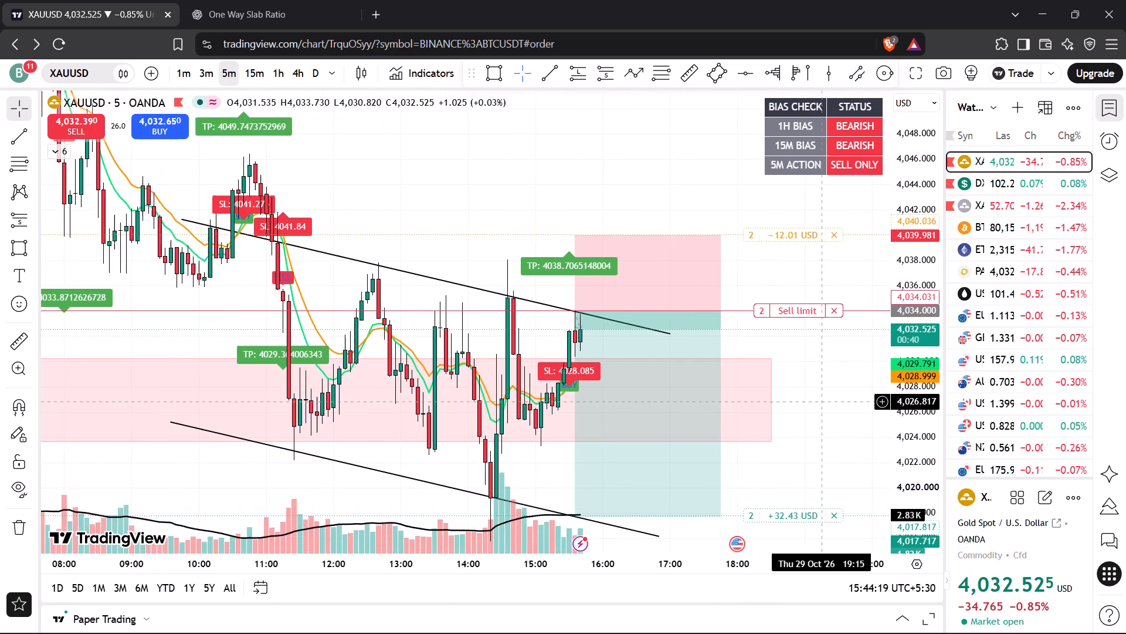
scroll(820, 402, up, 2)
drag(911, 455, 907, 415)
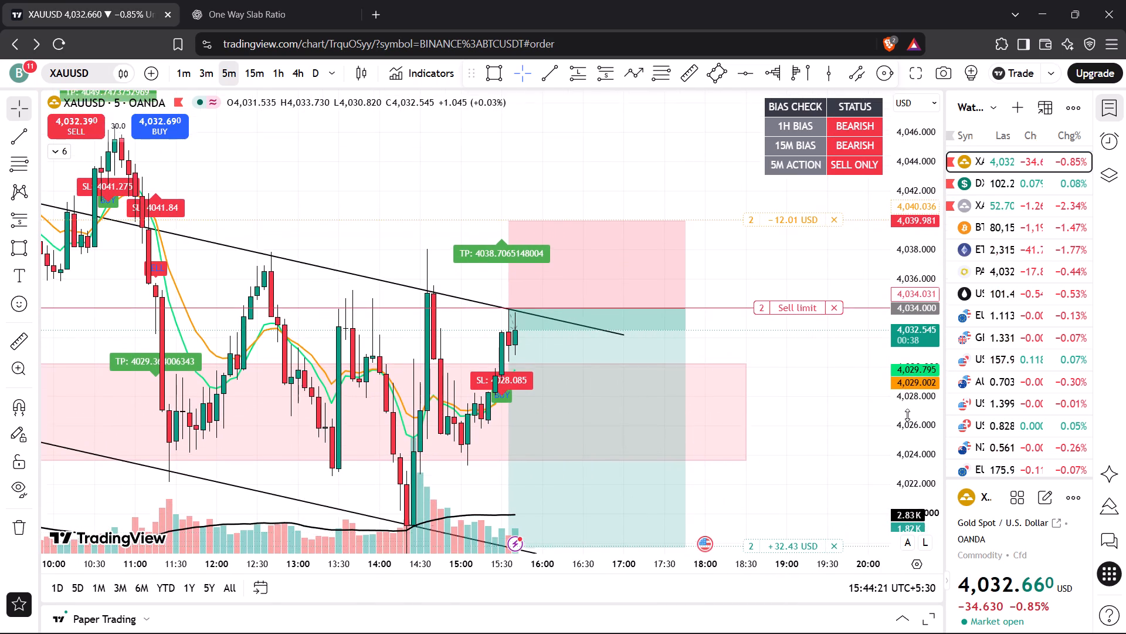
drag(907, 415, 910, 369)
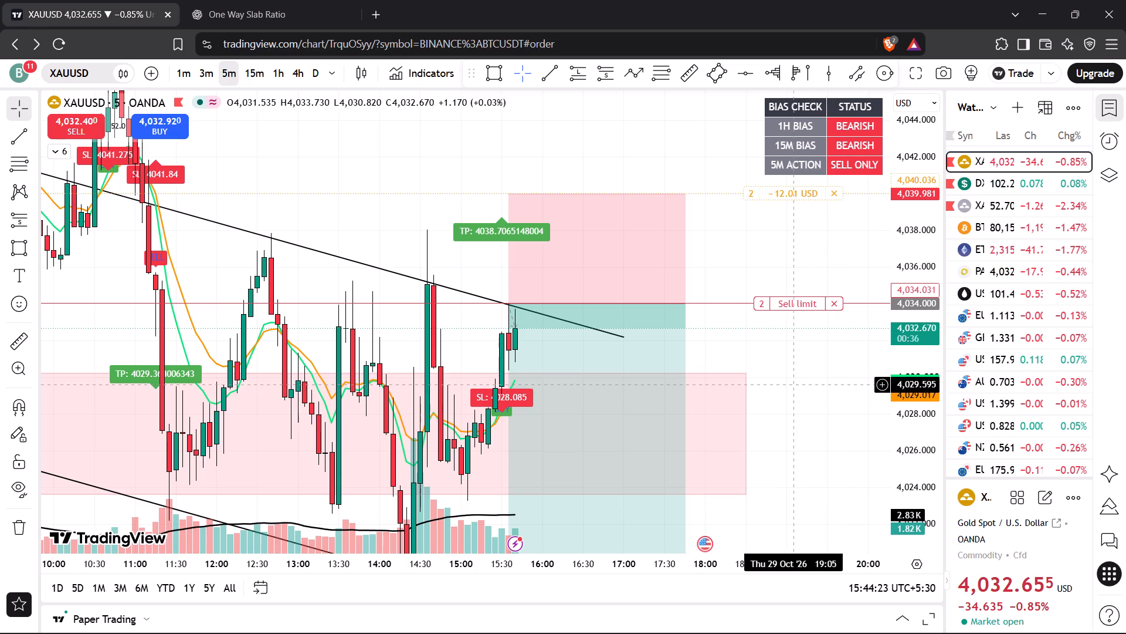
scroll(796, 385, up, 2)
drag(913, 264, 903, 336)
drag(812, 400, 822, 372)
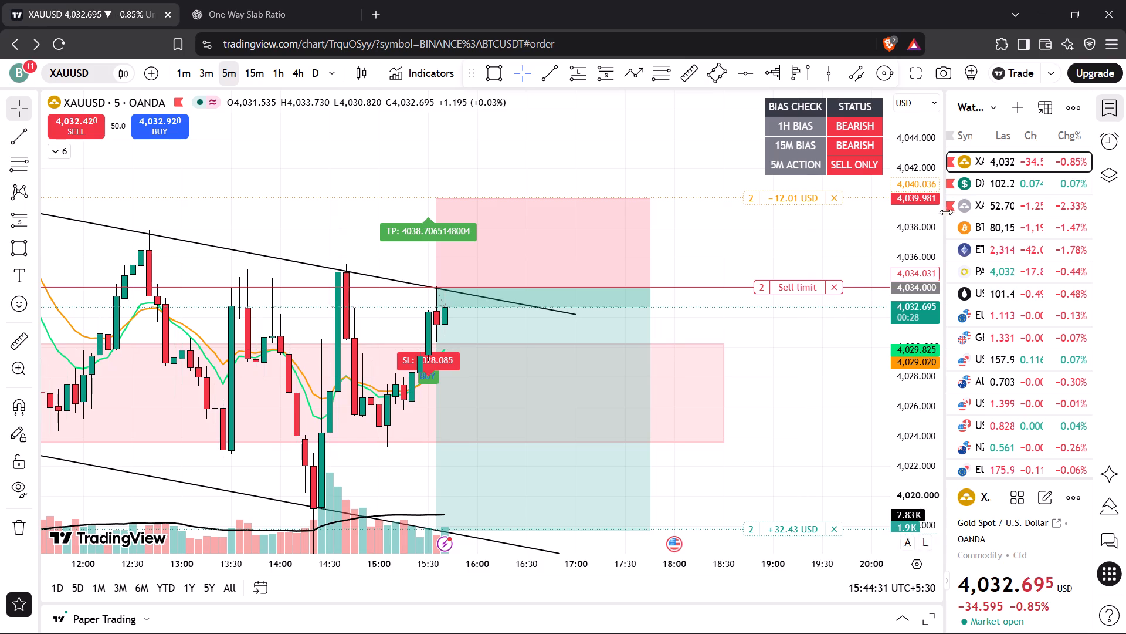
Recheck DXY's 5-minute price against the lower line of its rising channel.
click(976, 188)
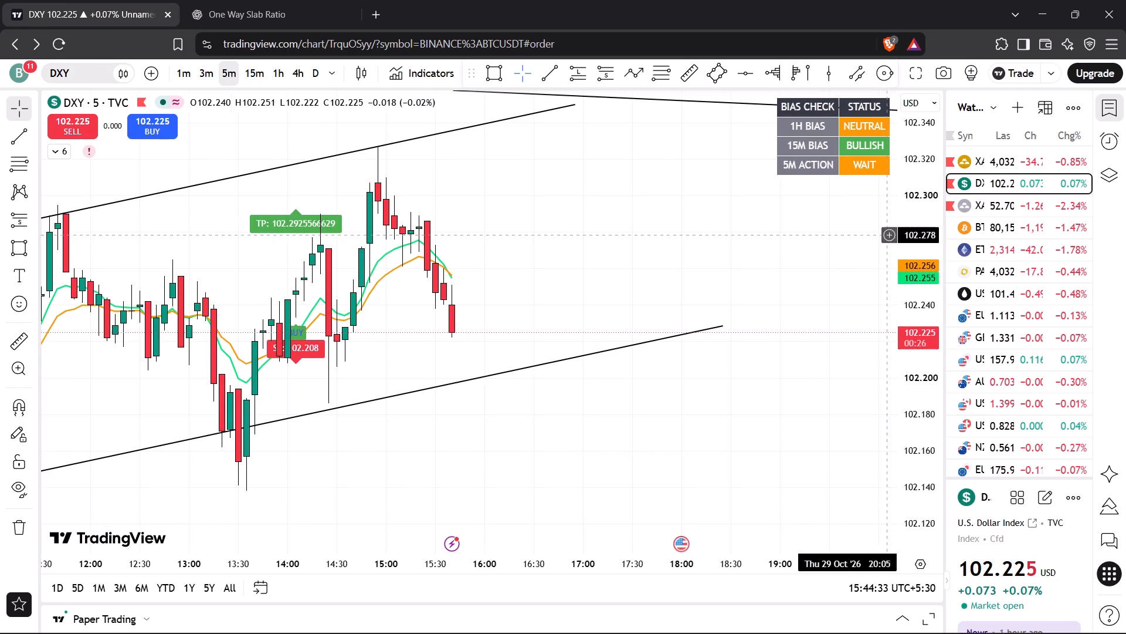
drag(705, 265, 738, 222)
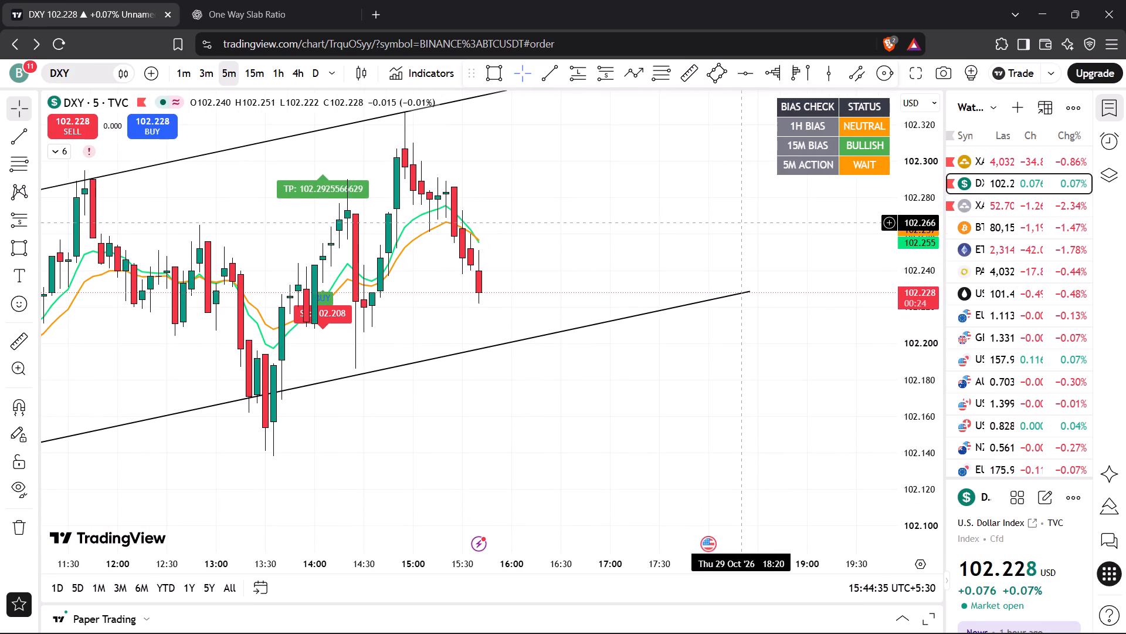
Scan the 5-minute charts of silver, BTCUSDT, USOIL, PAXGUSD, EURUSD and GBPUSD for trade setups.
click(988, 204)
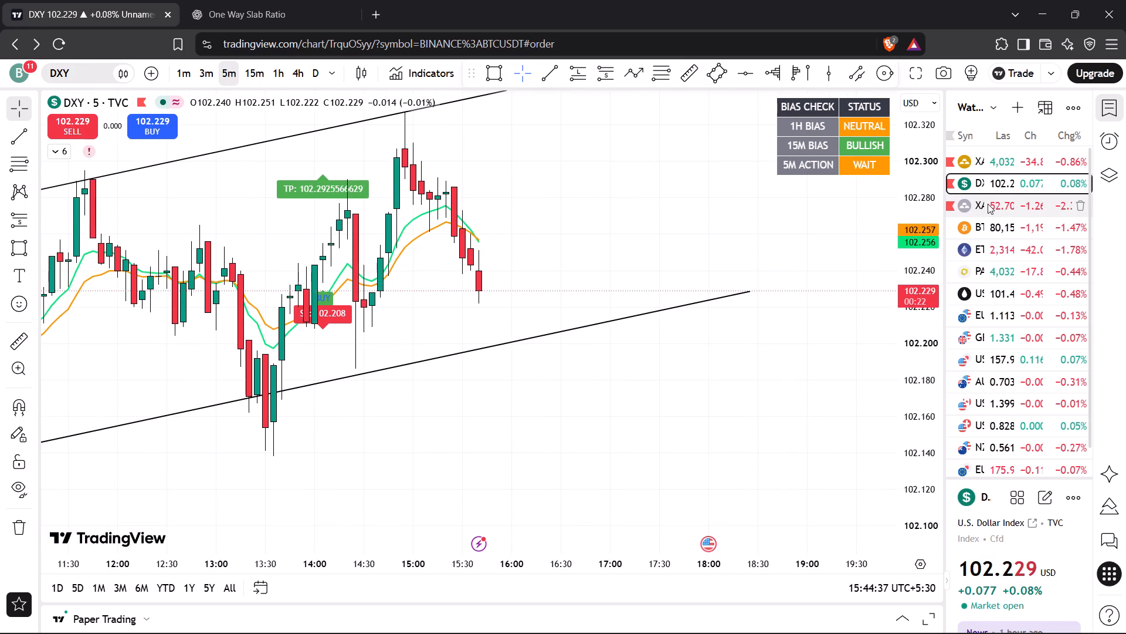
click(982, 232)
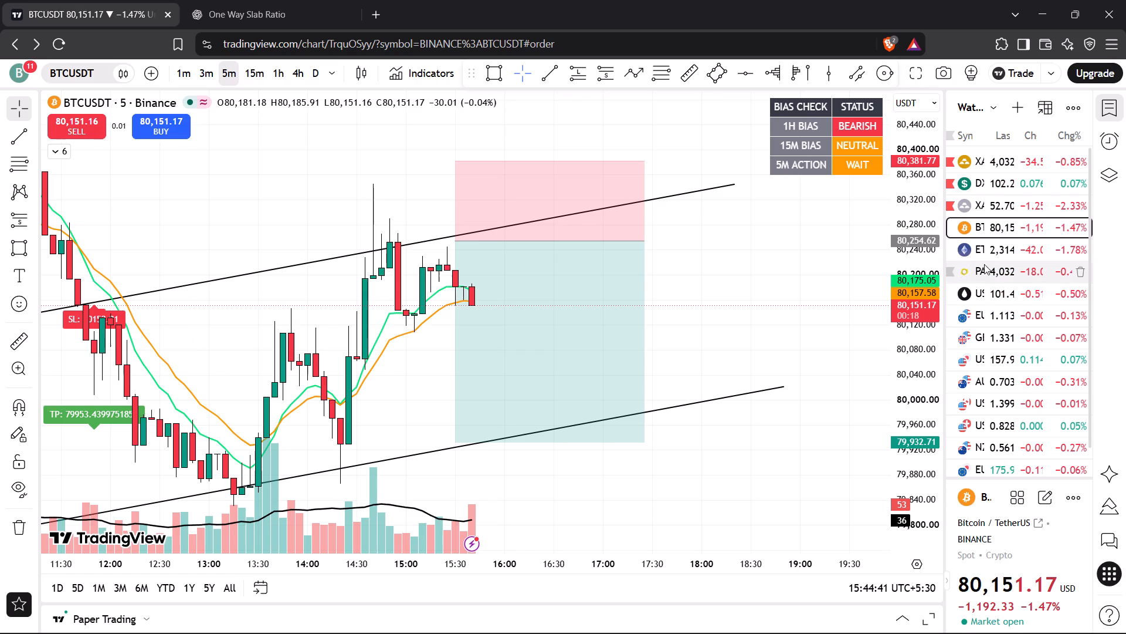
click(981, 294)
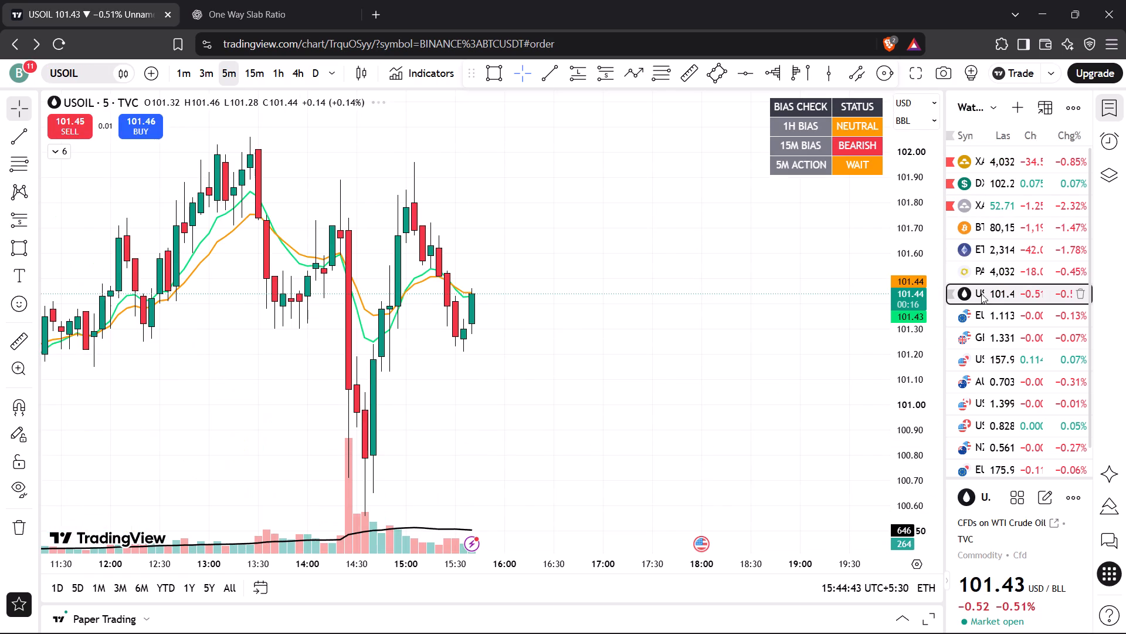
click(1000, 272)
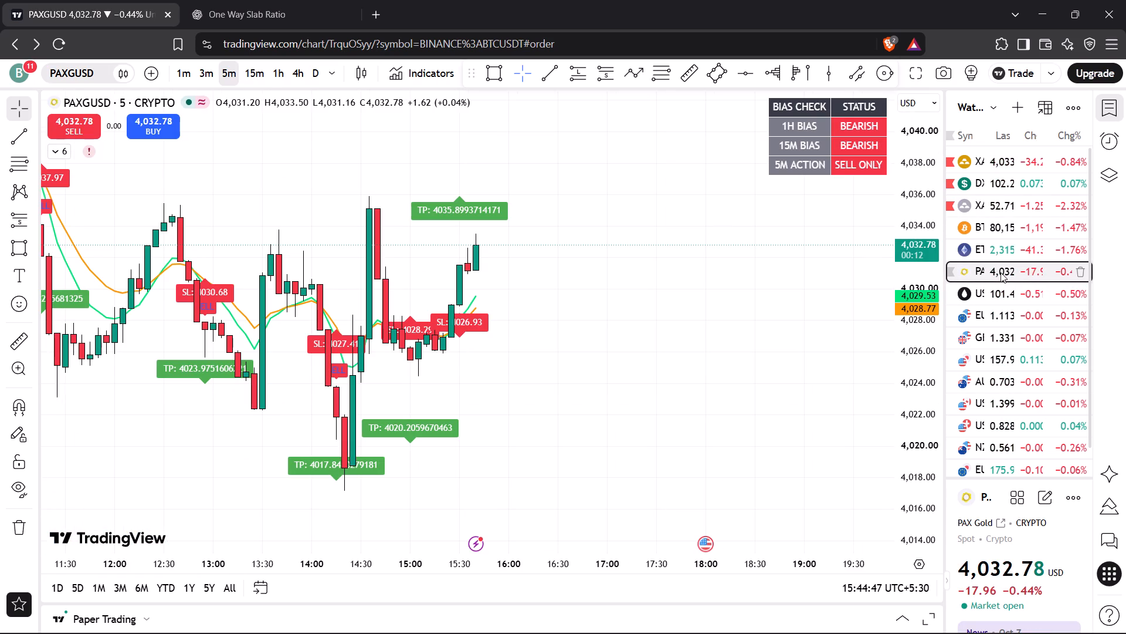
click(999, 313)
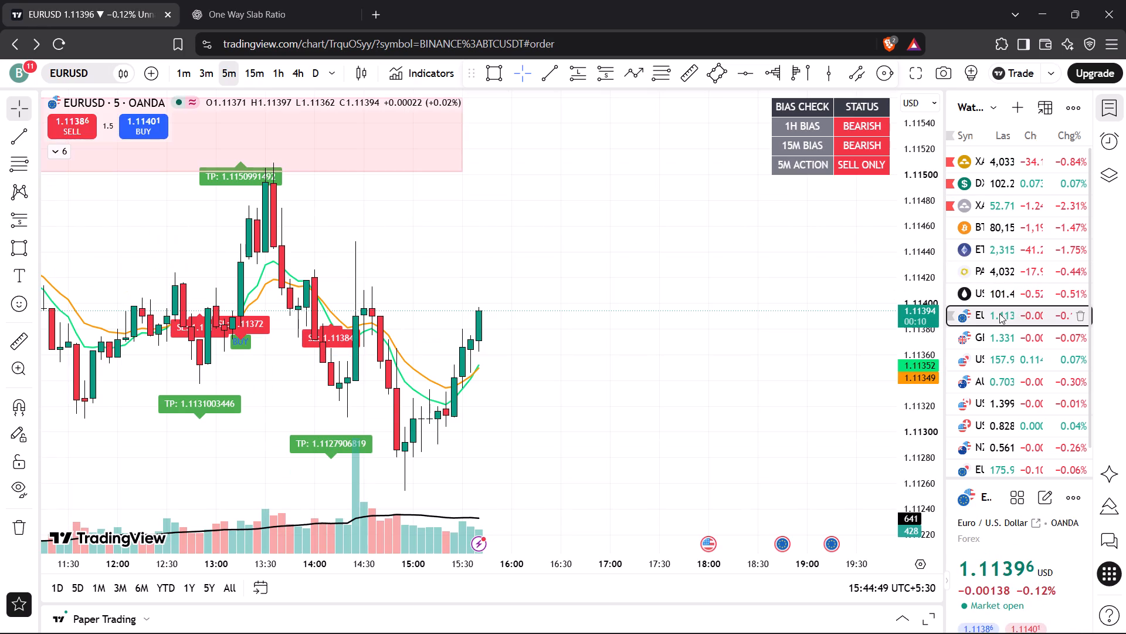
click(1004, 334)
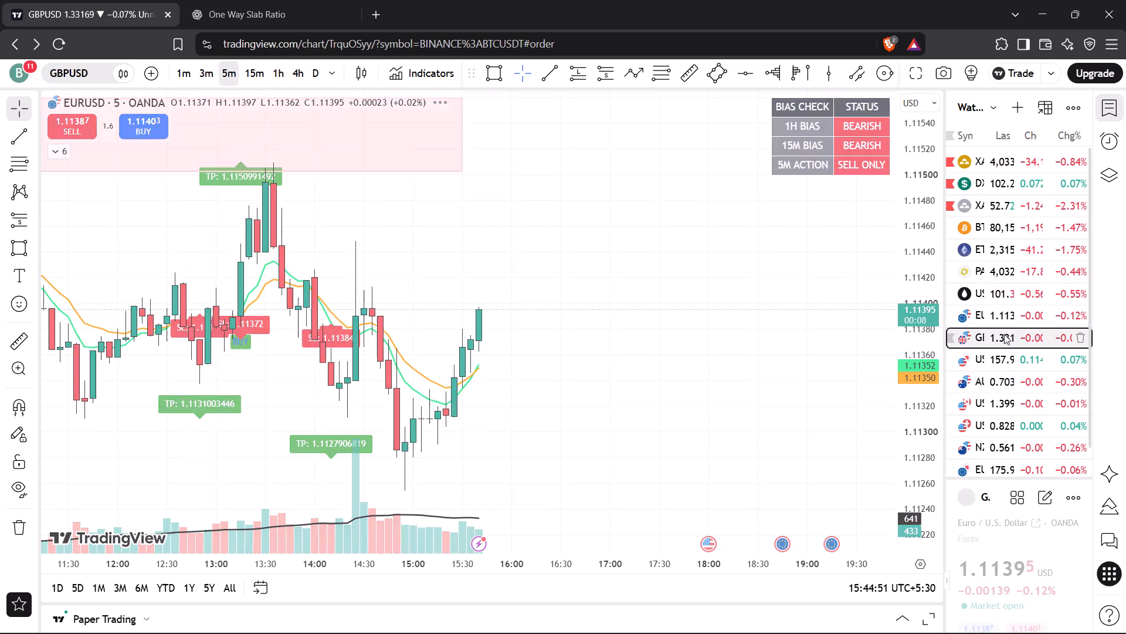
Scan the 5-minute charts of AUDJPY, EURJPY, NZDUSD, USDCHF, USDCAD, AUDUSD and USDJPY for trade setups.
scroll(1006, 366, down, 6)
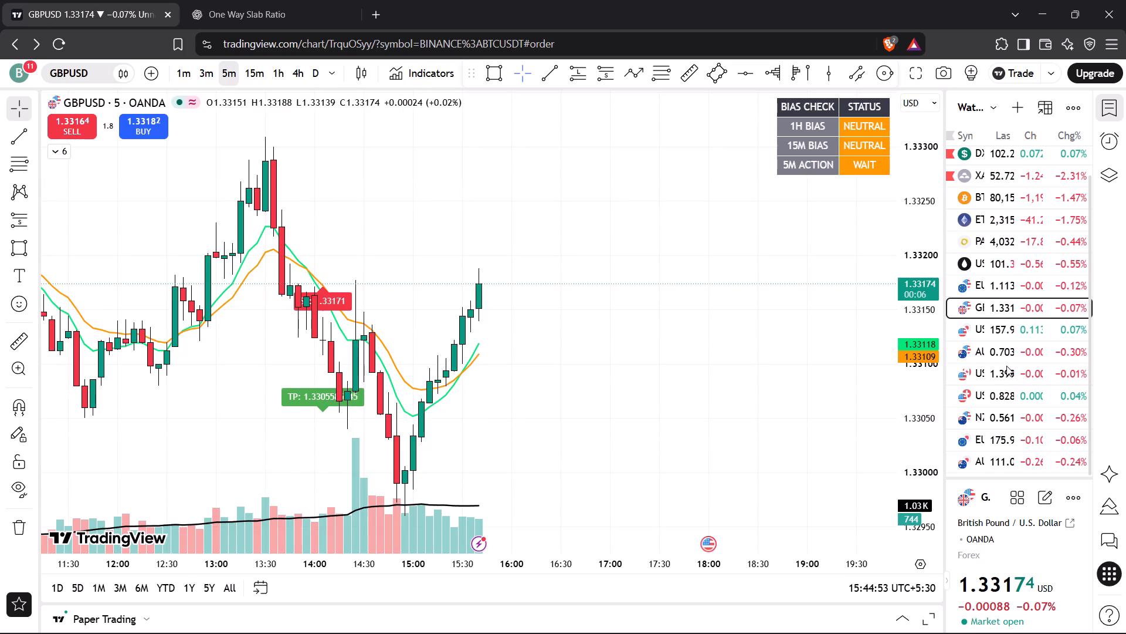
scroll(1006, 366, down, 5)
scroll(1006, 370, up, 2)
scroll(1006, 370, down, 7)
click(1021, 464)
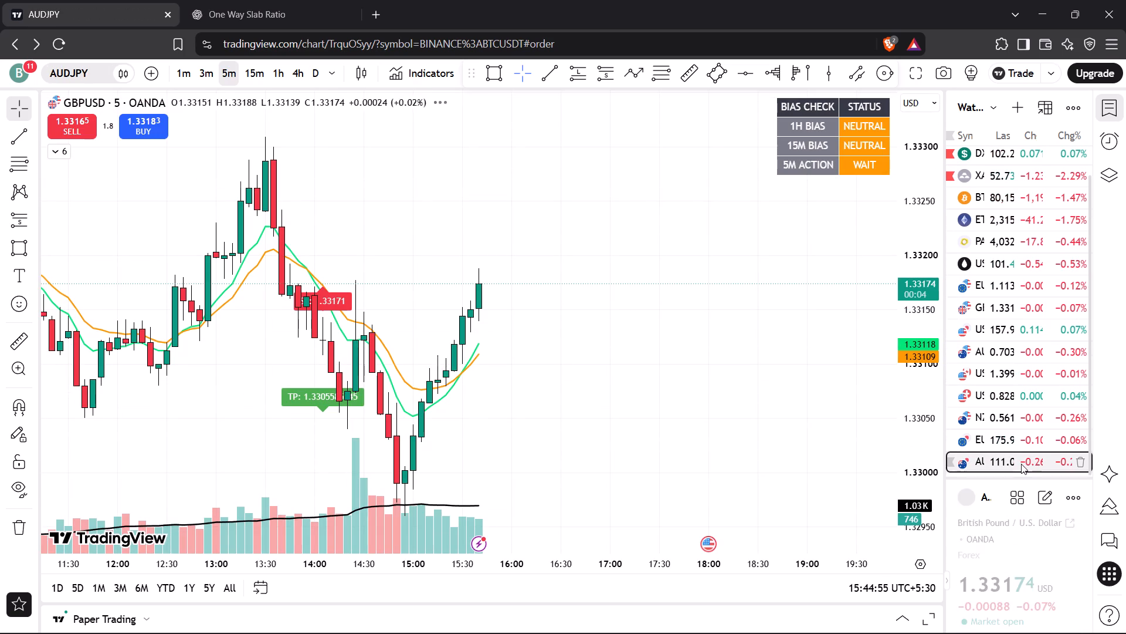
click(1003, 440)
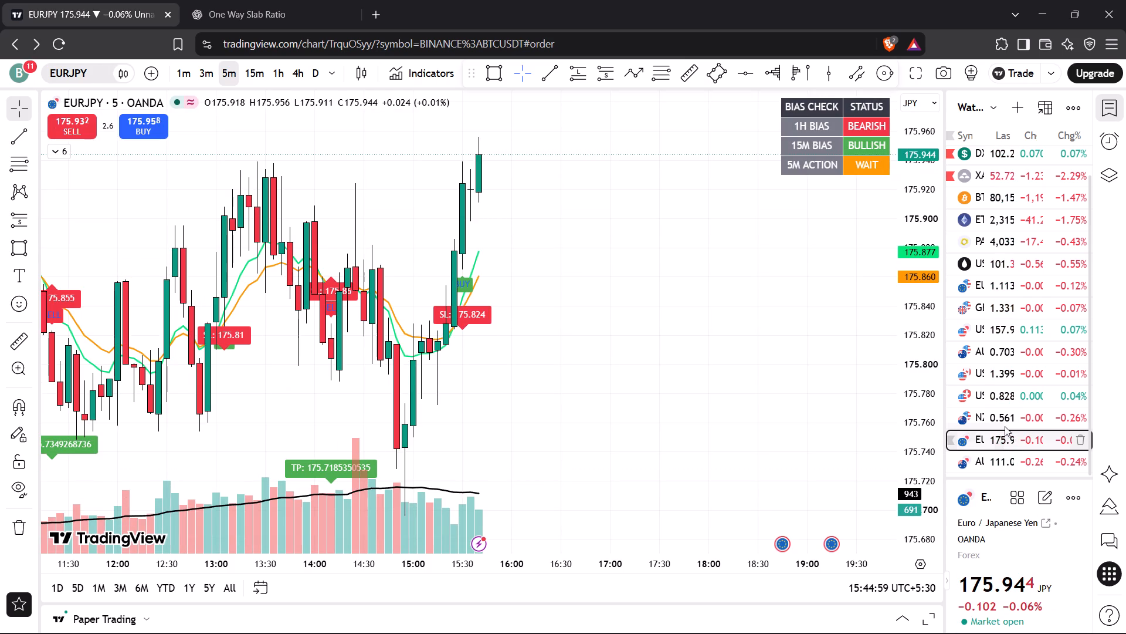
click(1006, 420)
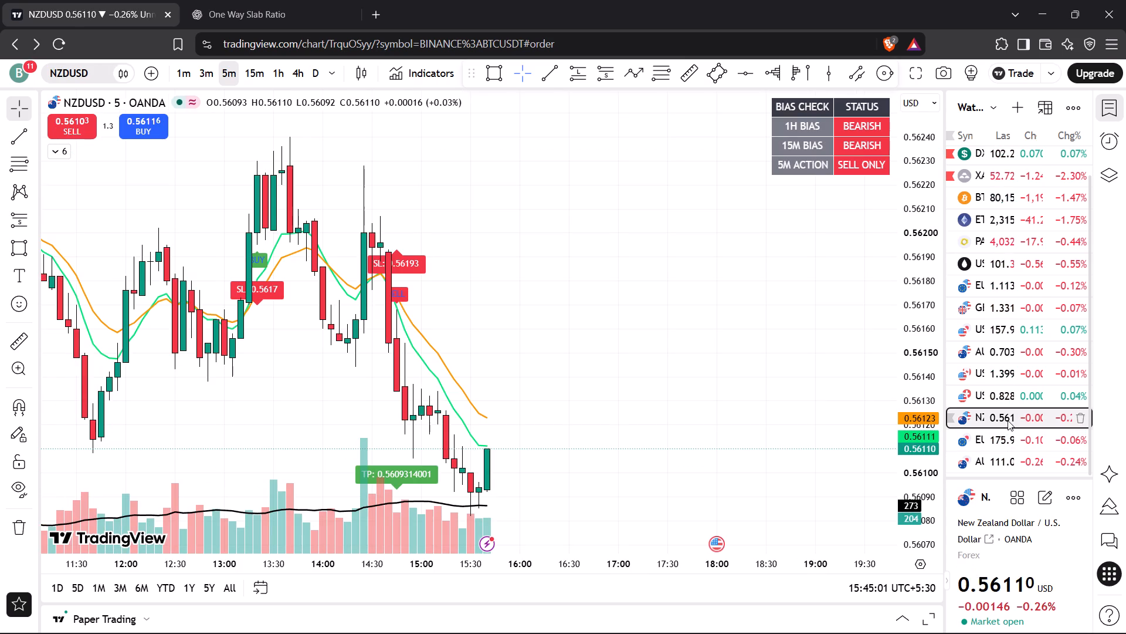
click(1006, 401)
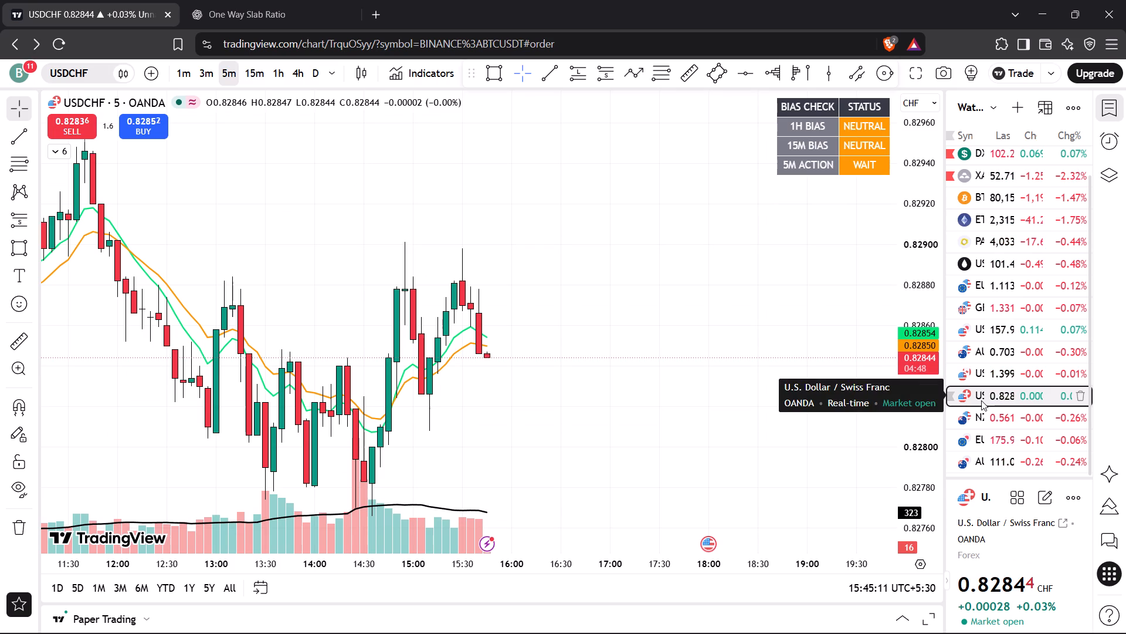
click(1005, 372)
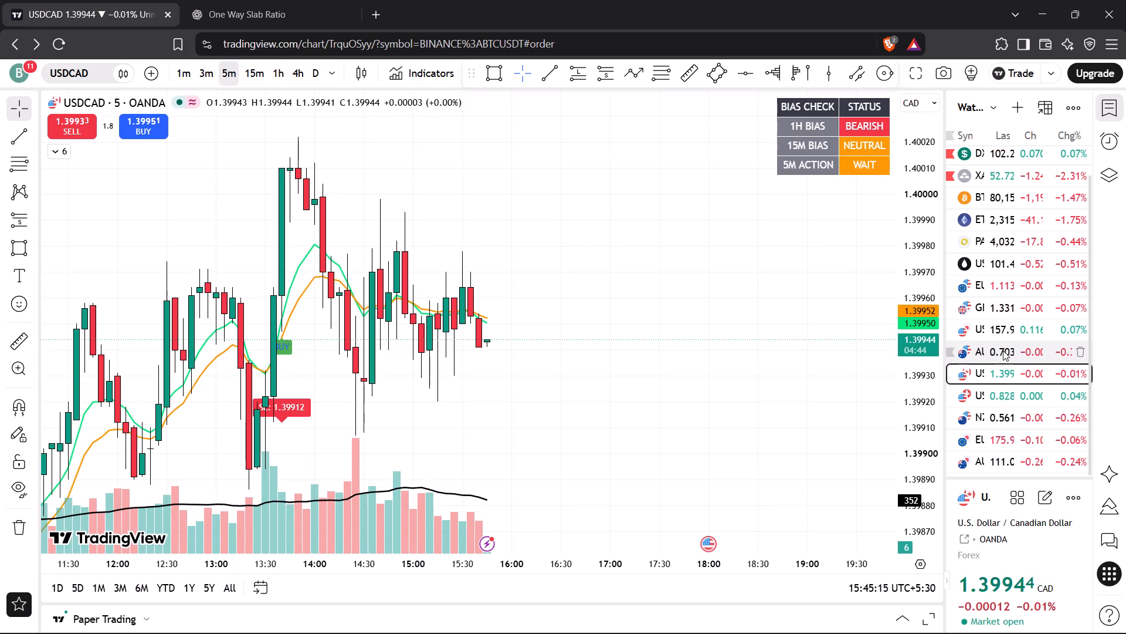
click(1003, 350)
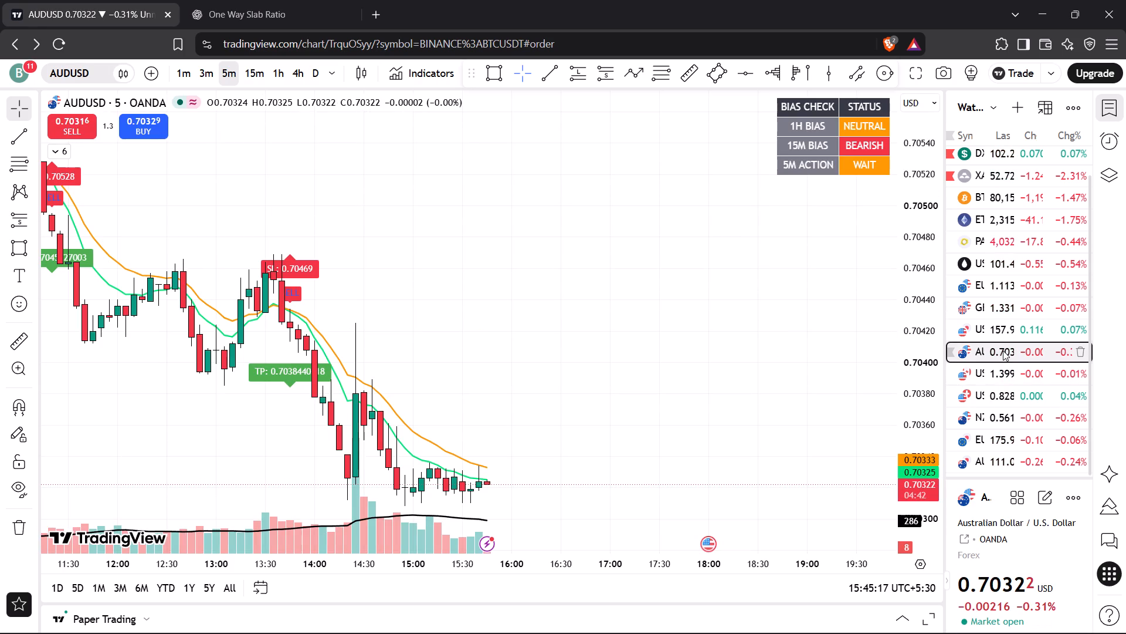
click(1005, 329)
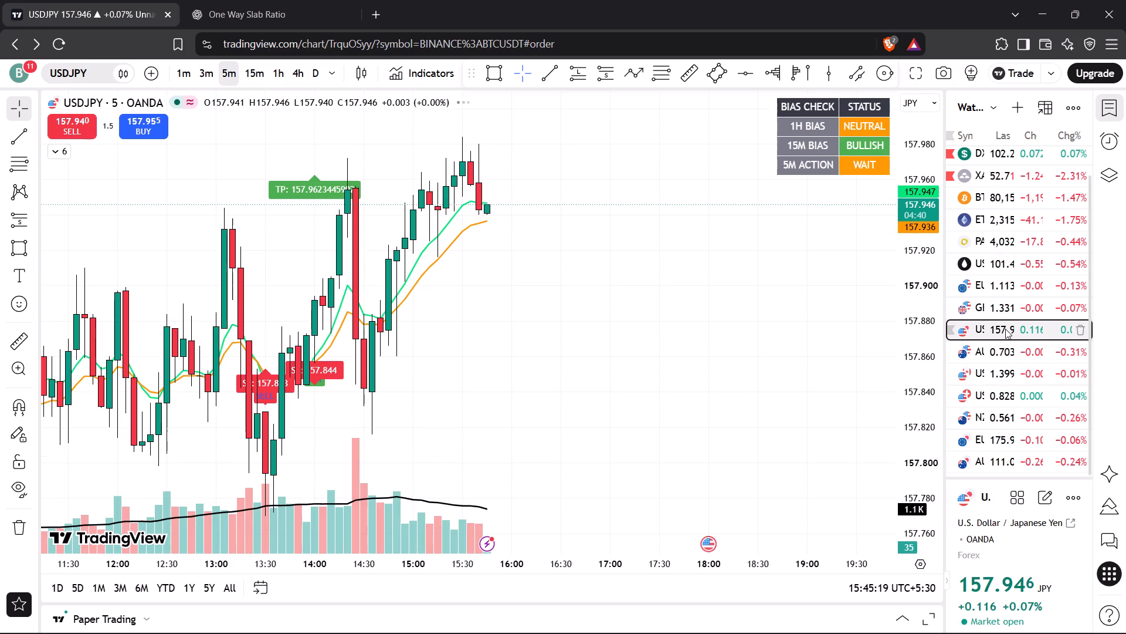
Return to GBPUSD's 5-minute chart and hide the 9 & 15 EMA Scalping indicator for a clean view of price.
click(1006, 313)
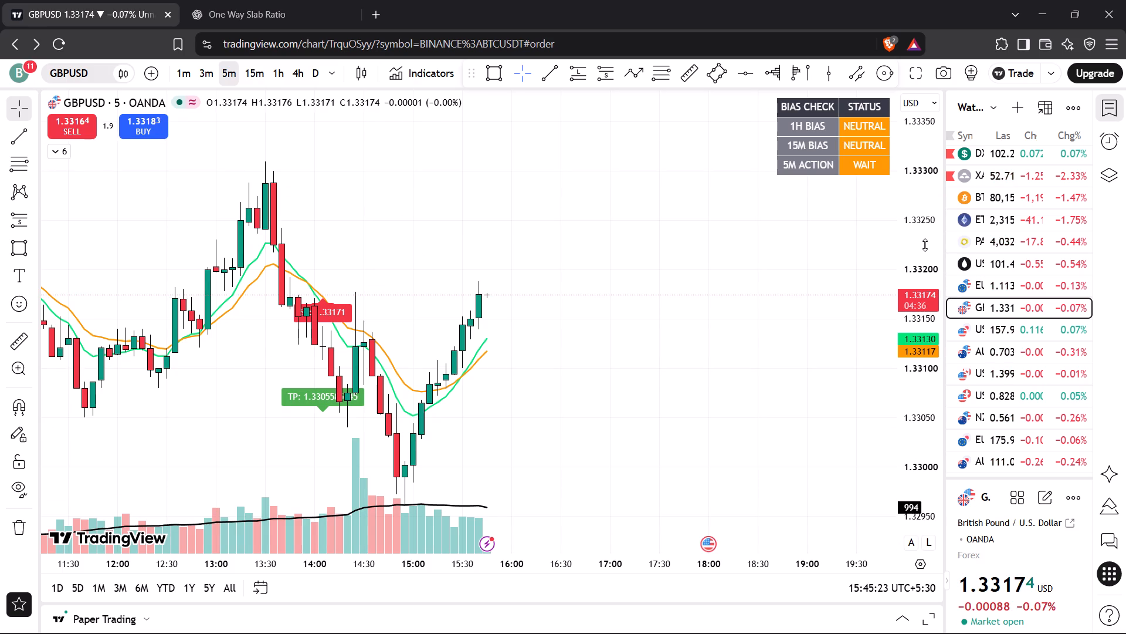
drag(925, 245, 909, 308)
scroll(641, 348, down, 8)
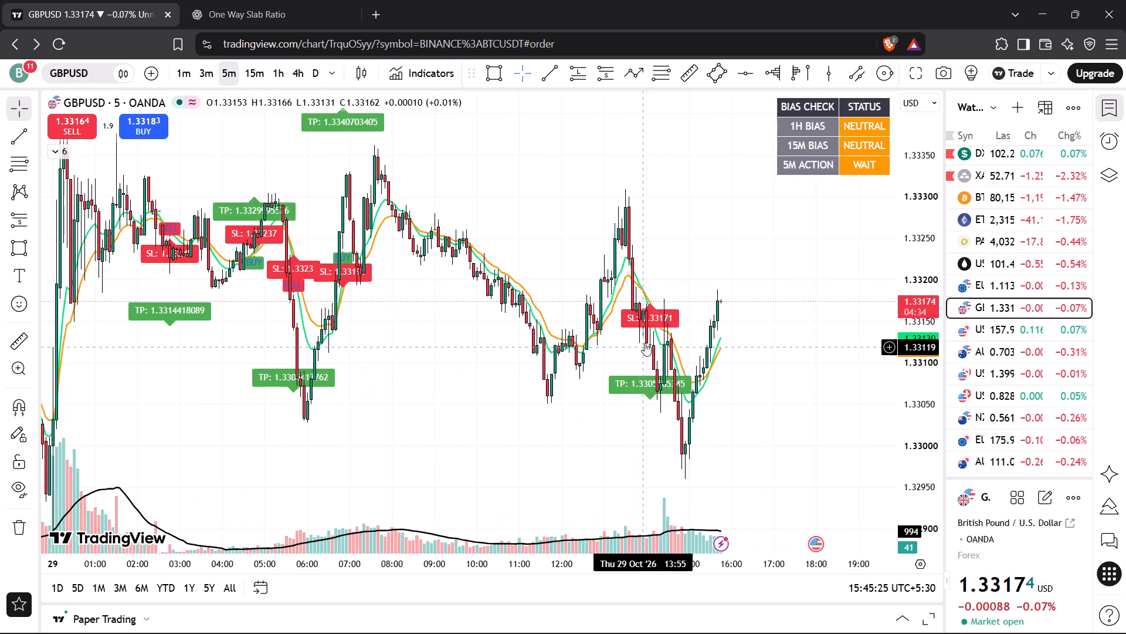
scroll(645, 343, down, 4)
drag(649, 201, 646, 329)
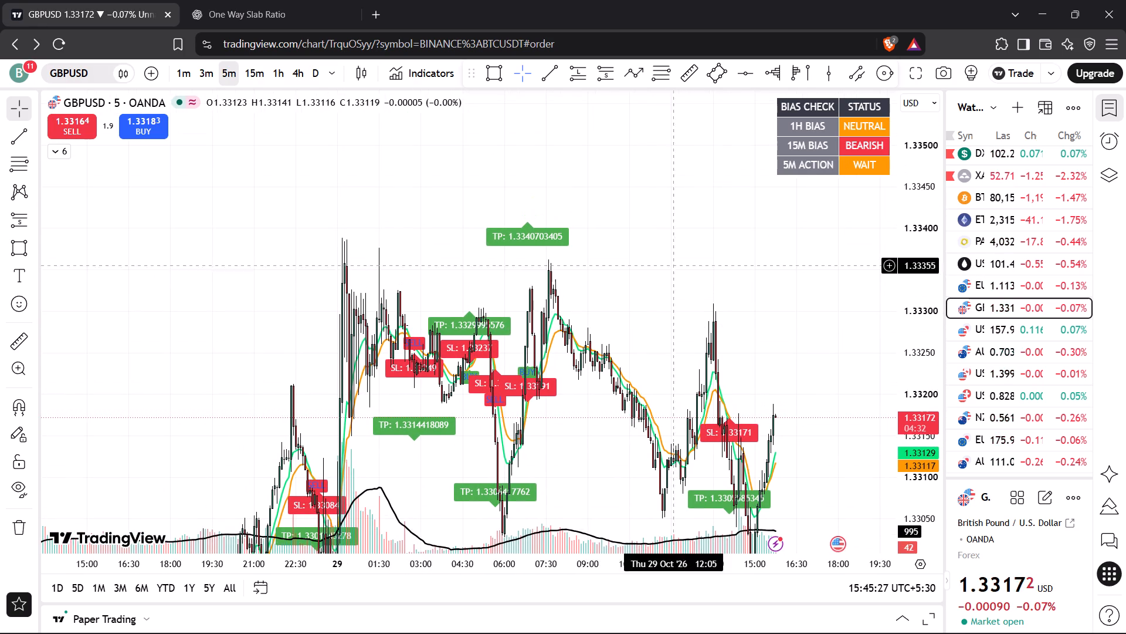
click(49, 153)
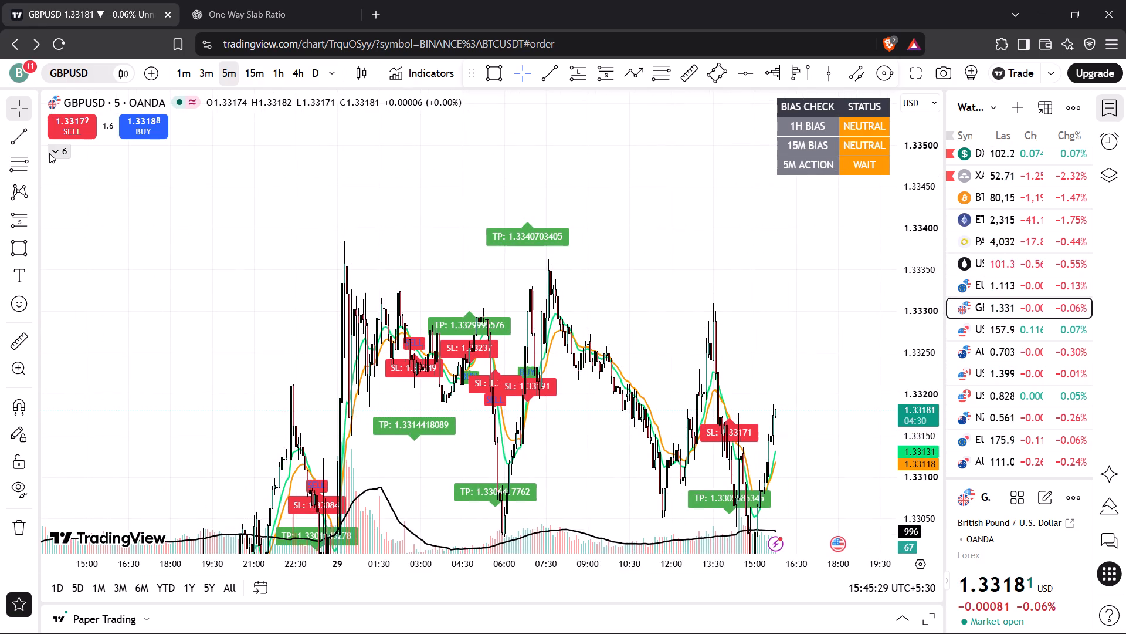
click(259, 183)
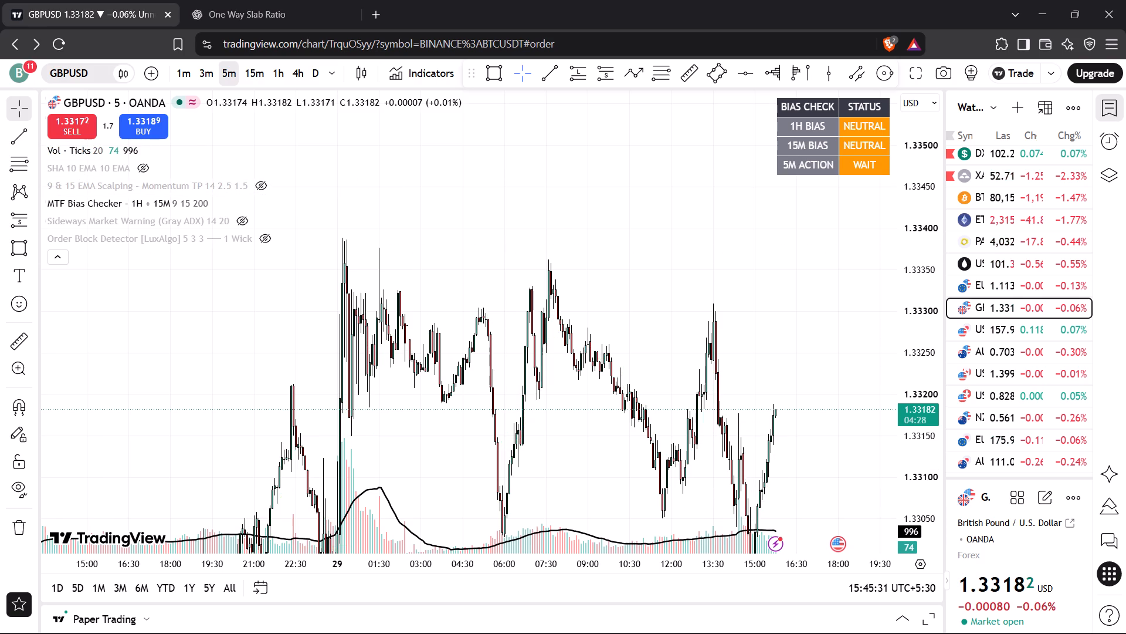
click(49, 254)
Draw a falling trend line under GBPUSD's 29 October lows, from about 1.33122 on 28 October to about 1.32947 at 18:20.
drag(186, 294, 178, 189)
drag(912, 215, 918, 294)
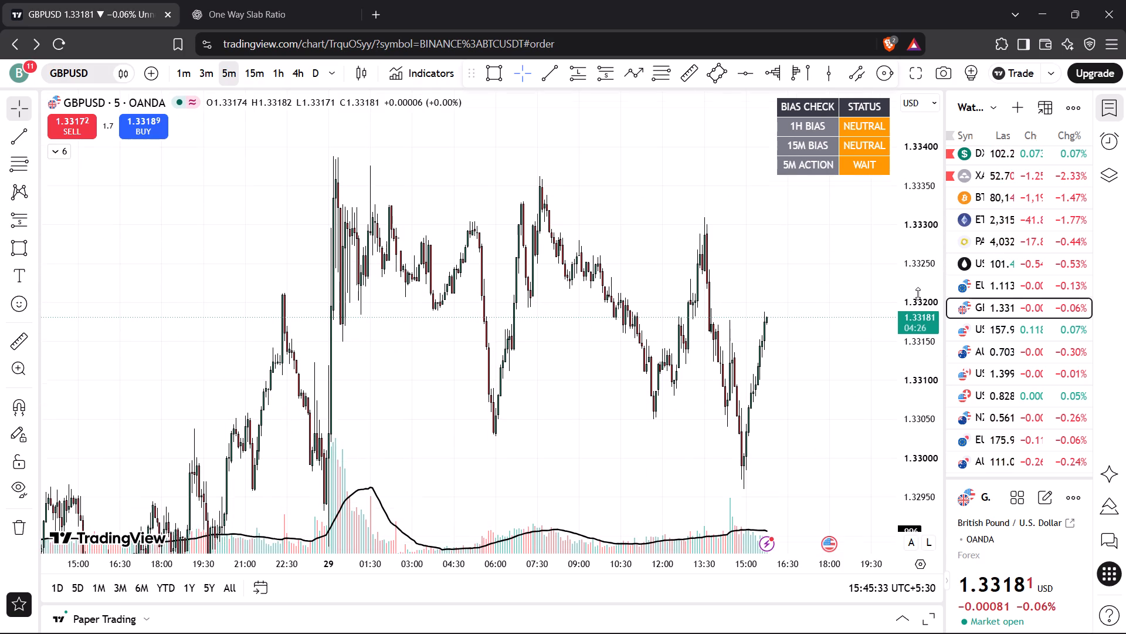
drag(918, 294, 918, 319)
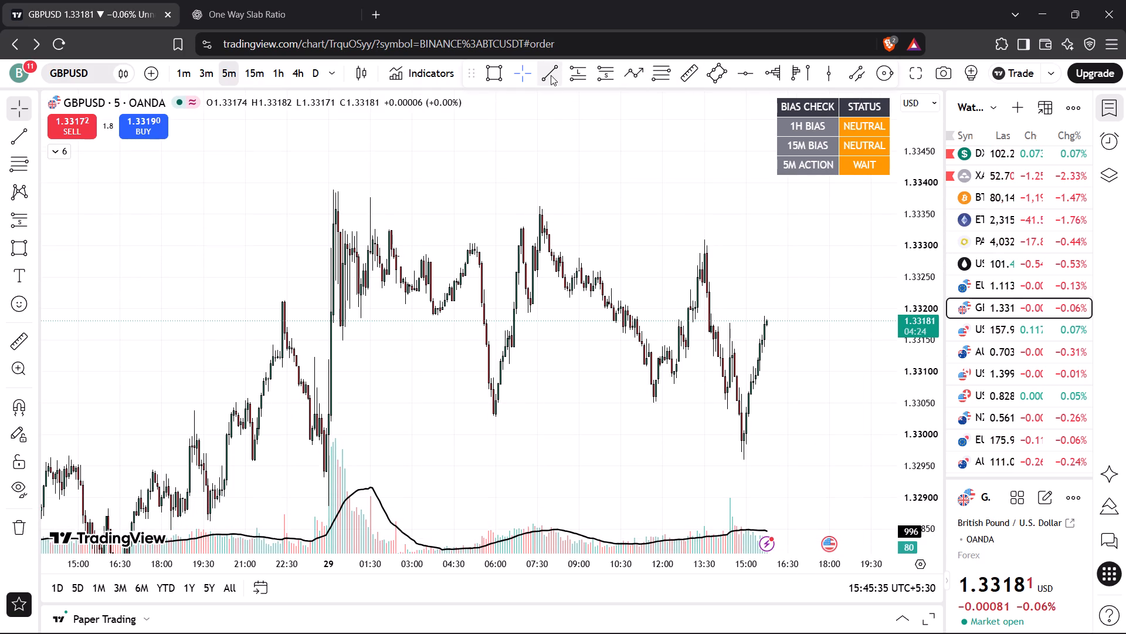
click(551, 75)
click(249, 358)
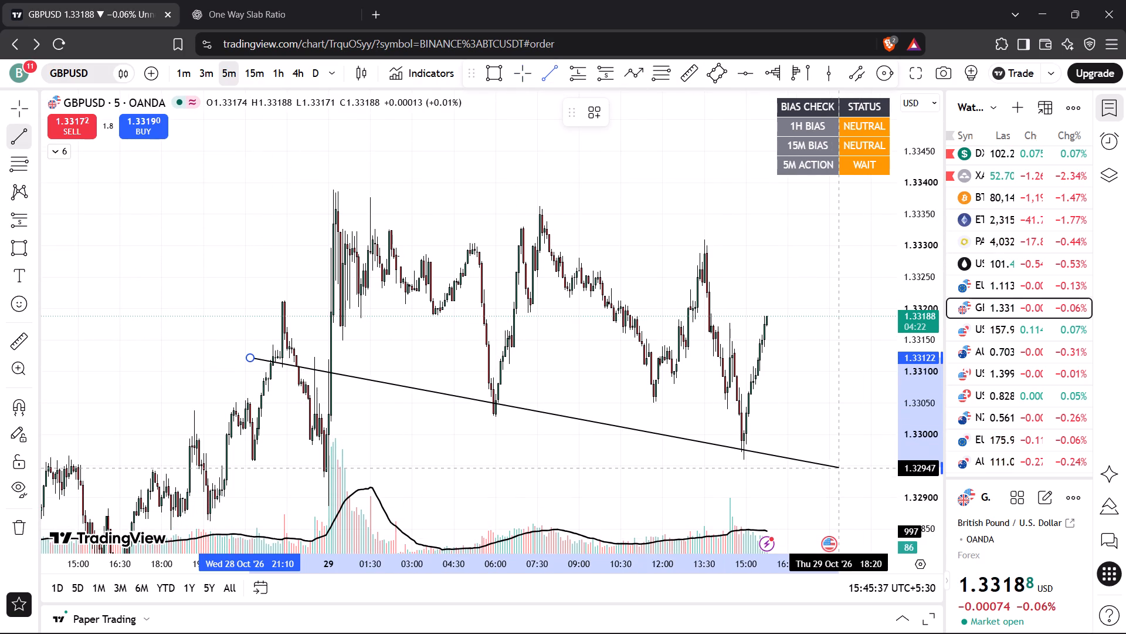
click(839, 468)
Clone the falling trend line and place the copy along GBPUSD's 29 October highs as the channel's upper line.
right_click(740, 447)
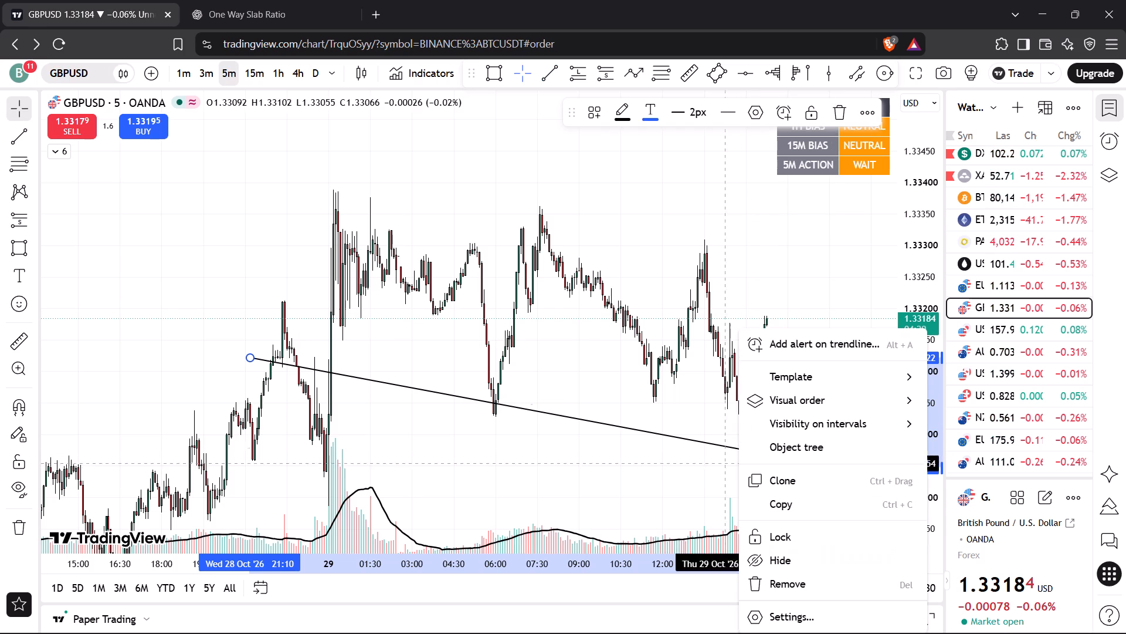
click(796, 483)
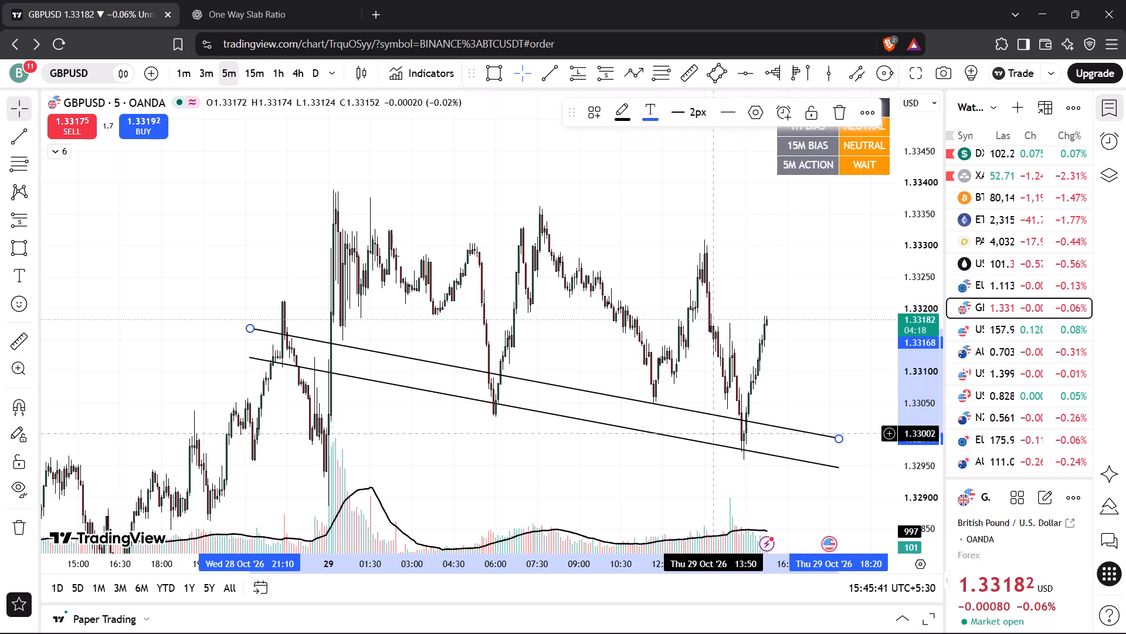
drag(710, 416, 728, 258)
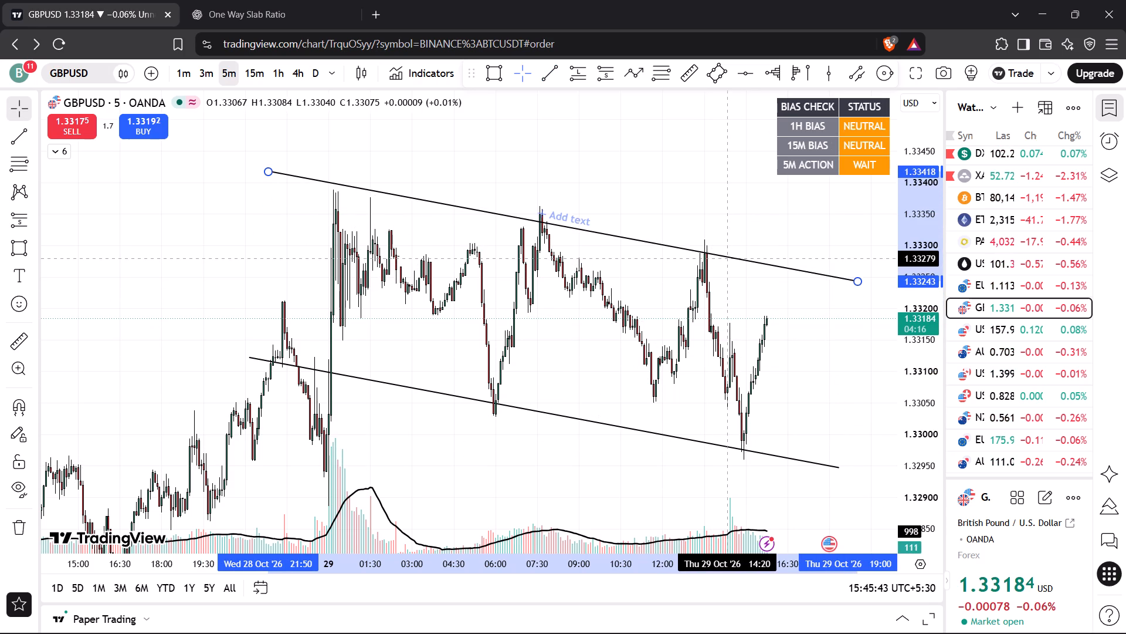
drag(728, 258, 722, 261)
click(714, 217)
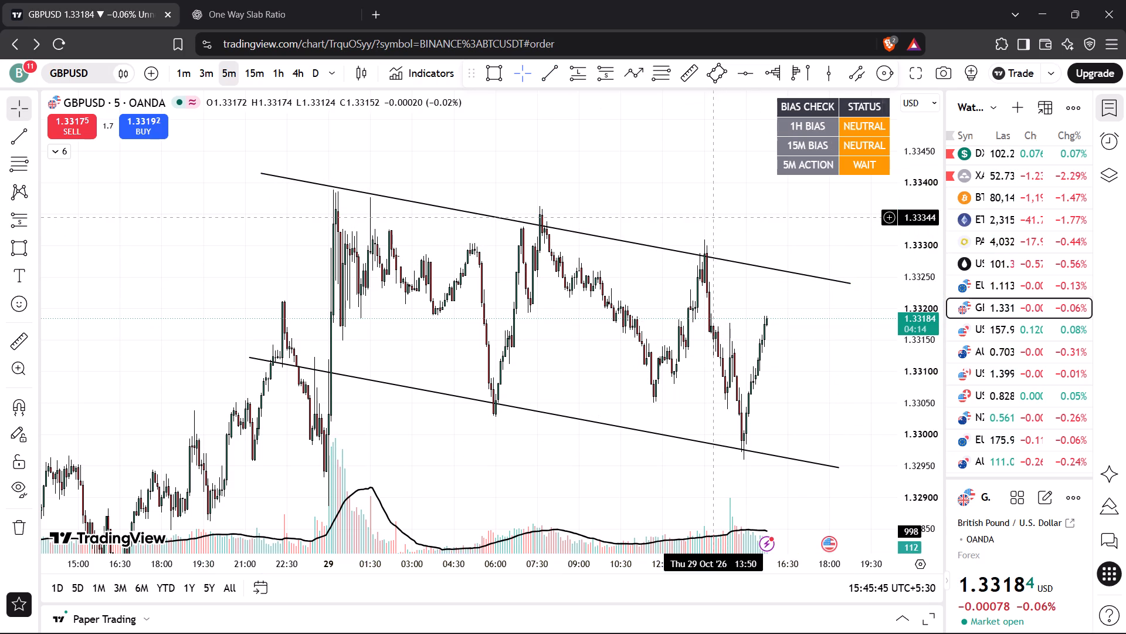
Draw a rectangle marking the resistance zone across GBPUSD's 29 October highs, between about 1.3333 and 1.3336.
drag(724, 209, 608, 186)
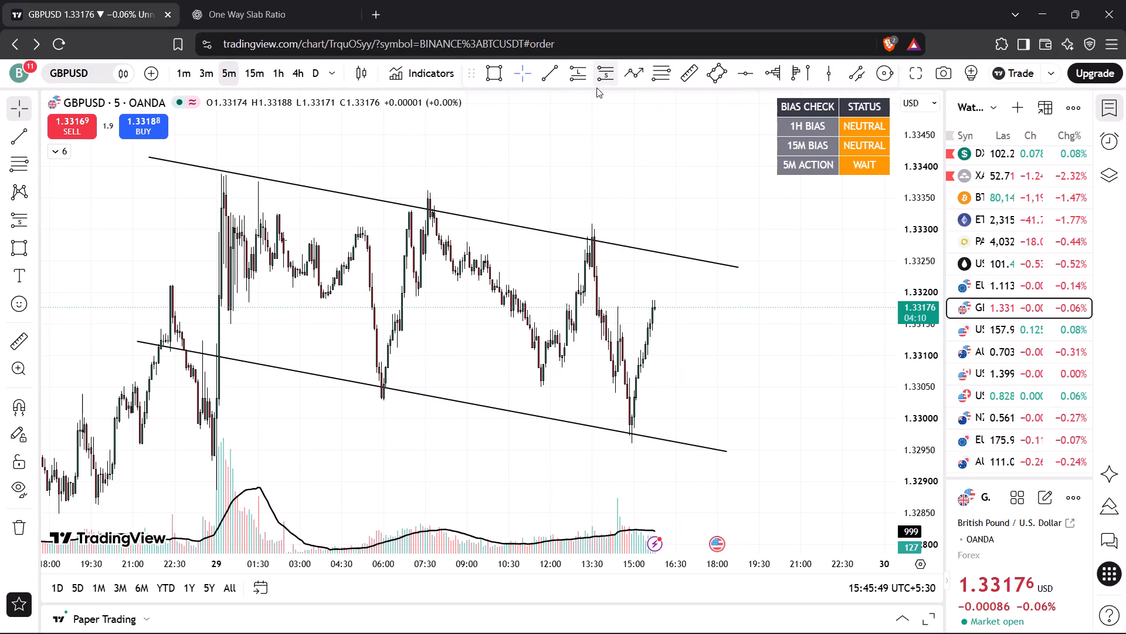
click(493, 72)
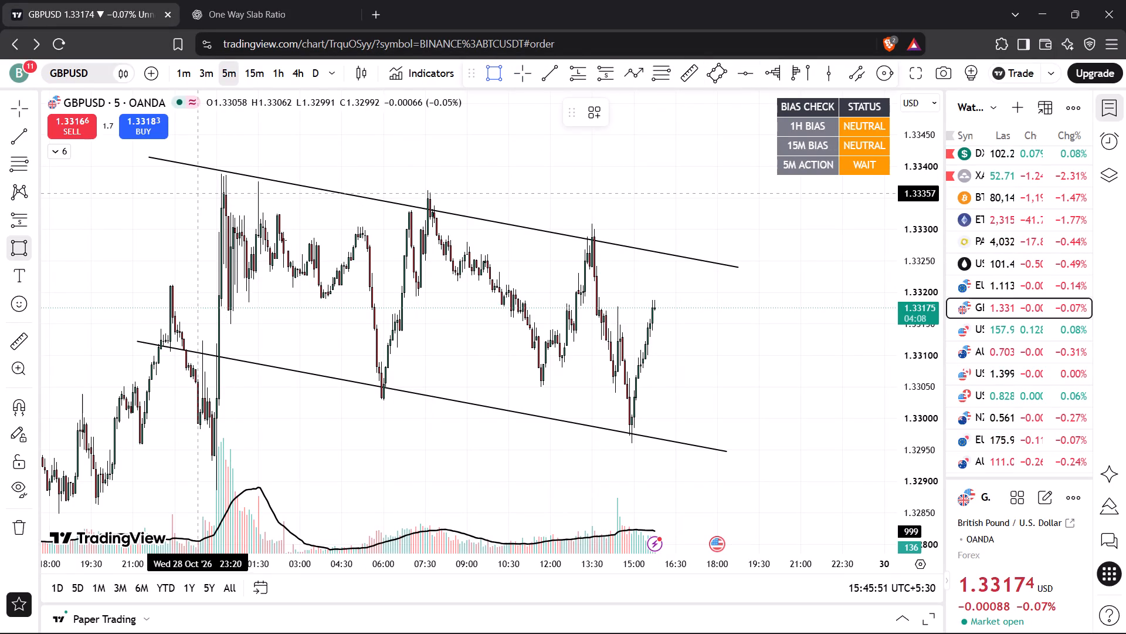
click(195, 182)
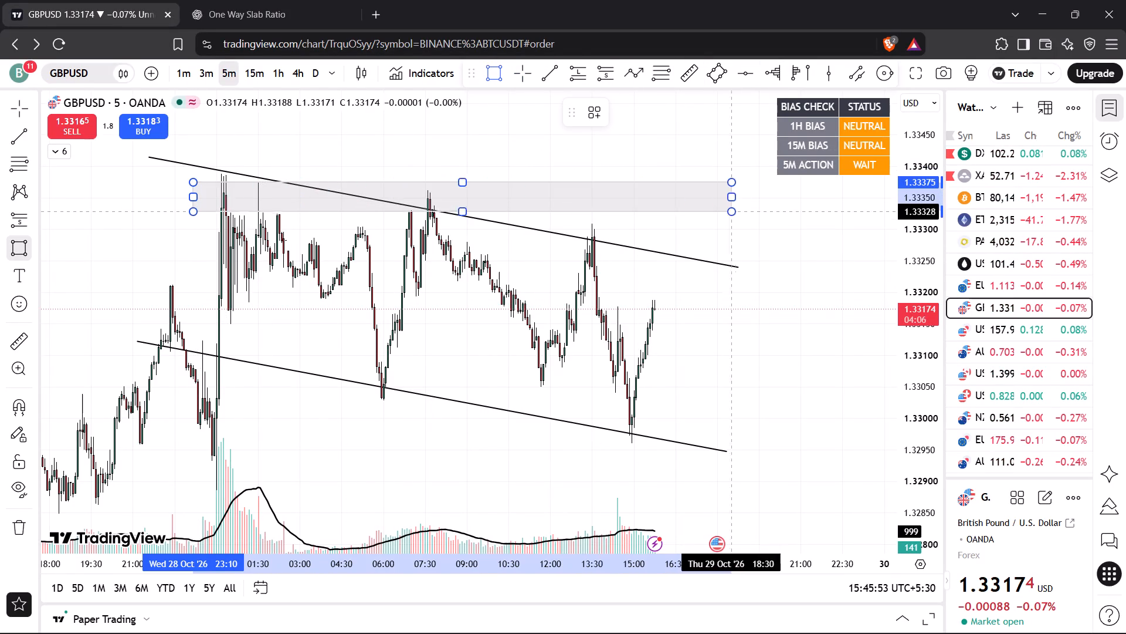
click(804, 208)
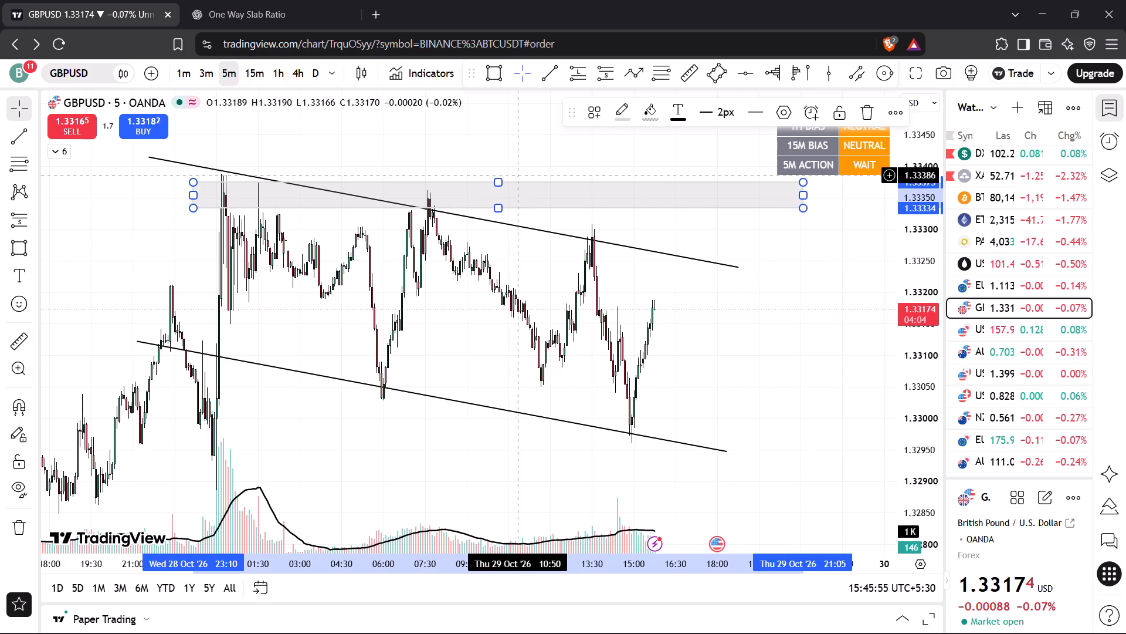
drag(497, 175, 497, 184)
drag(501, 182, 496, 194)
click(503, 182)
Place a short position at GBPUSD's upper channel line with entry 1.33257, stop 1.33362 and target 1.32963, ending around 20:55.
drag(509, 176, 467, 167)
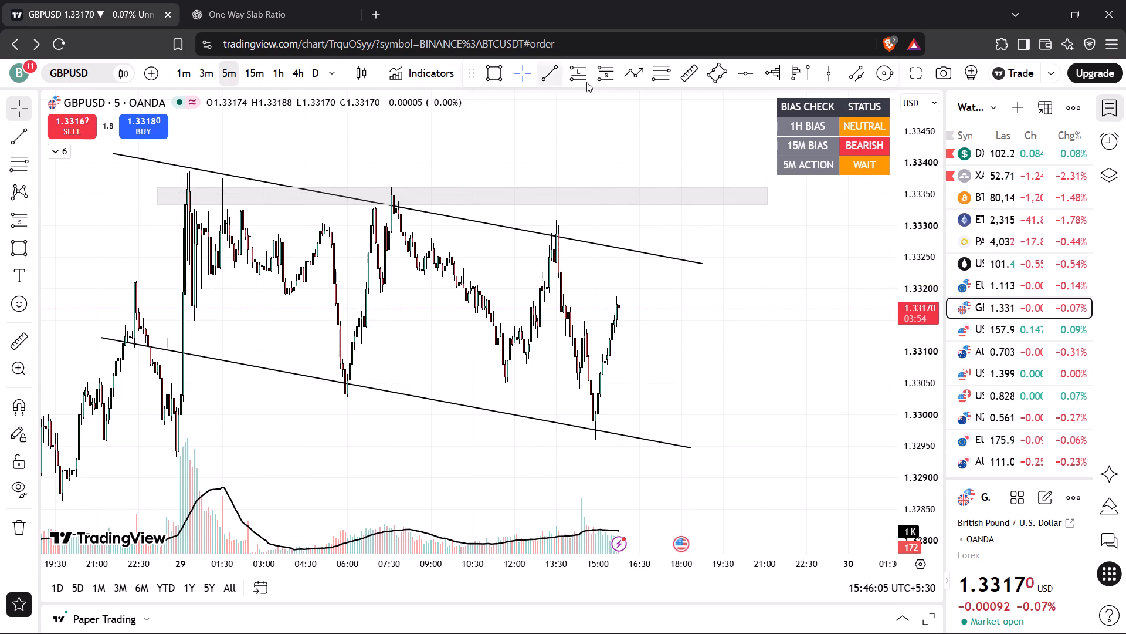
click(605, 69)
click(642, 252)
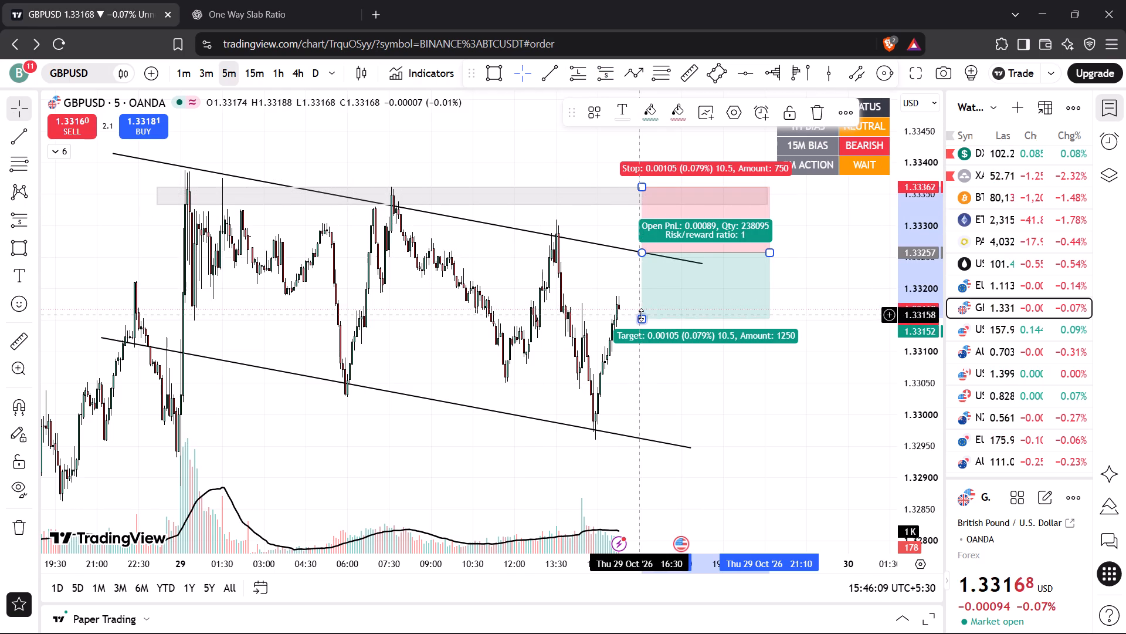
drag(641, 315, 656, 442)
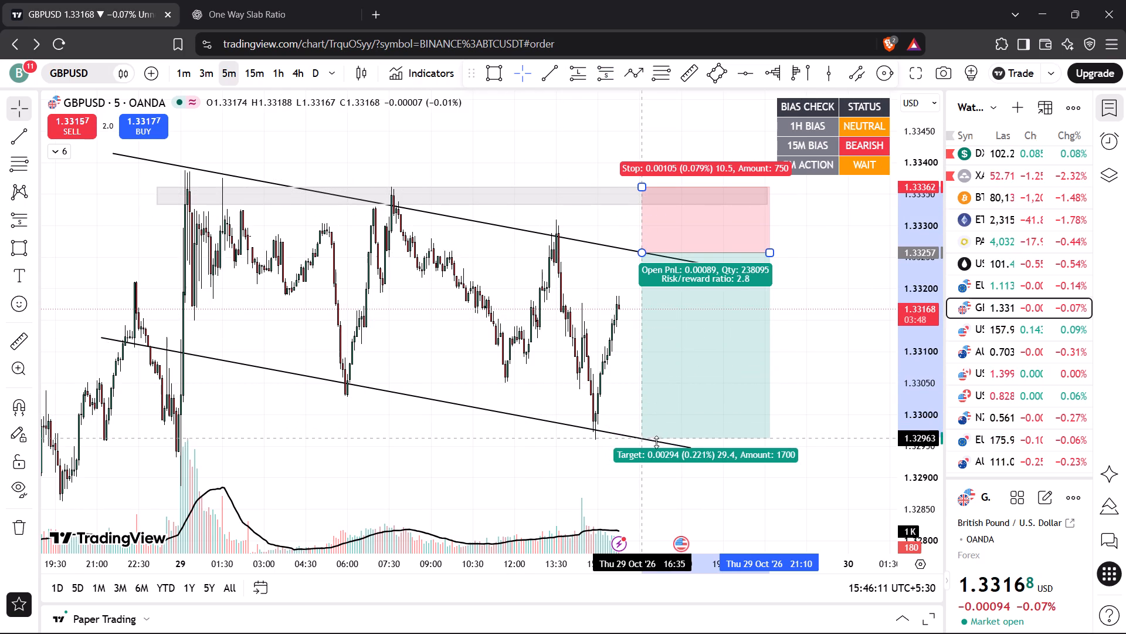
drag(656, 442, 658, 437)
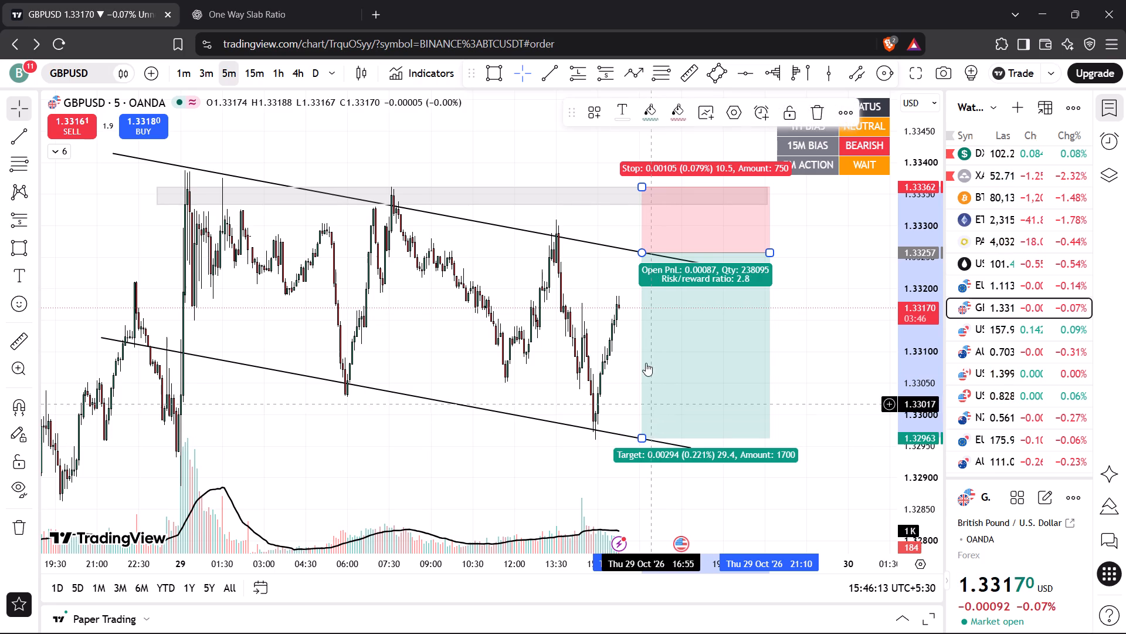
drag(767, 250, 756, 256)
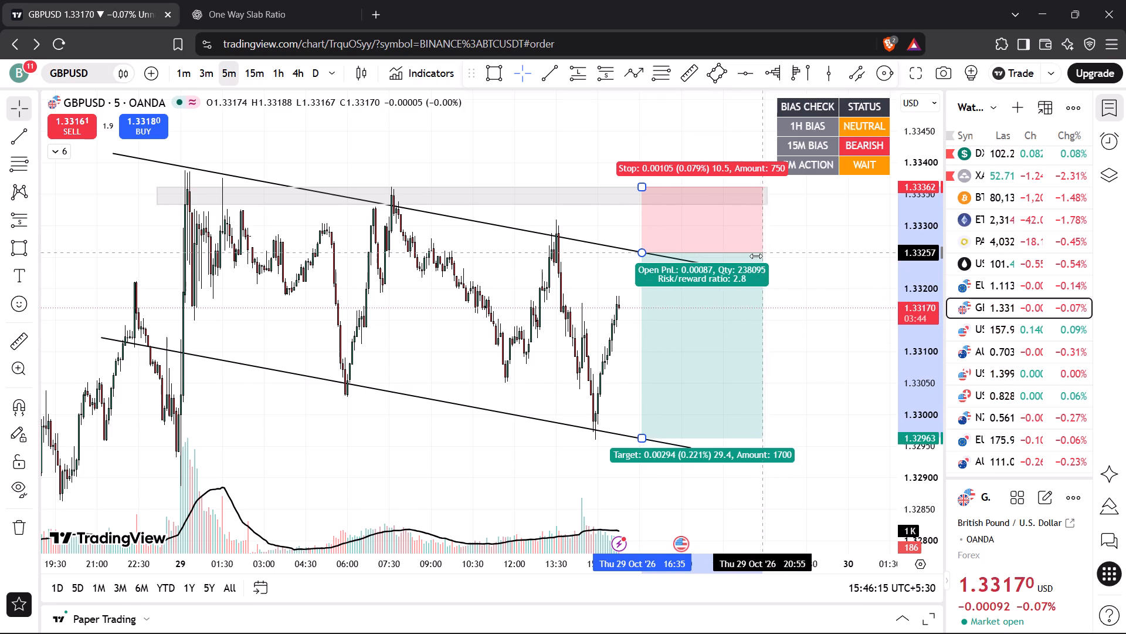
Shorten the GBPUSD short position so that it ends at about 20:20 on 29 October.
drag(756, 256, 747, 256)
click(578, 156)
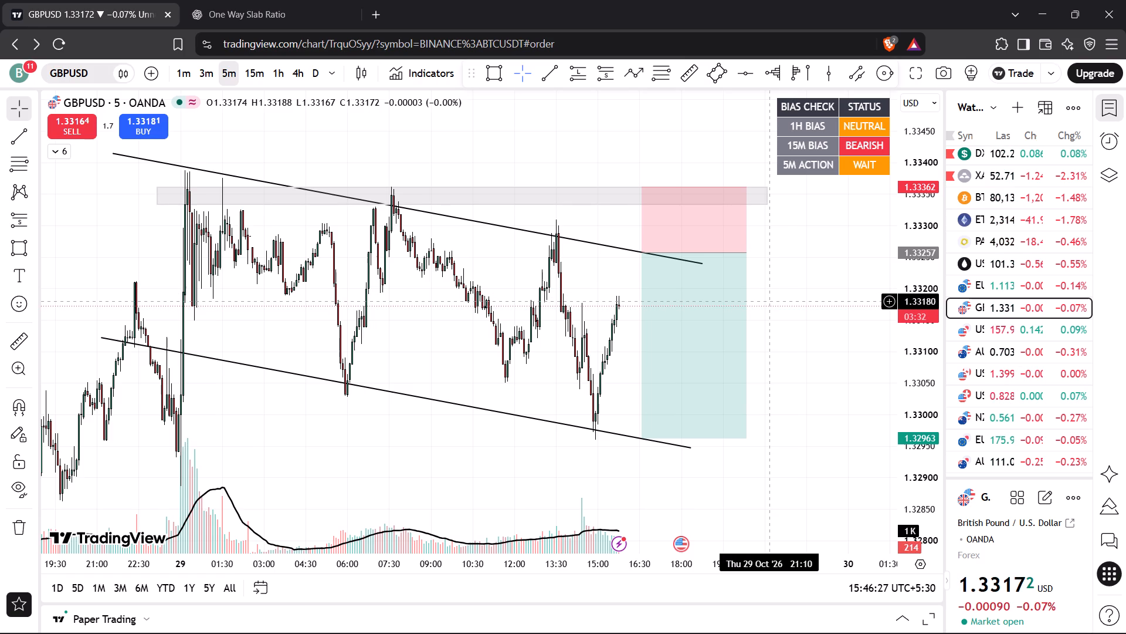
scroll(860, 442, up, 5)
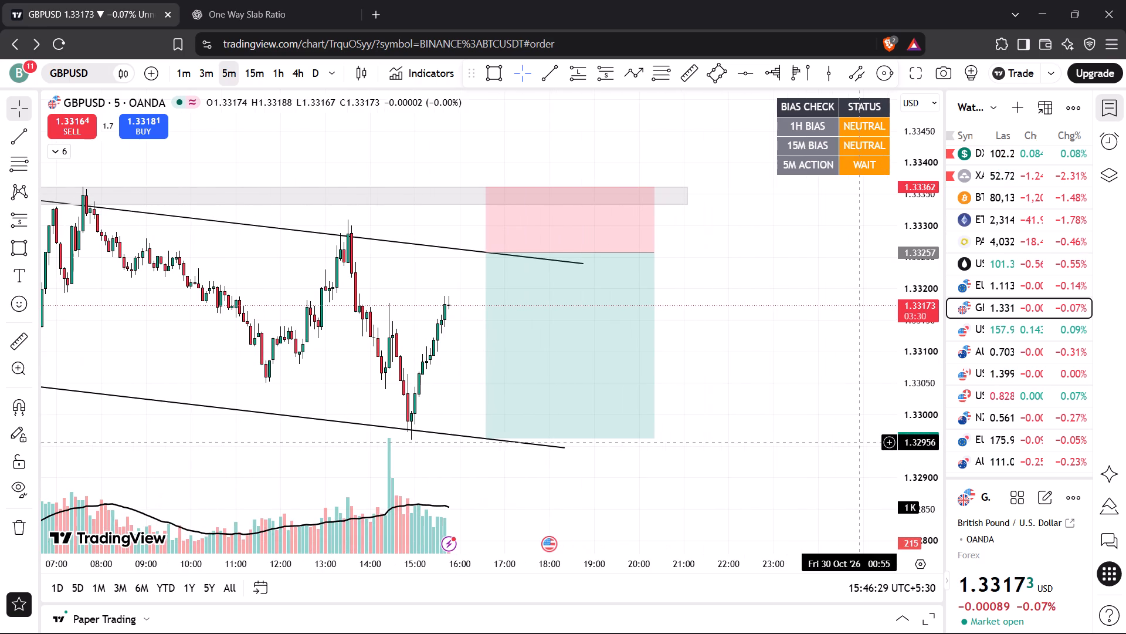
Examine the DXY and XAUUSD five-minute charts, checking gold's price against the sell limit order.
click(1002, 179)
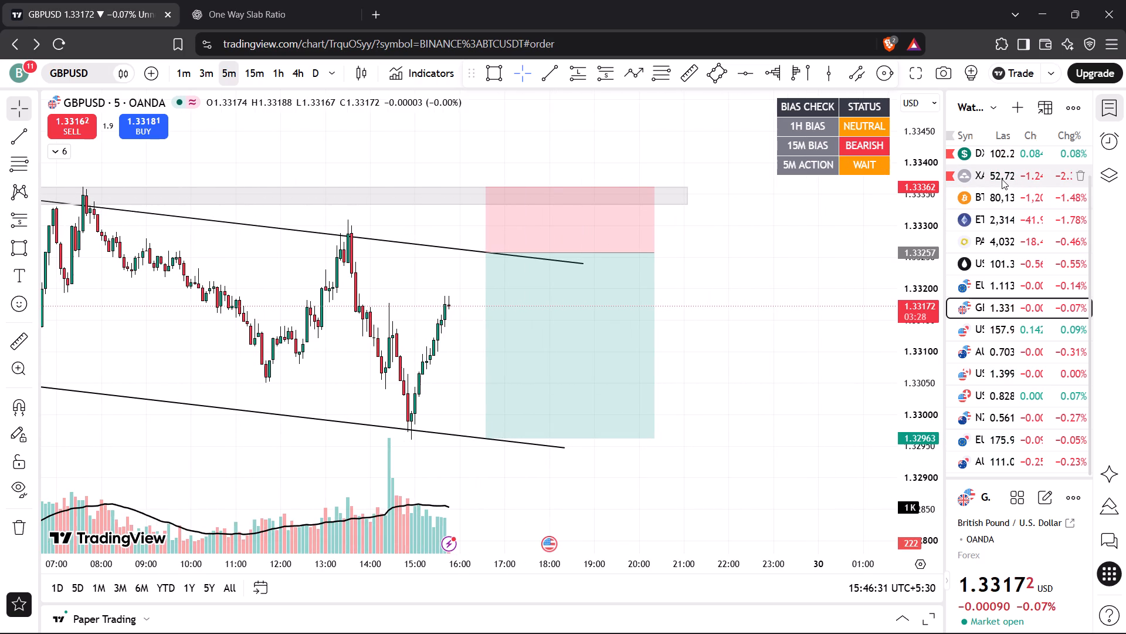
click(1002, 150)
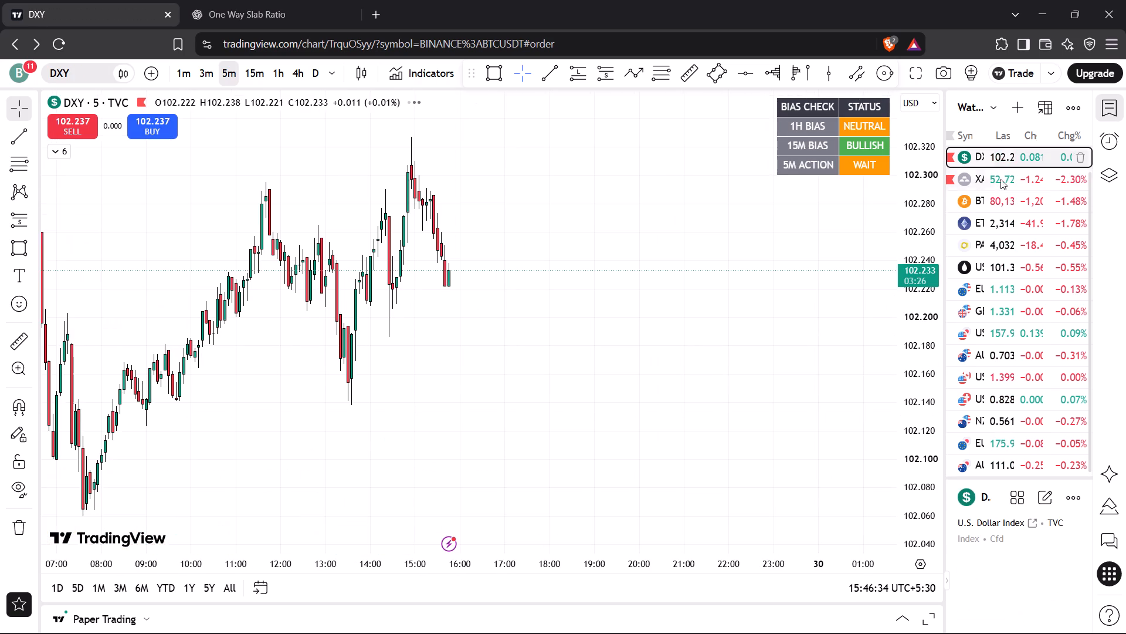
scroll(997, 206, up, 4)
click(996, 160)
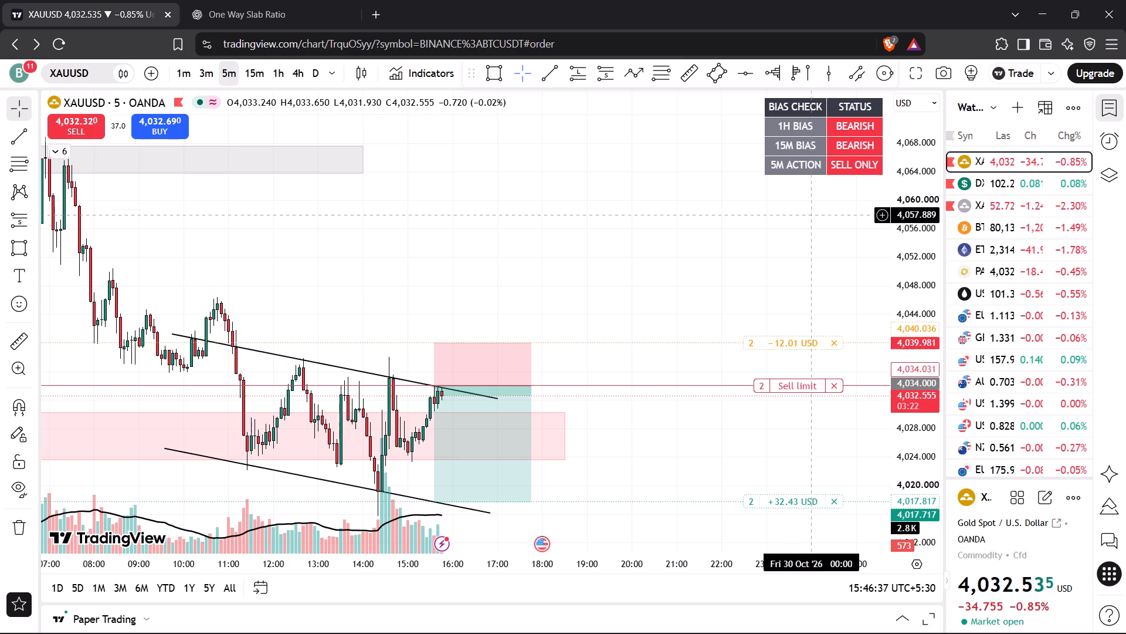
drag(676, 215, 681, 236)
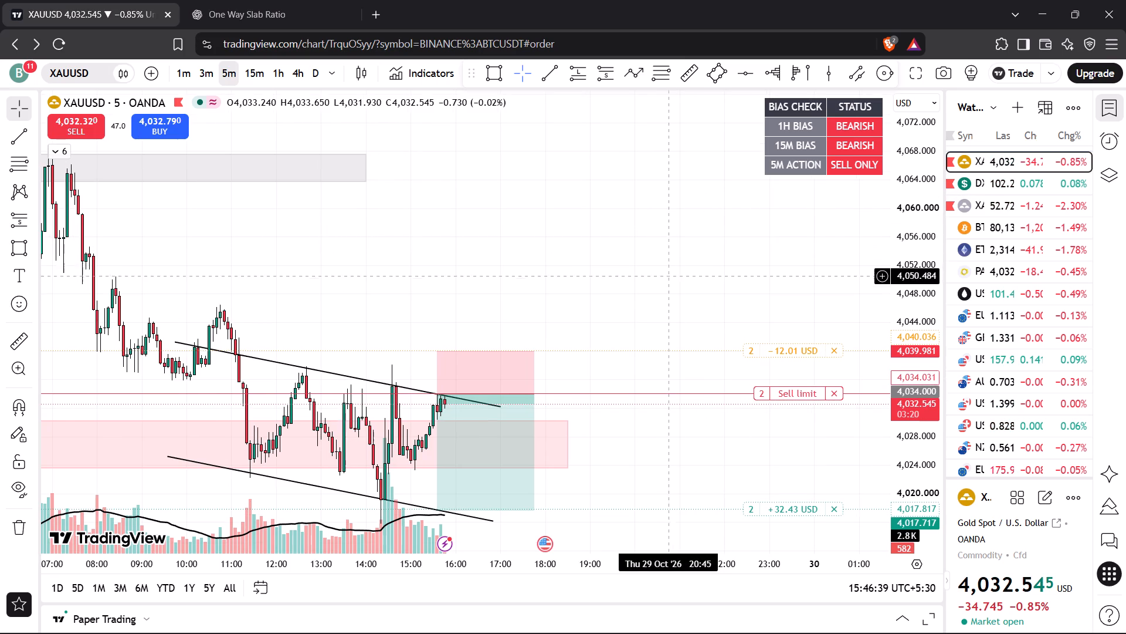
Draw a falling trend line above USDCHF's highs, from about 0.83074 on 28 October 18:20 to about 0.82907 on 29 October 18:00.
click(979, 425)
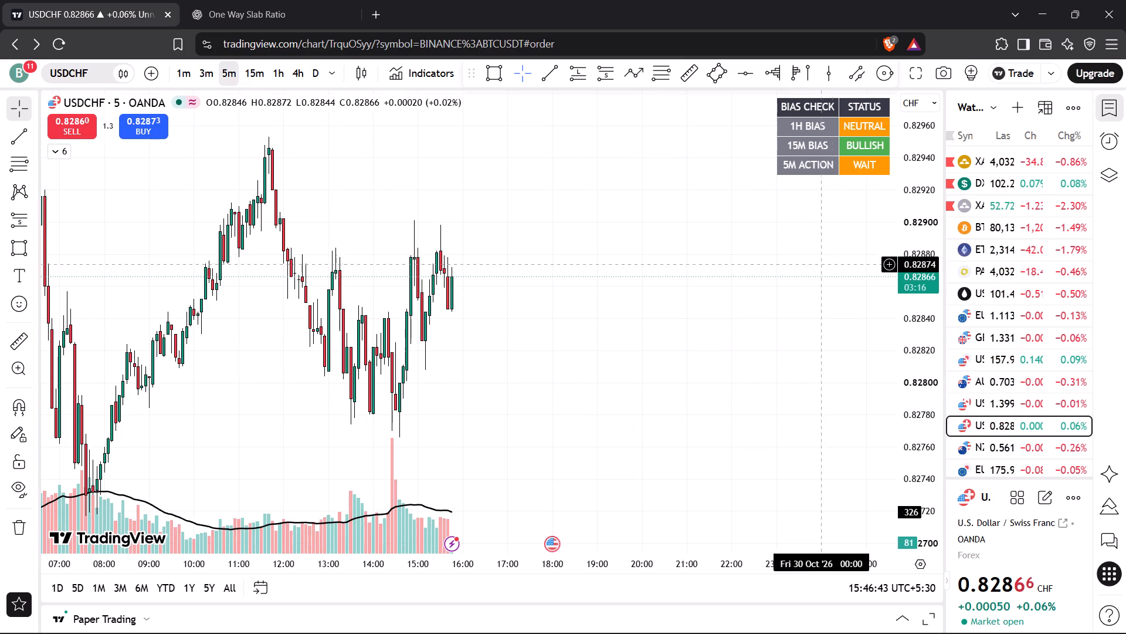
drag(914, 221, 900, 375)
scroll(731, 352, down, 4)
drag(731, 274, 745, 336)
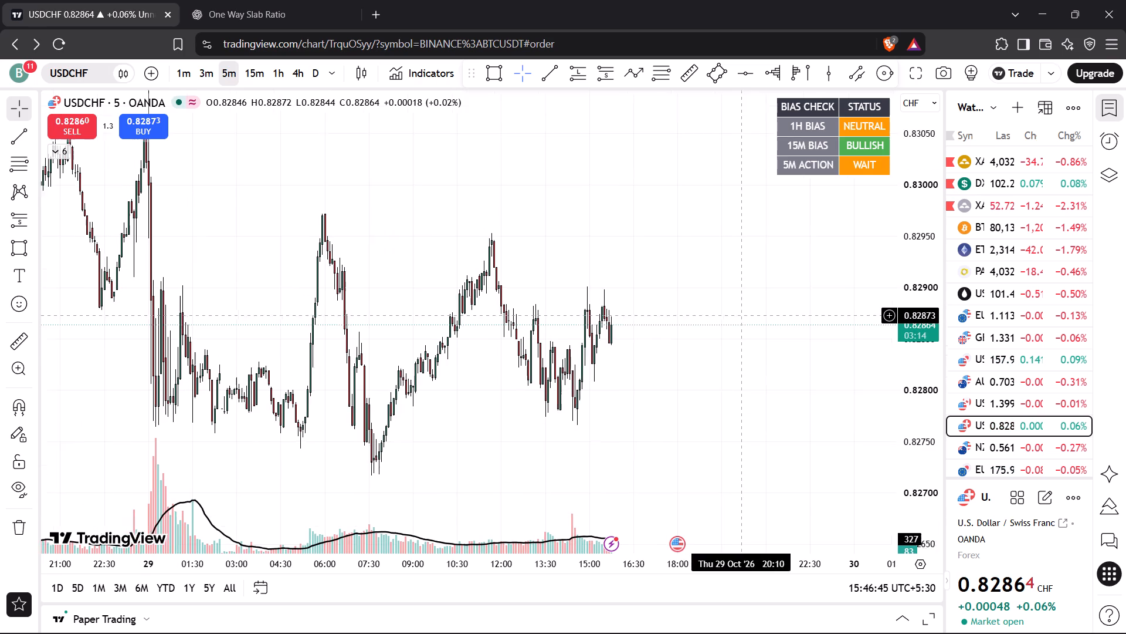
drag(745, 336, 751, 372)
drag(731, 350, 730, 329)
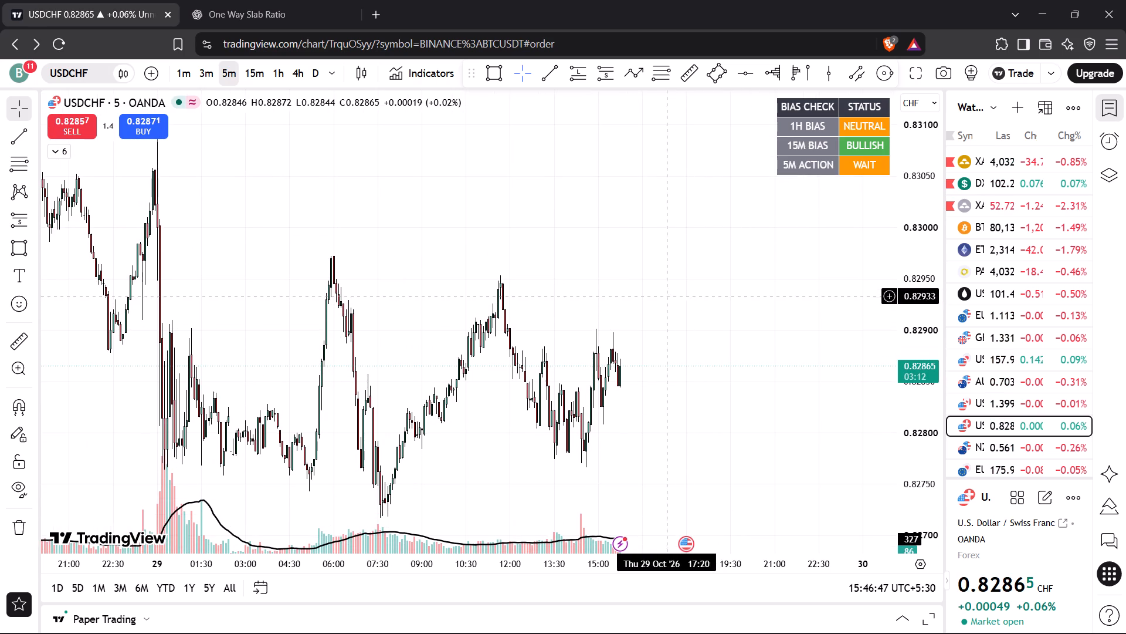
drag(639, 217, 690, 289)
drag(900, 237, 910, 334)
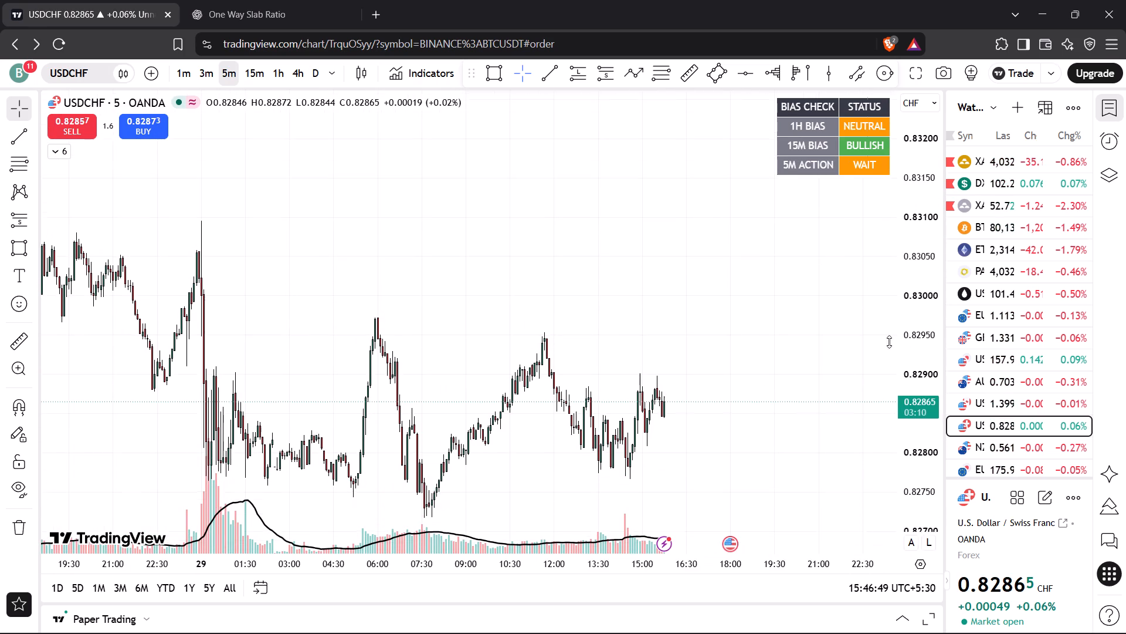
drag(656, 309, 714, 311)
scroll(699, 319, down, 3)
drag(680, 303, 663, 295)
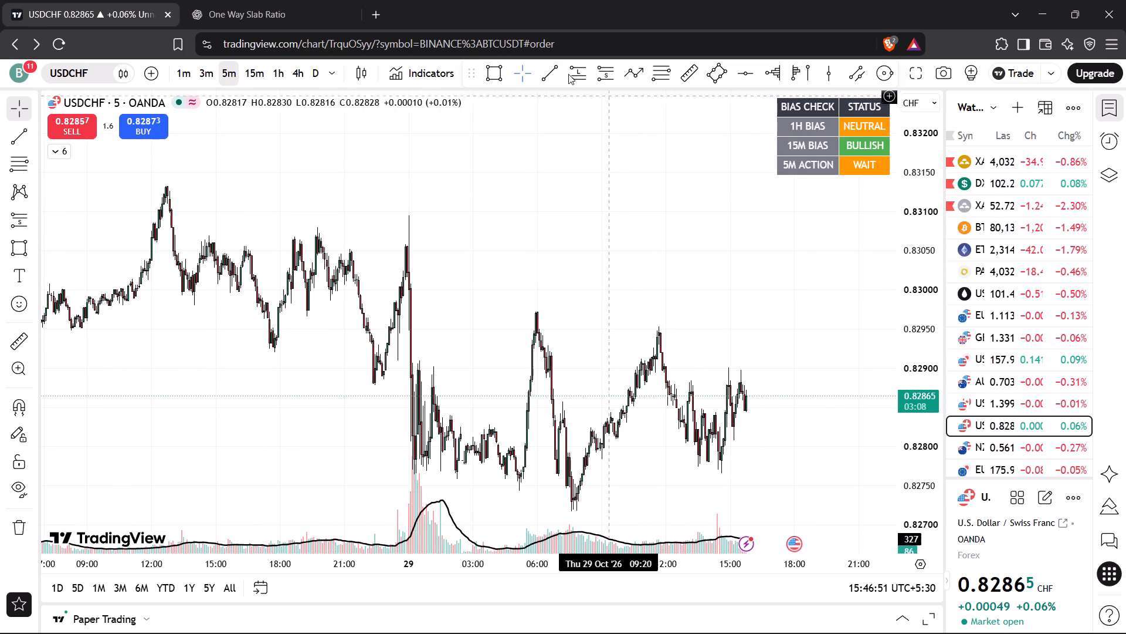
click(555, 70)
click(288, 232)
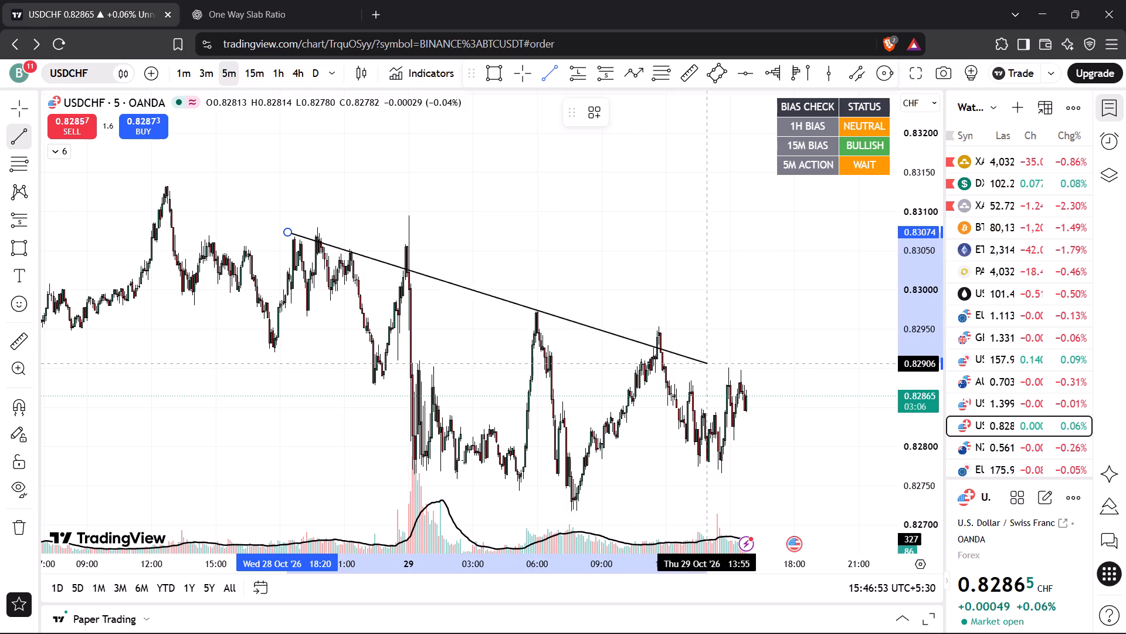
click(794, 363)
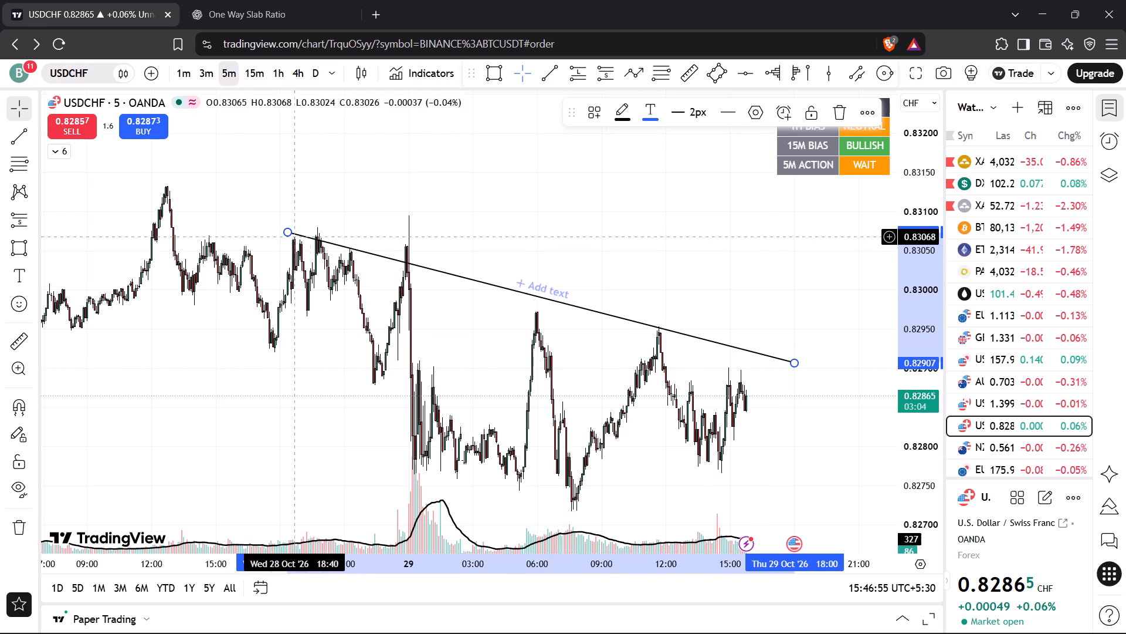
Adjust the USDCHF trend line's ends to about 0.83014 on 28 October 22:25 and 0.82909 on 29 October 20:35.
drag(285, 231, 382, 284)
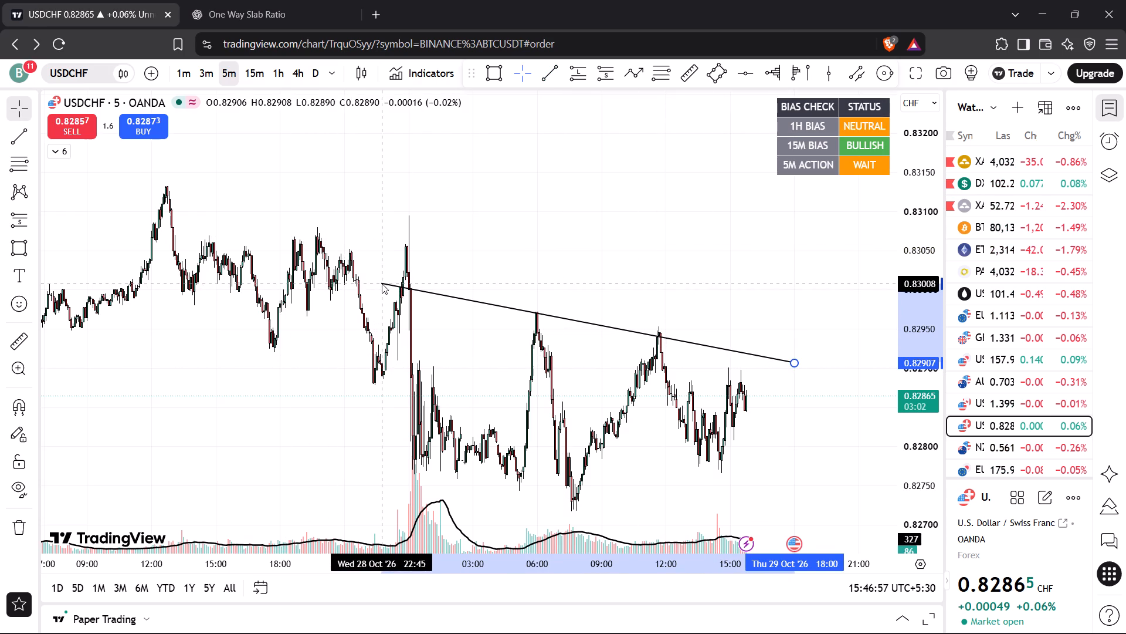
drag(382, 284, 375, 279)
drag(799, 363, 814, 354)
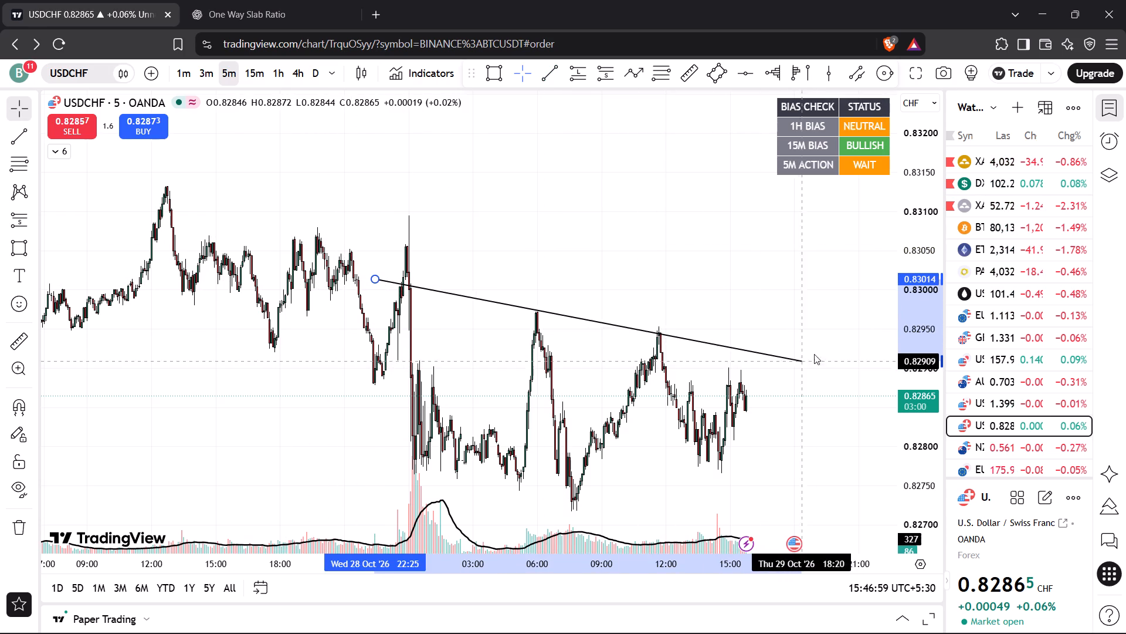
drag(814, 354, 851, 362)
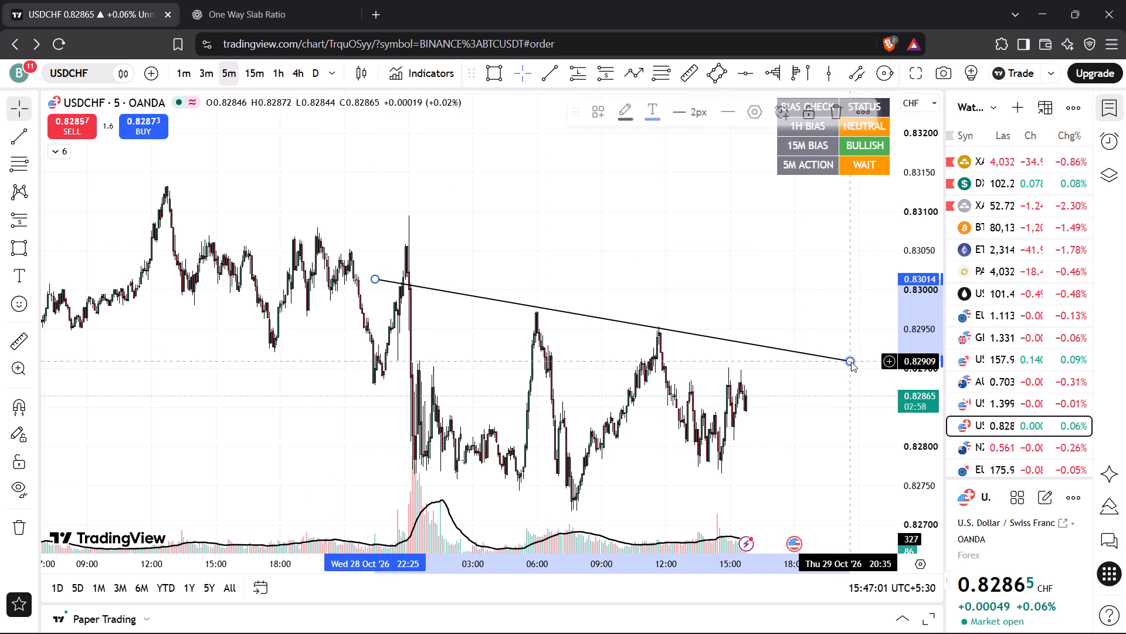
click(784, 308)
Draw a thin rectangle across USDCHF's recent highs between about 0.82876 and 0.82883, from 12:00 to 17:05 on 29 October.
drag(784, 308, 721, 217)
scroll(725, 340, up, 5)
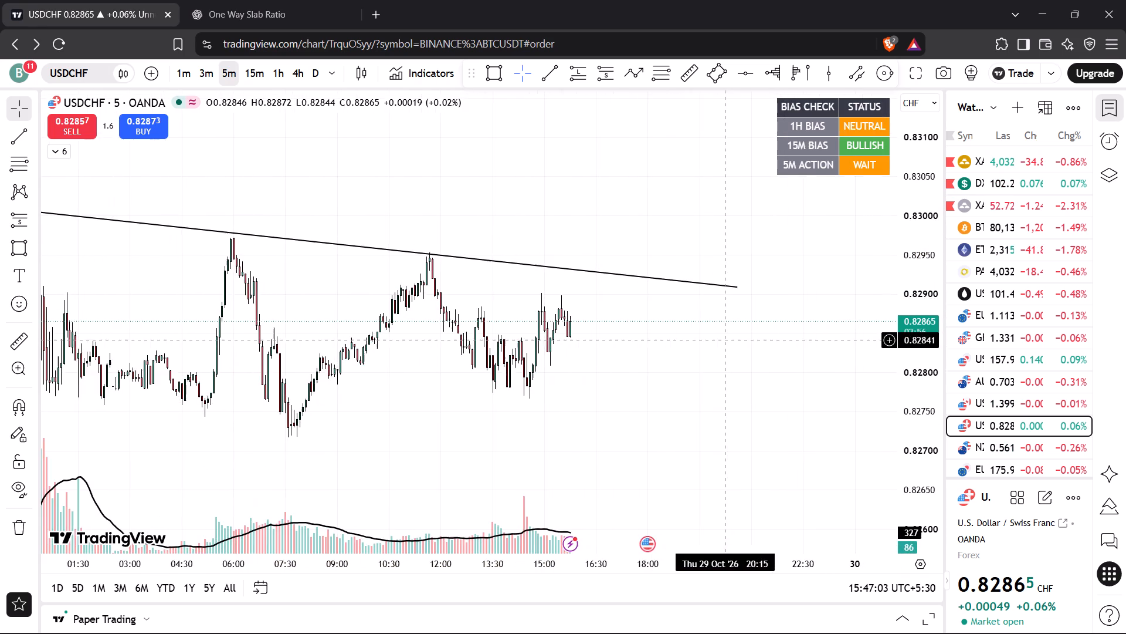
scroll(605, 345, up, 1)
drag(604, 345, 622, 390)
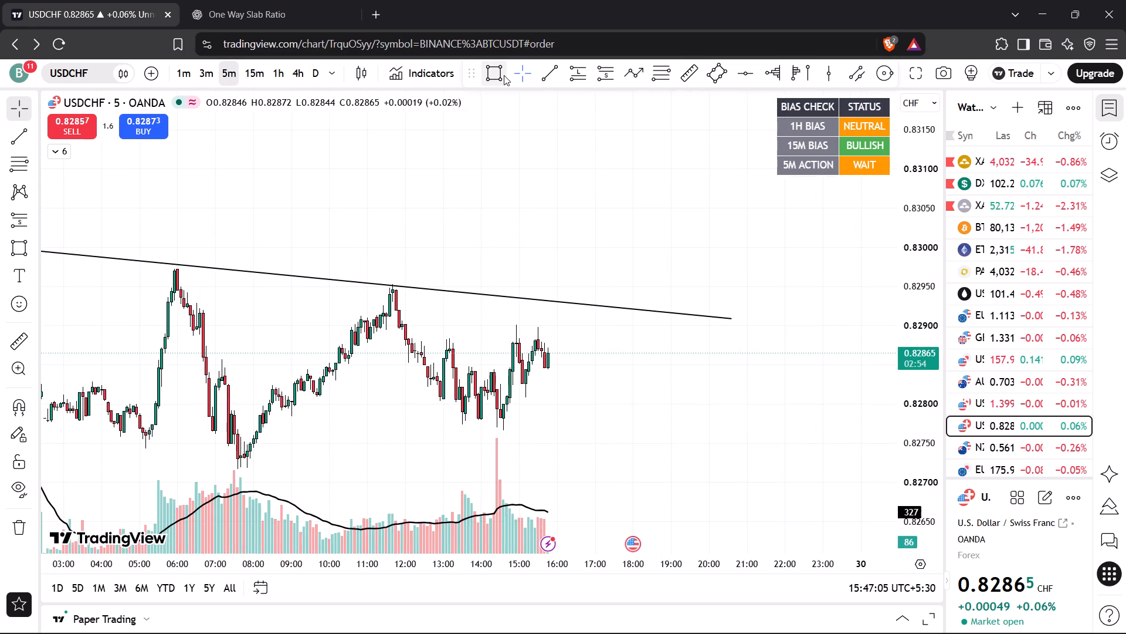
click(493, 75)
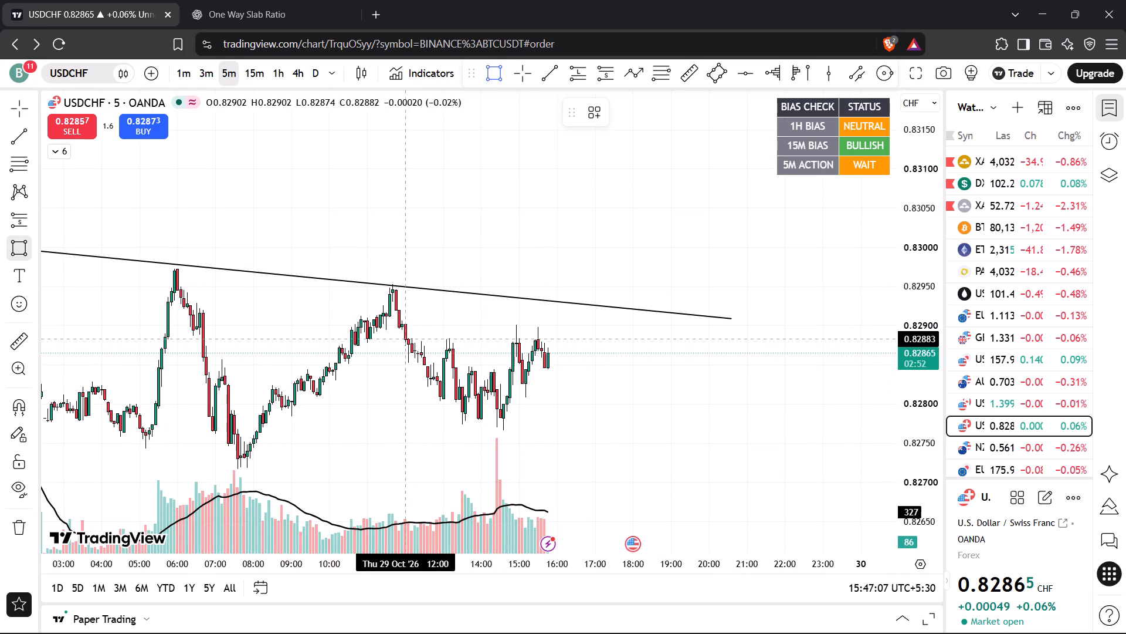
click(405, 339)
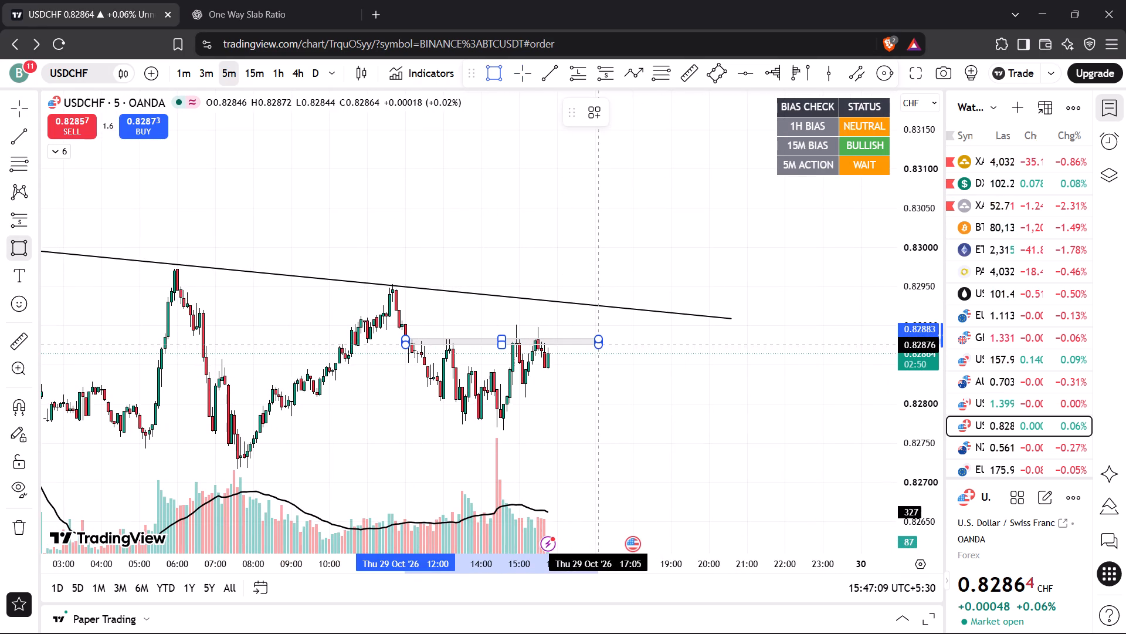
click(599, 345)
scroll(569, 269, up, 1)
click(569, 239)
drag(657, 230, 663, 240)
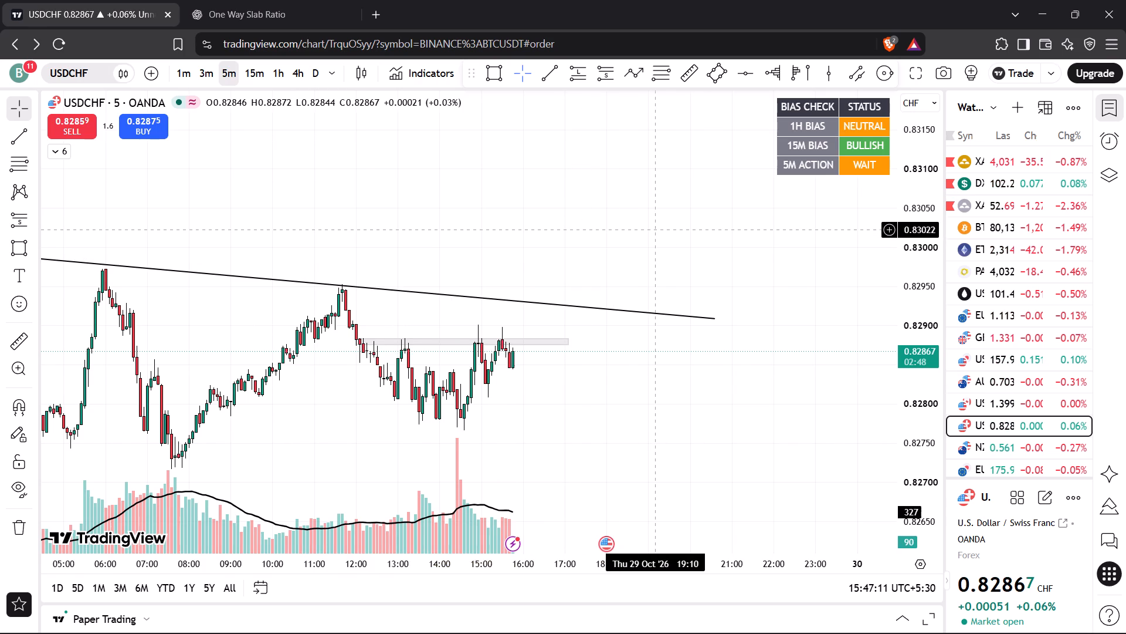
drag(663, 240, 664, 245)
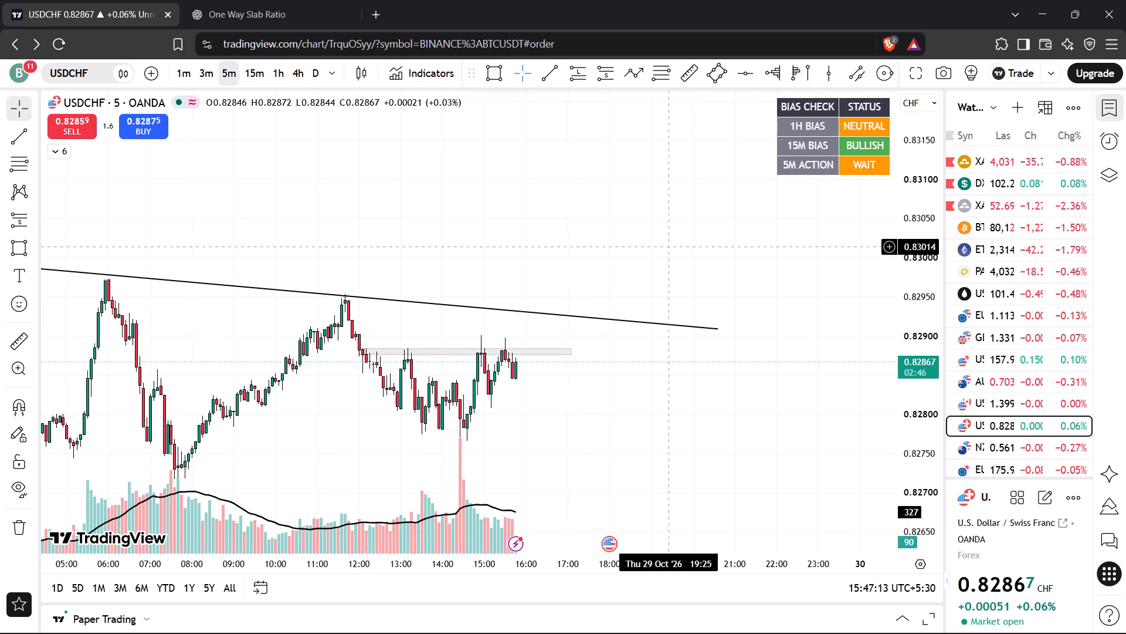
Switch to the USOIL chart and remove the symbol listed directly above it from the watchlist.
click(1000, 289)
click(1077, 272)
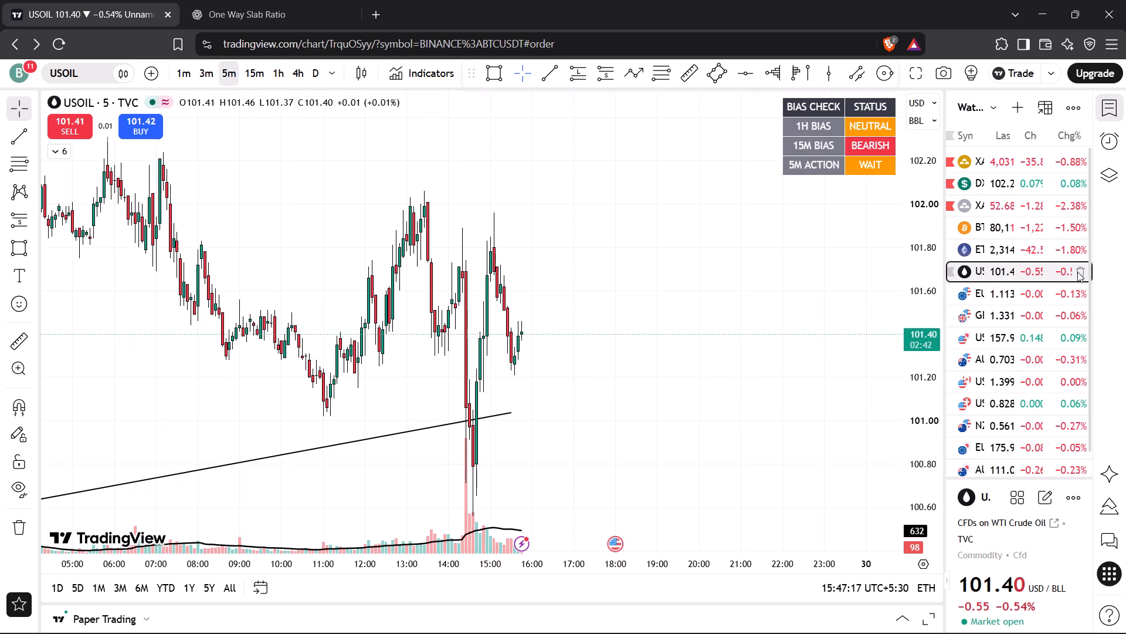
On XAUUSD's 1-hour chart, extend the support zone between about 3,985.5 and 3,989.2 to late 29 October.
click(988, 156)
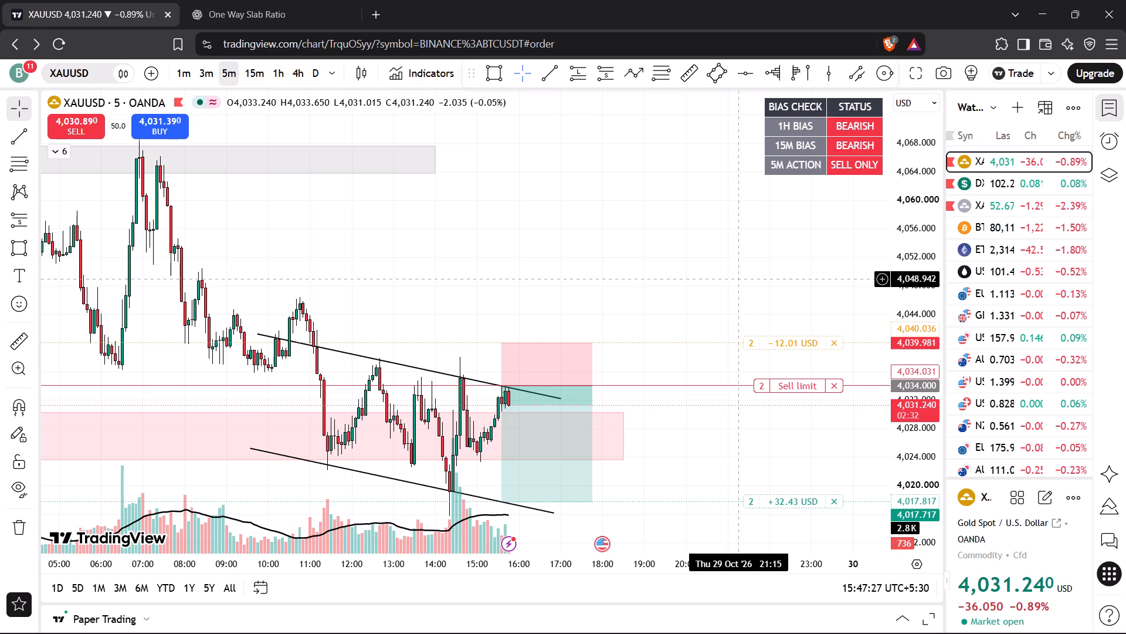
drag(653, 300, 663, 246)
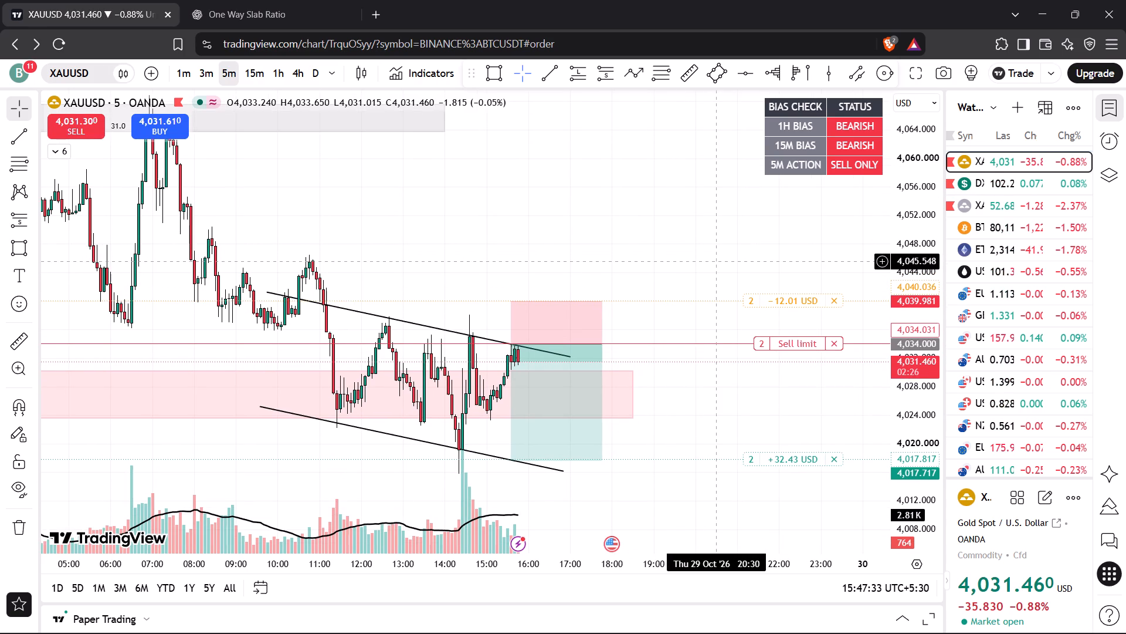
click(286, 72)
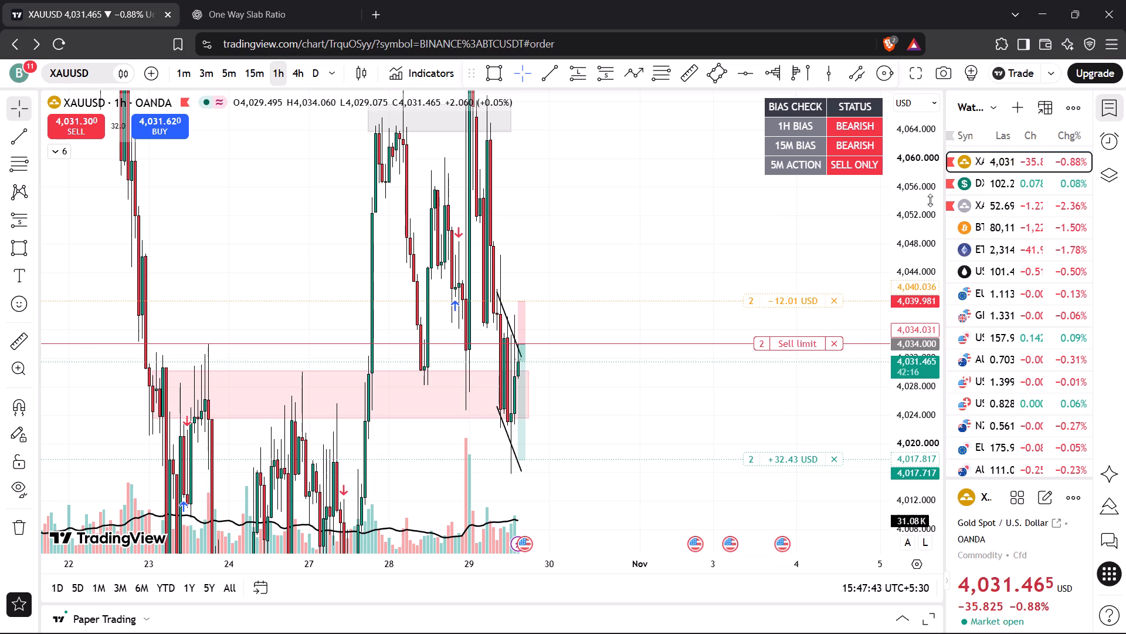
drag(919, 188, 914, 322)
drag(568, 268, 640, 251)
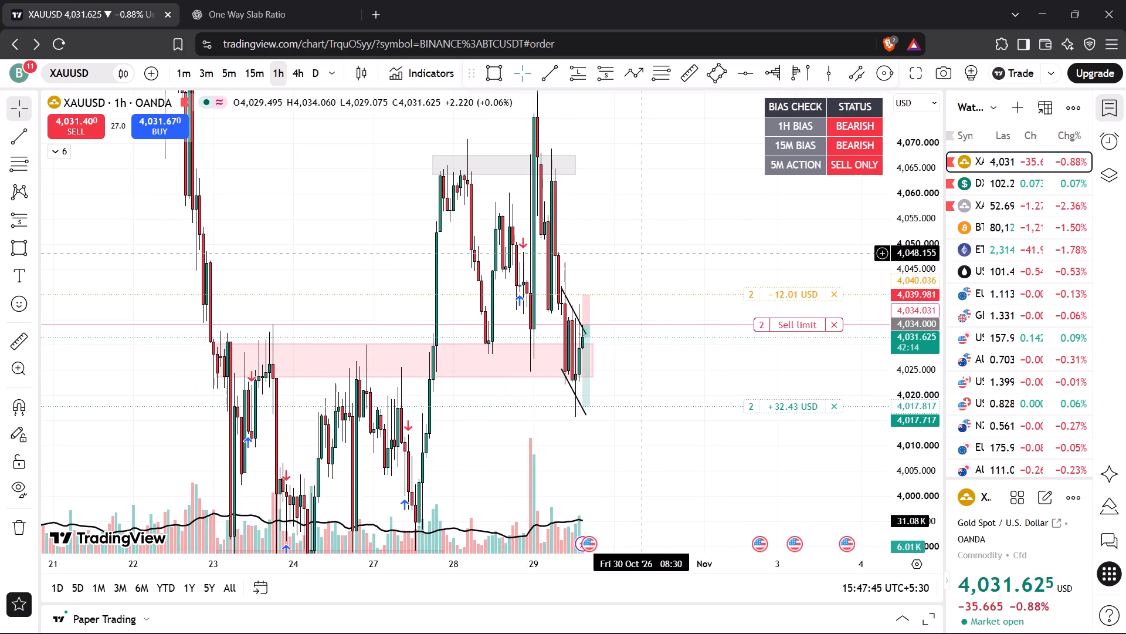
scroll(641, 254, up, 4)
drag(544, 242, 612, 234)
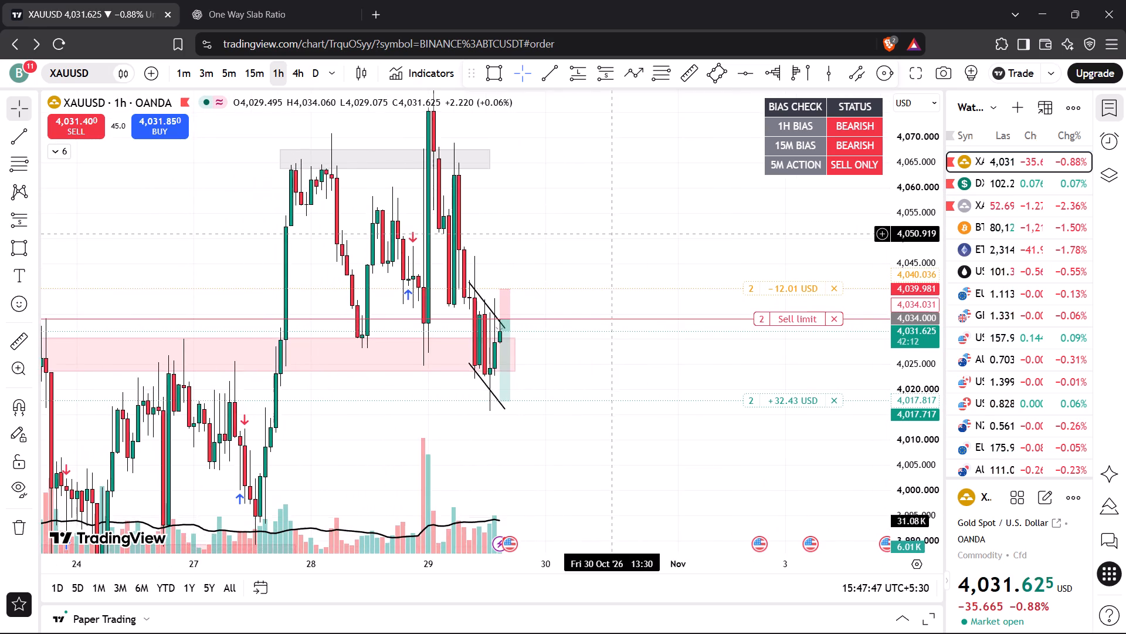
scroll(612, 234, up, 3)
drag(556, 236, 654, 178)
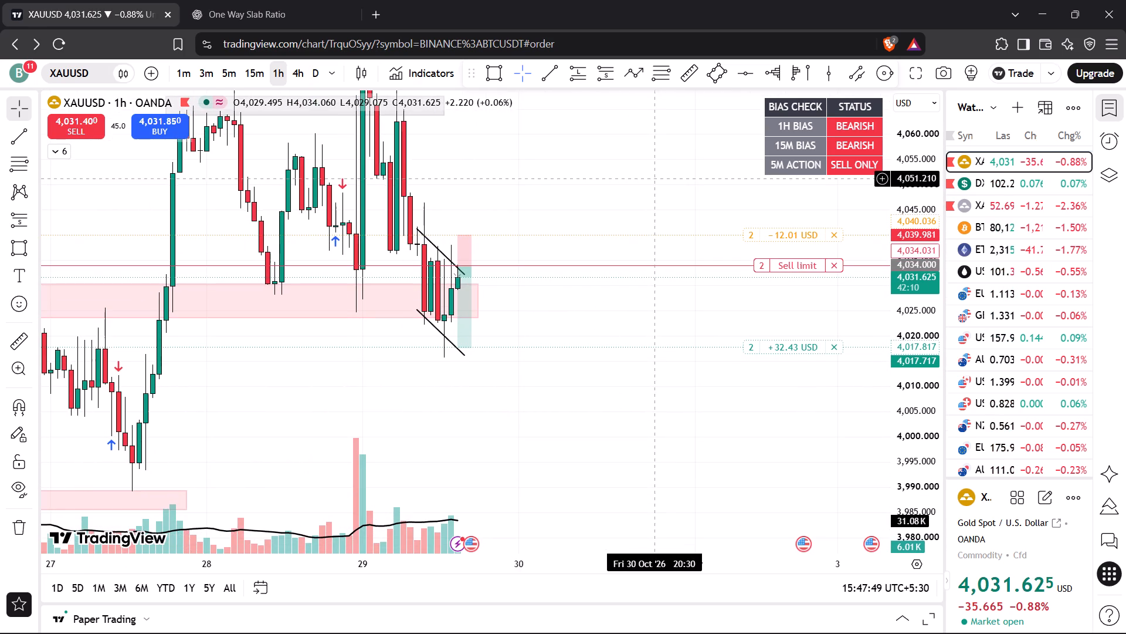
drag(543, 420, 621, 342)
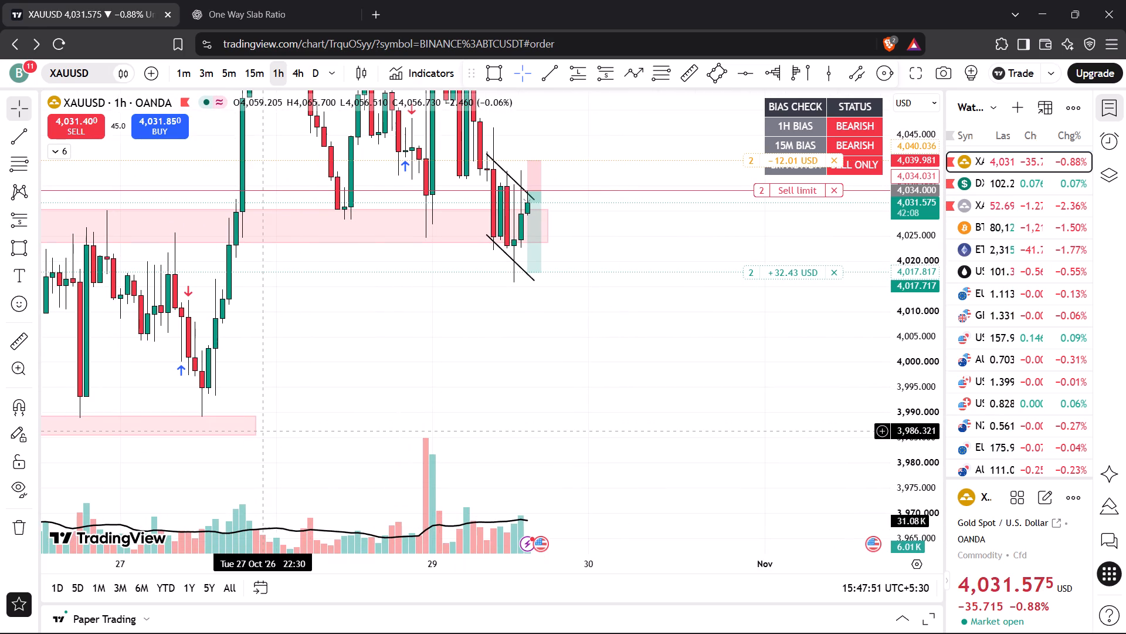
drag(259, 427, 575, 429)
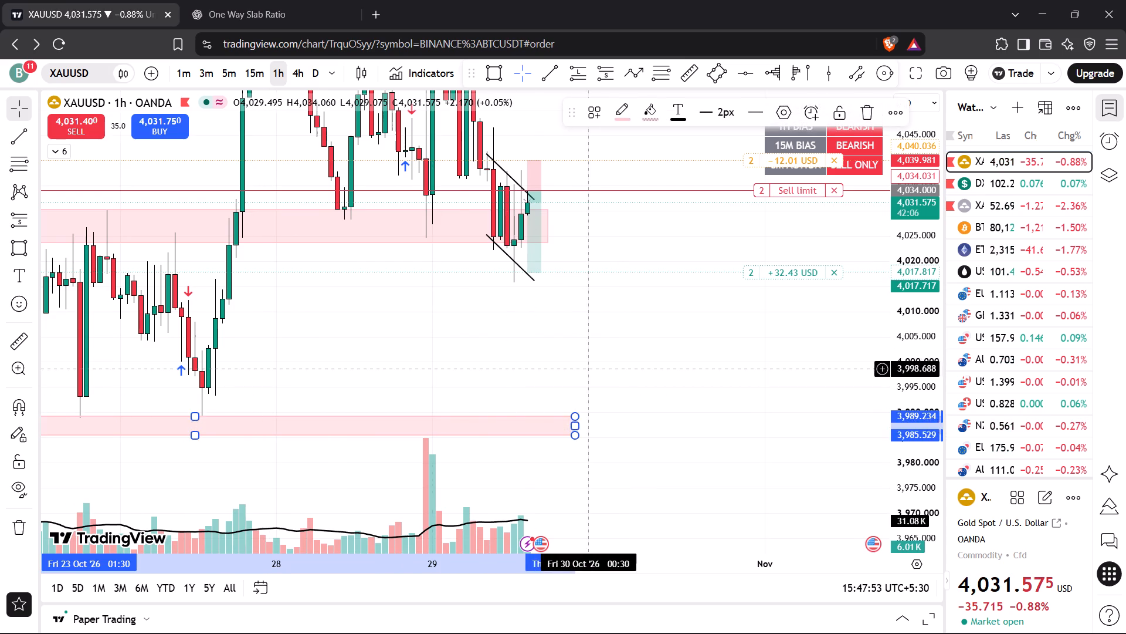
click(589, 367)
Examine XAUUSD's price structure around its support and resistance zones on the 1-hour and 15-minute charts.
drag(920, 305, 893, 441)
scroll(568, 392, down, 5)
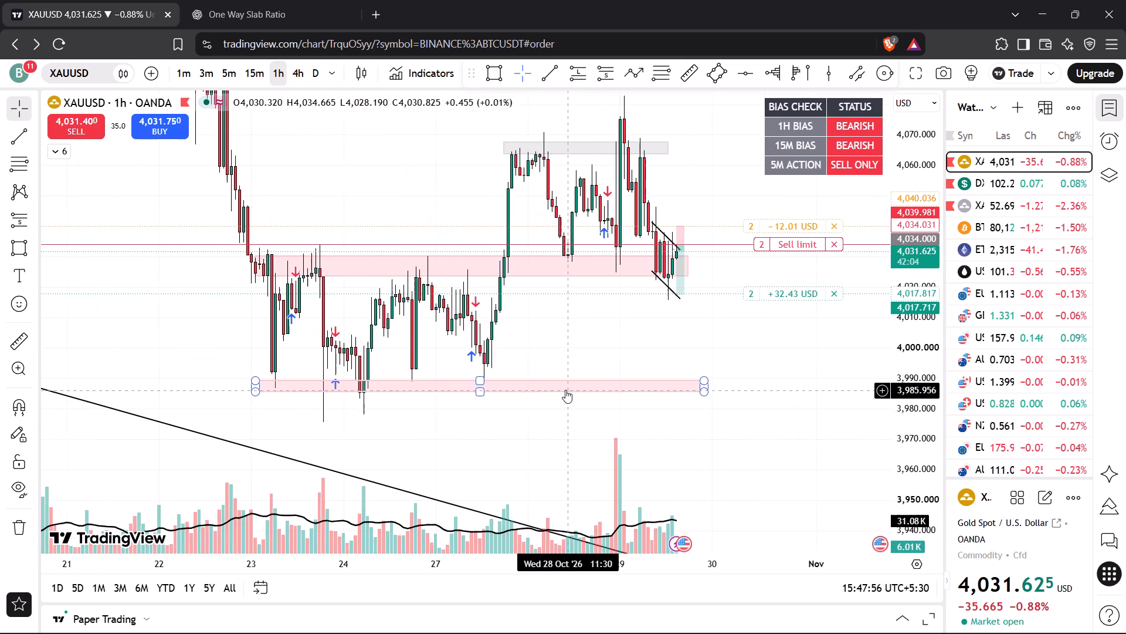
click(562, 339)
drag(544, 473, 527, 407)
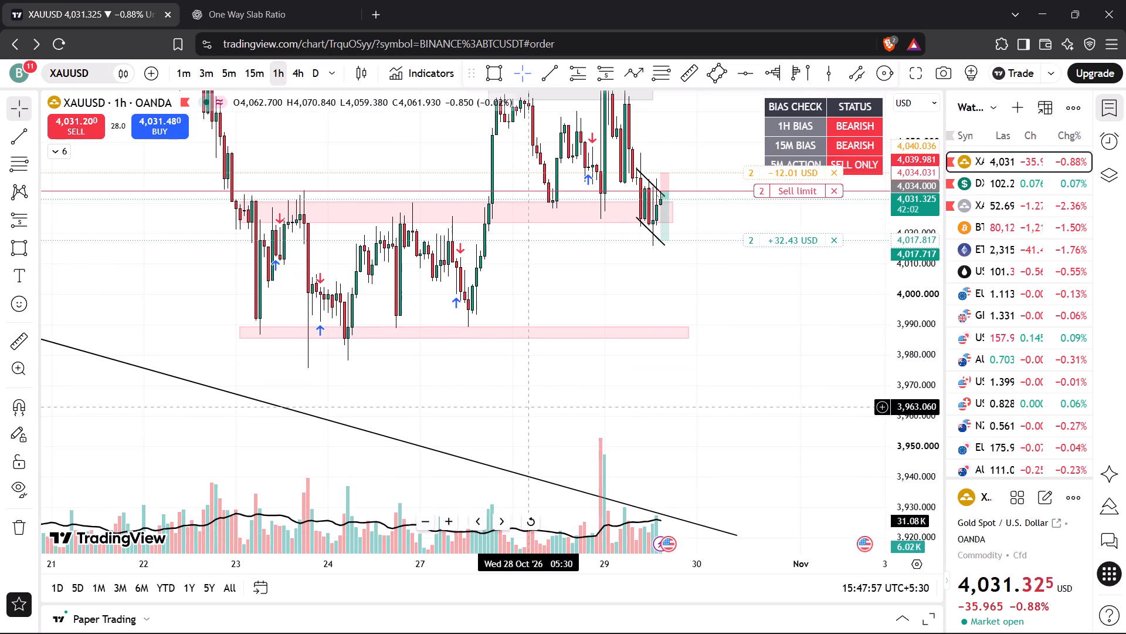
drag(544, 288, 531, 363)
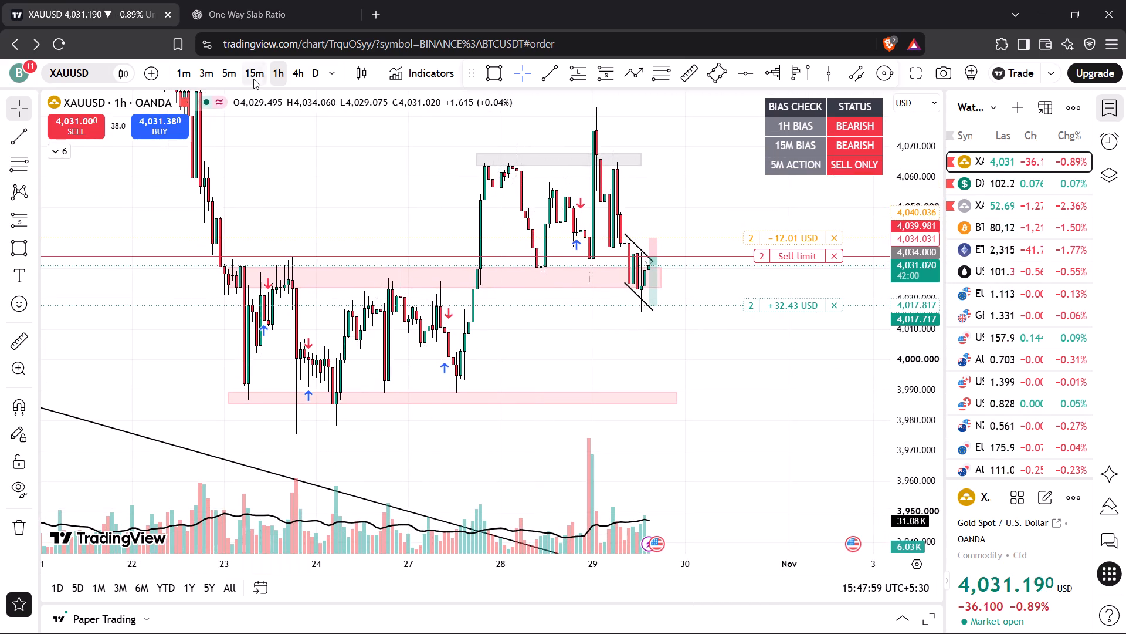
click(253, 79)
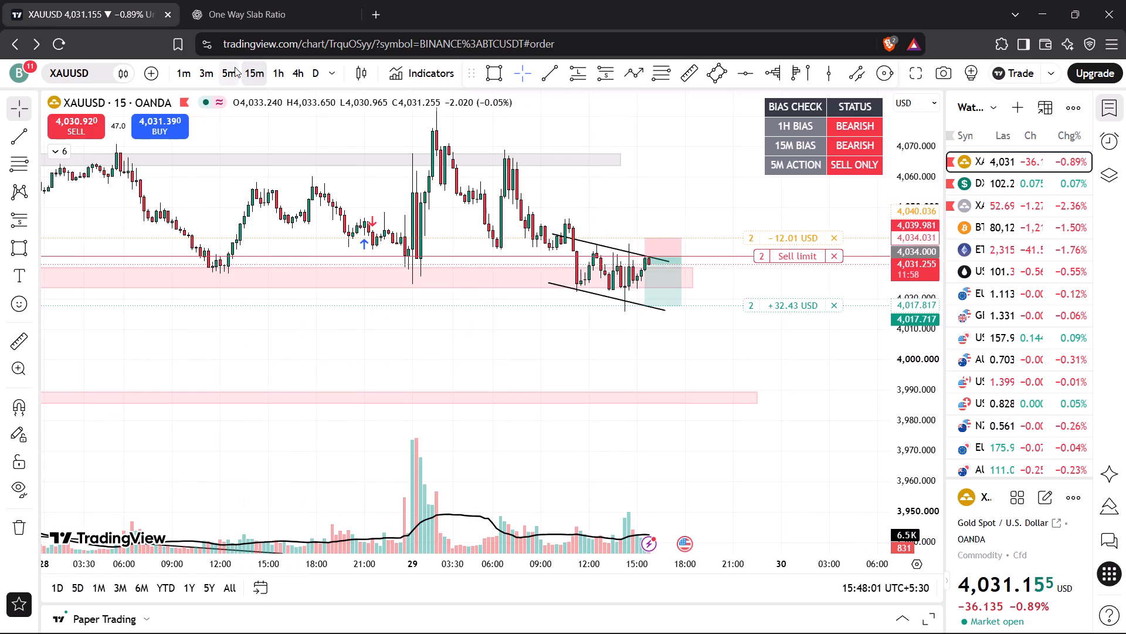
Examine XAUUSD's 5-minute chart around the sell limit order and the descending channel.
click(235, 67)
drag(917, 429, 917, 193)
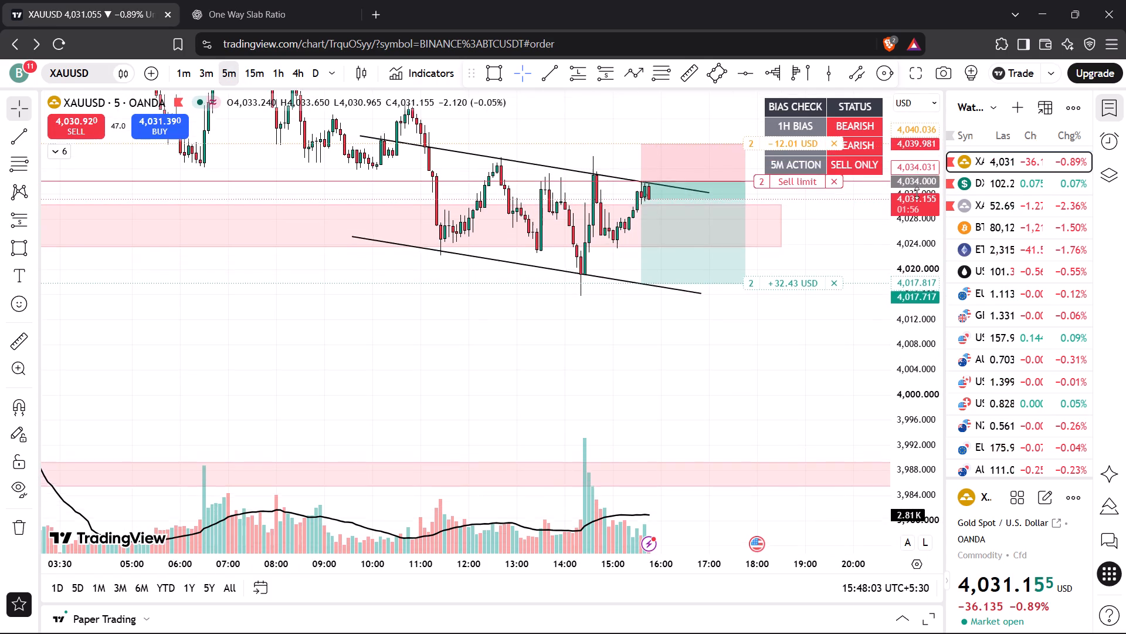
drag(693, 380, 661, 448)
scroll(659, 443, up, 3)
drag(662, 428, 656, 496)
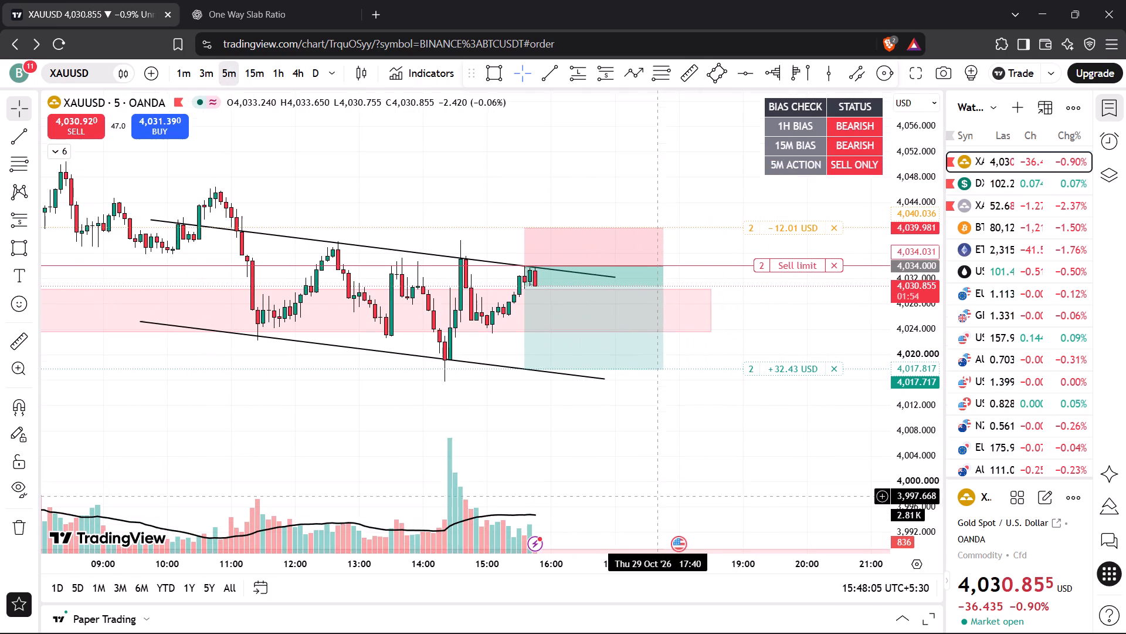
drag(904, 452, 910, 267)
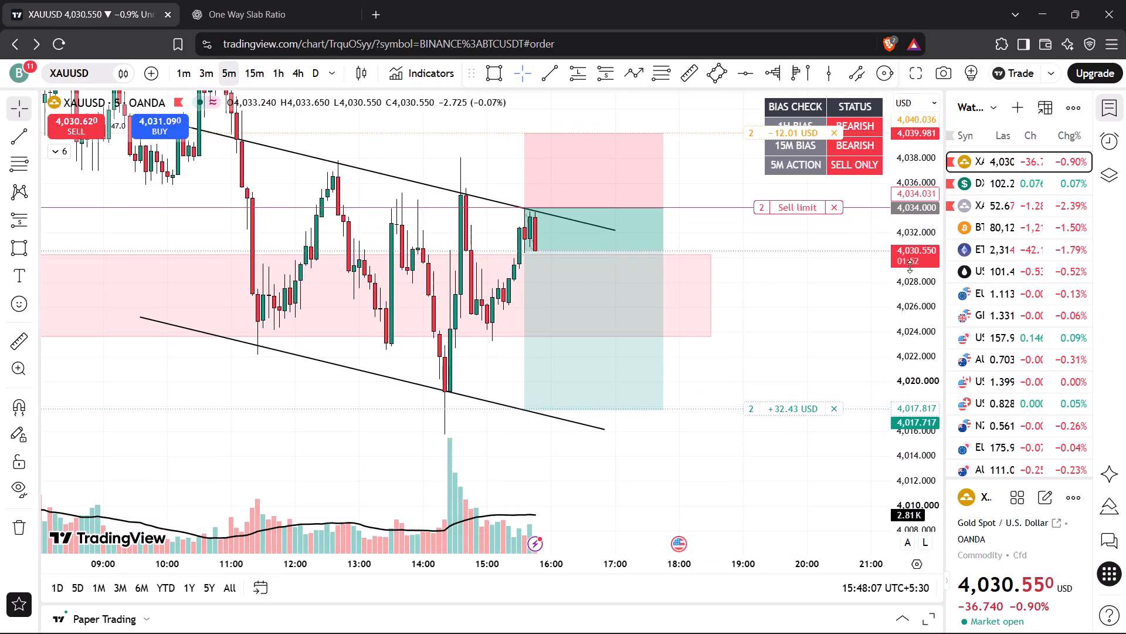
drag(744, 316, 752, 400)
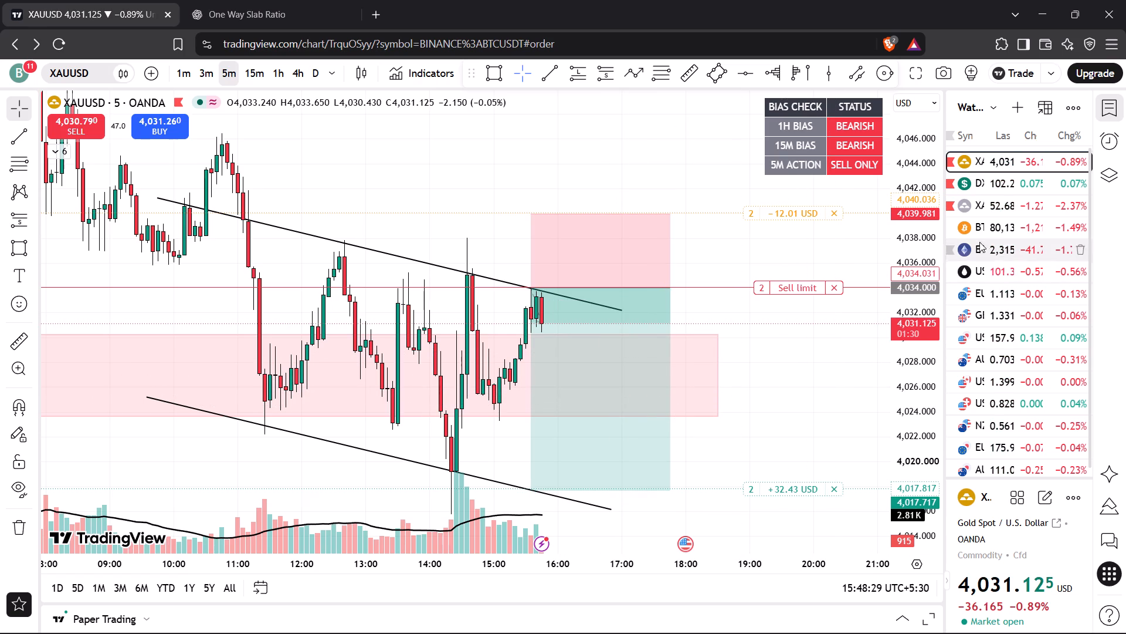
Check DXY's 5-minute chart and read the US economic events scheduled for 29 October at 18:00.
click(1000, 184)
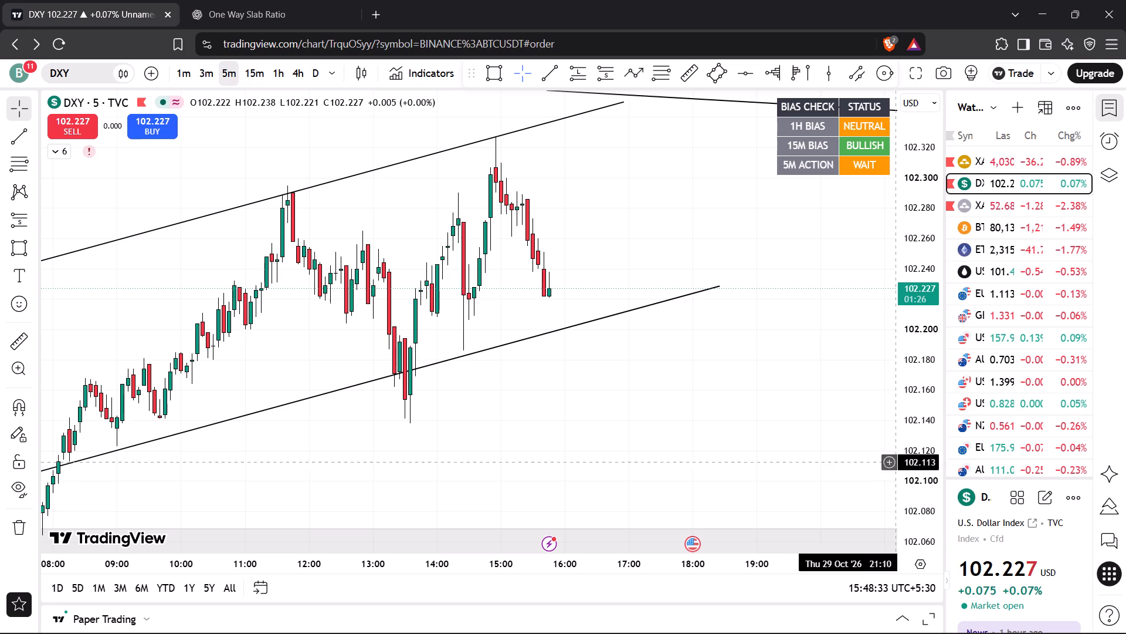
click(694, 550)
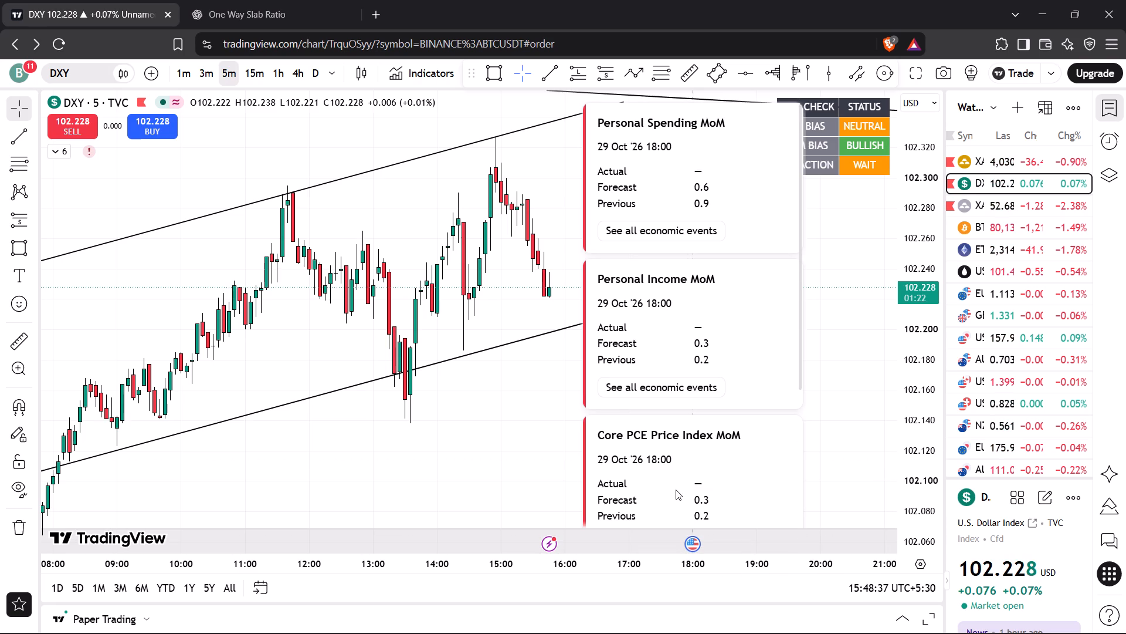
scroll(662, 428, down, 2)
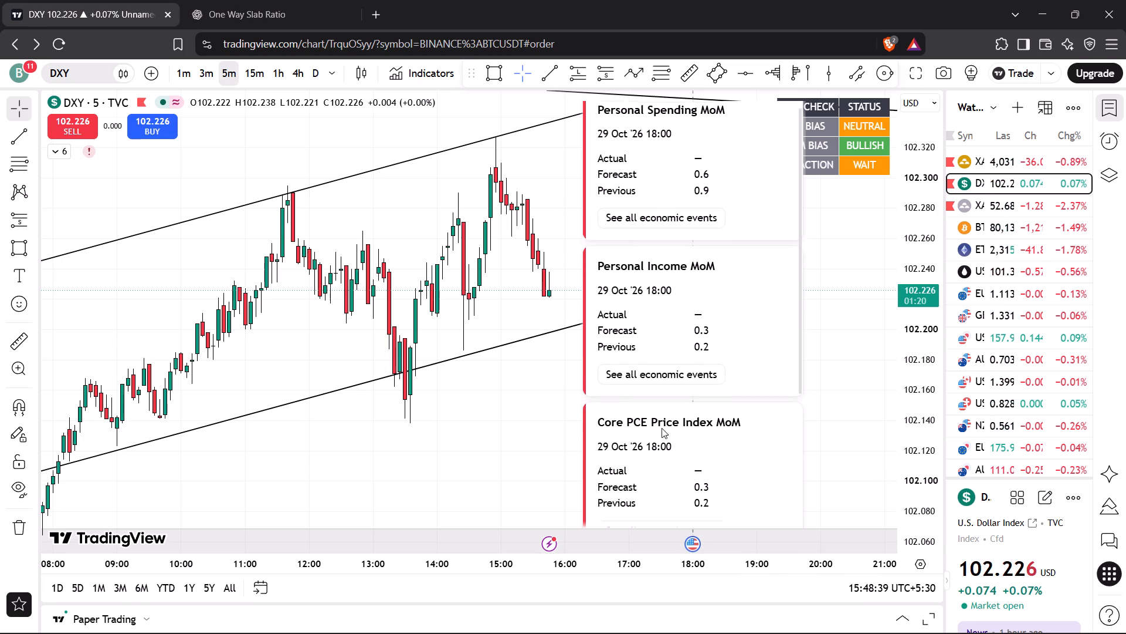
scroll(662, 428, down, 7)
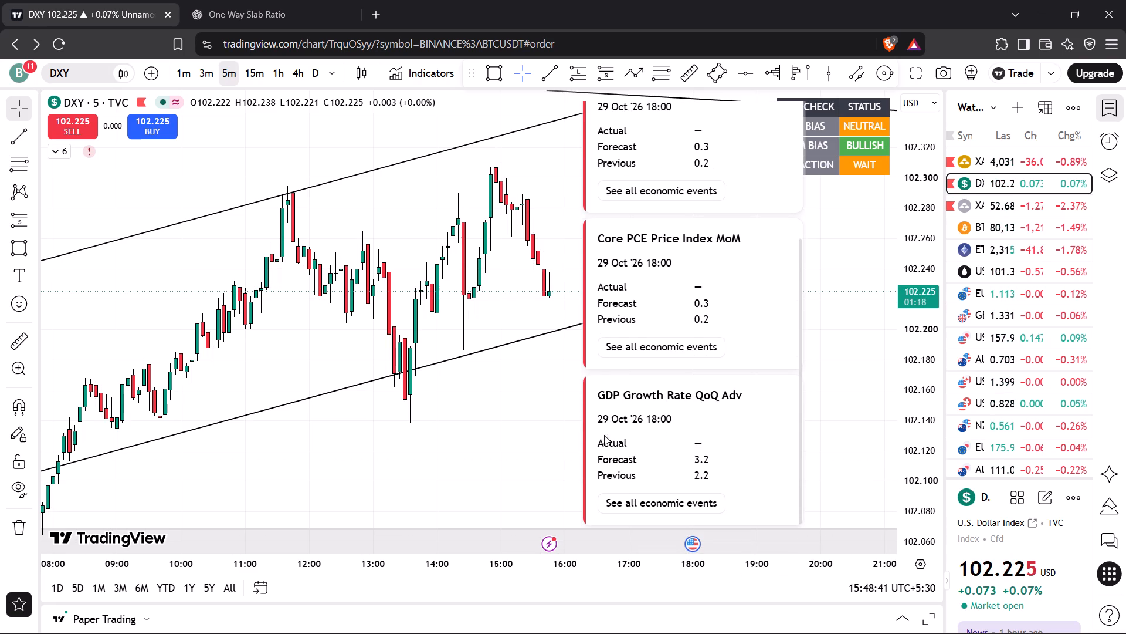
click(567, 429)
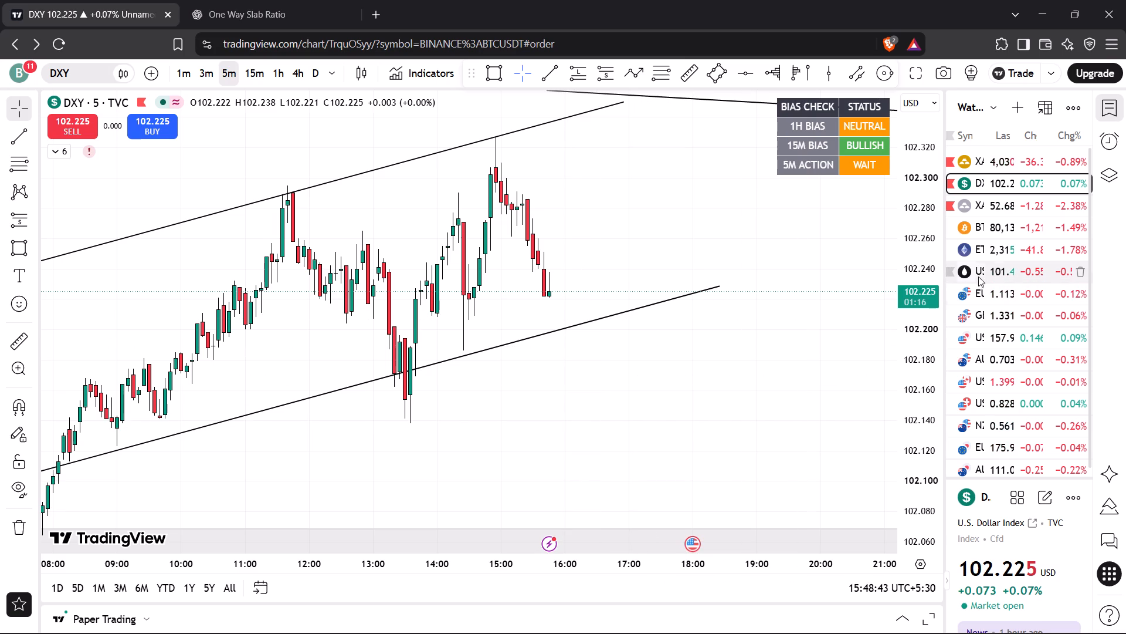
On EURUSD's 5-minute chart, extend the resistance zone between about 1.11502 and 1.11560 to about 16:50 on 29 October.
click(979, 275)
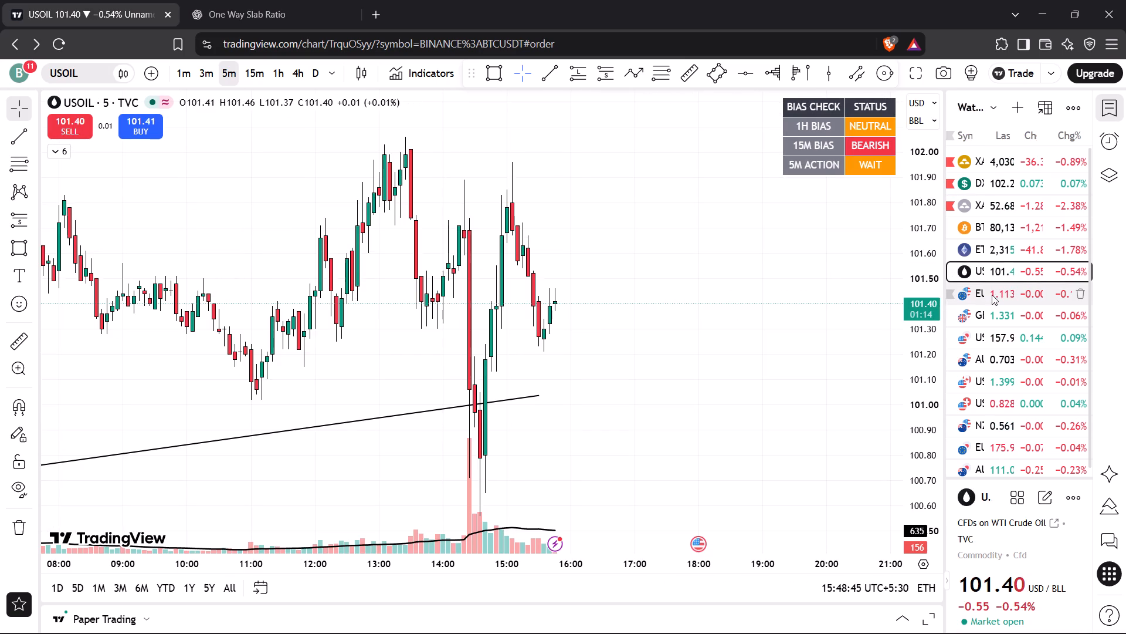
click(992, 295)
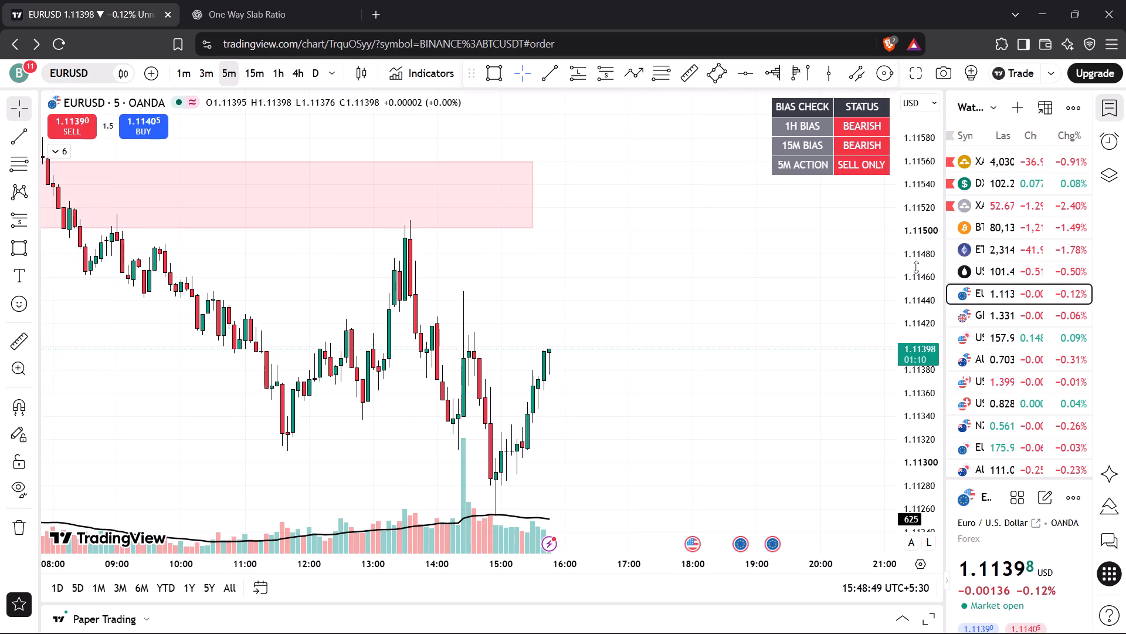
drag(758, 342, 764, 308)
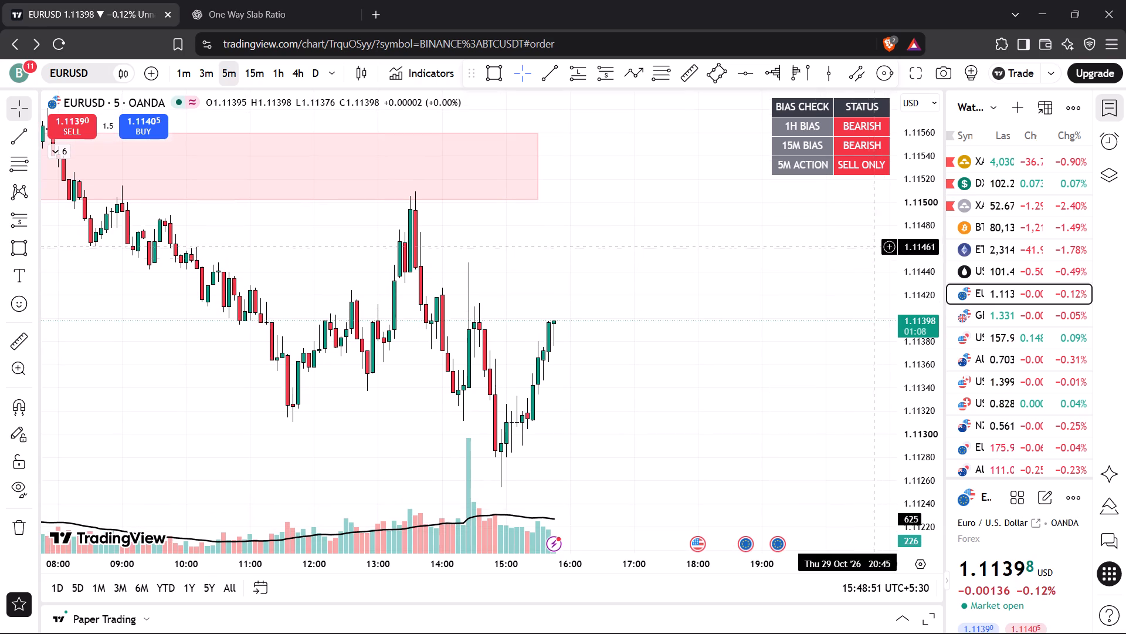
drag(909, 224, 902, 386)
drag(733, 349, 832, 363)
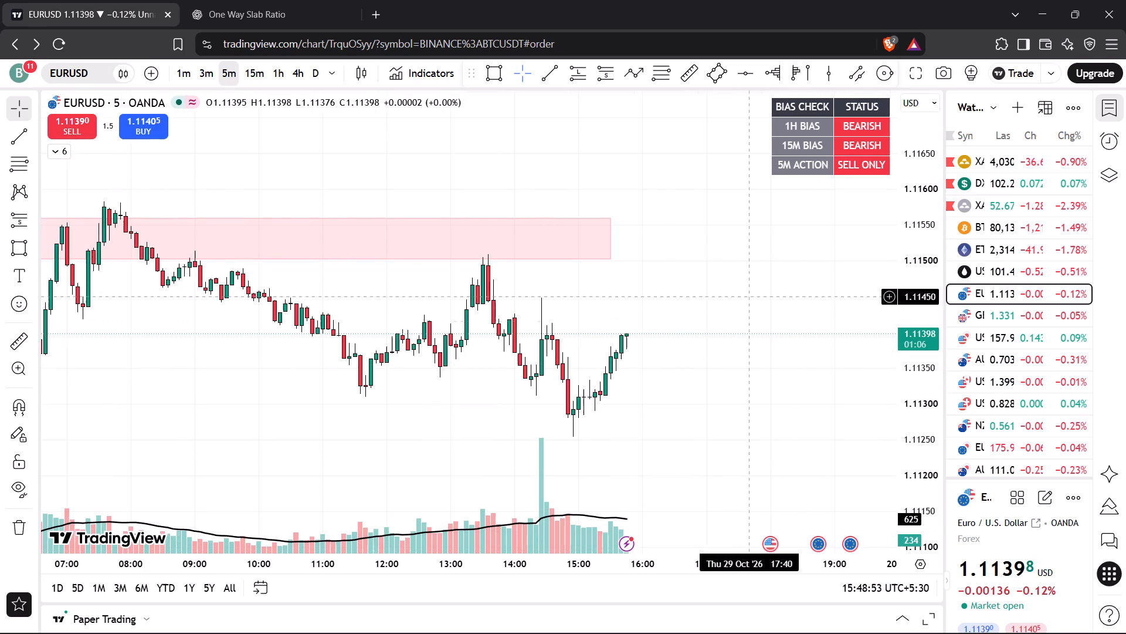
drag(612, 233, 694, 233)
click(608, 189)
Delete both old rising channel trendlines drawn over EURUSD's 28 October price action.
scroll(625, 238, down, 3)
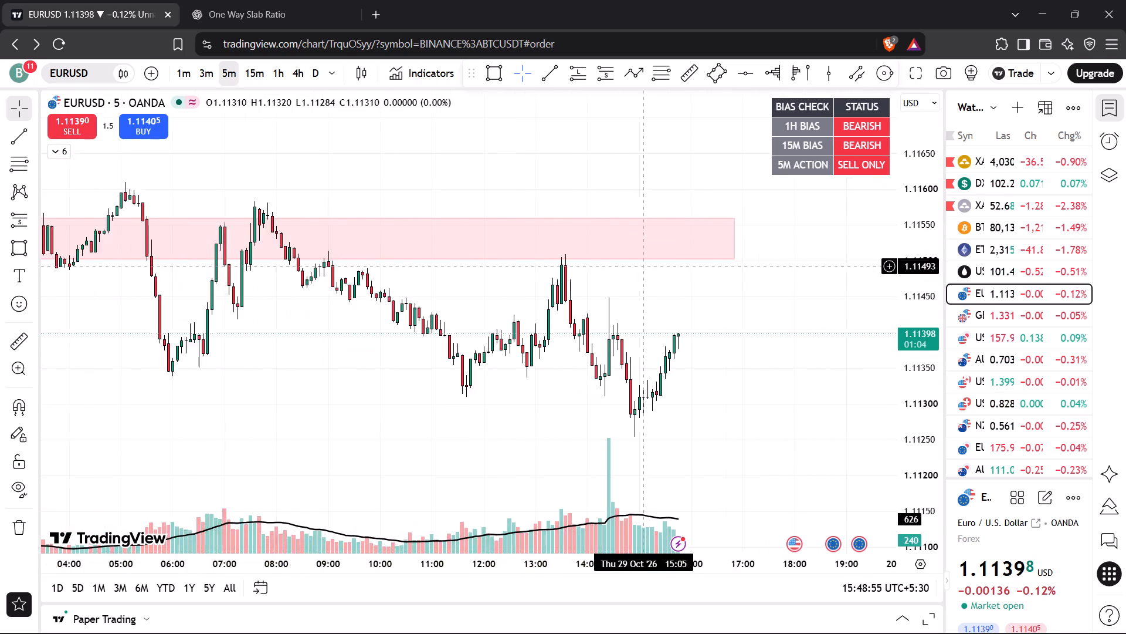
scroll(645, 310, down, 3)
scroll(507, 341, down, 4)
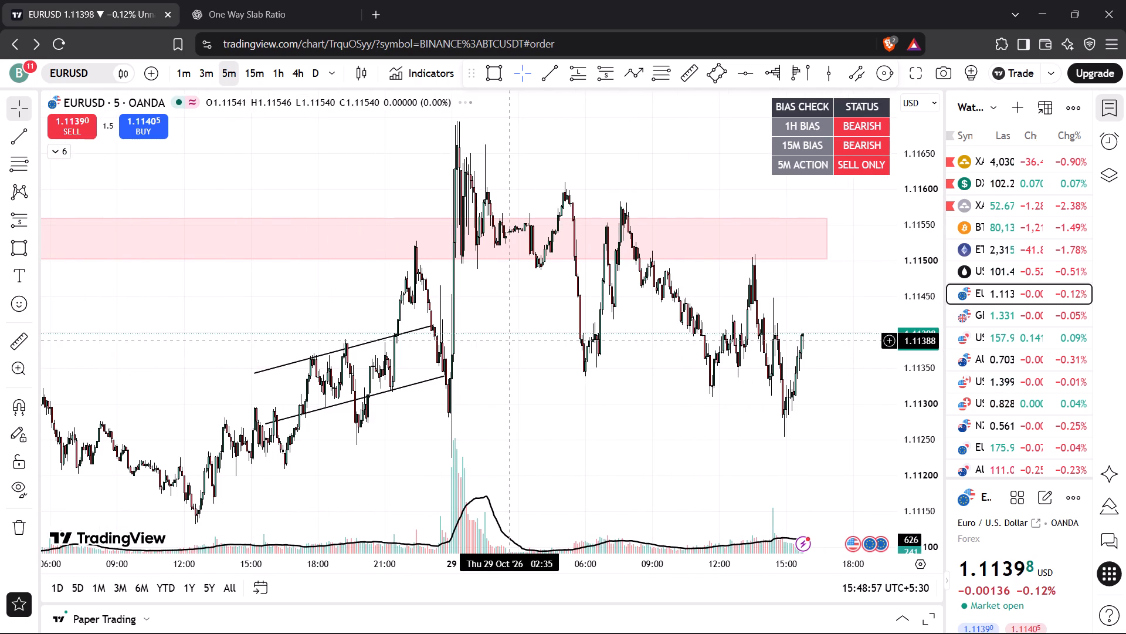
click(380, 390)
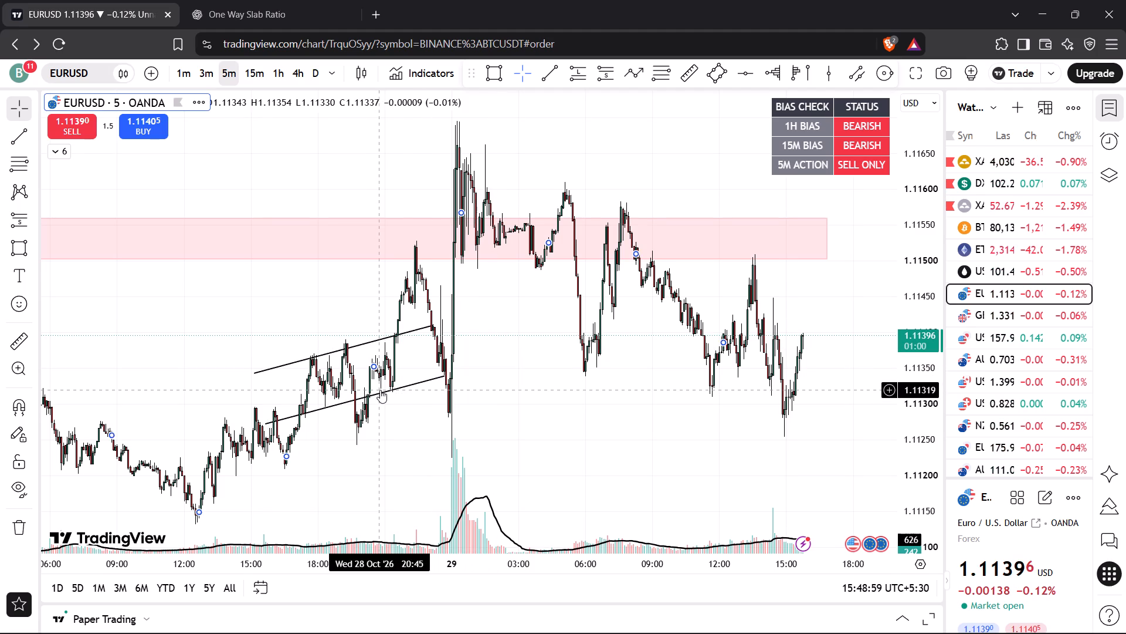
click(402, 407)
click(406, 389)
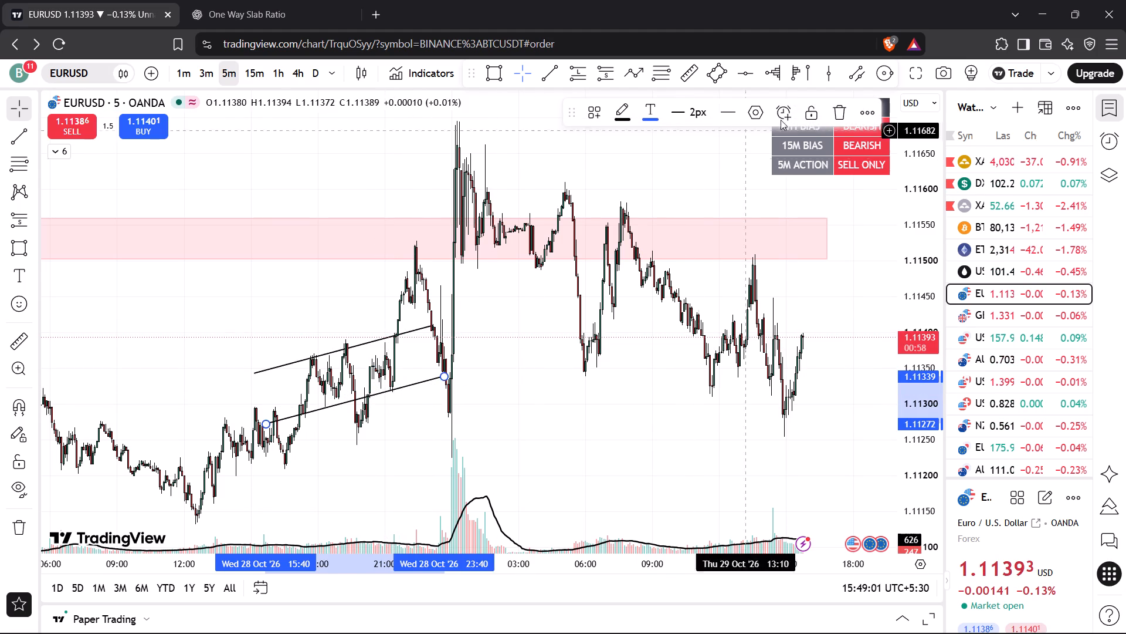
click(832, 118)
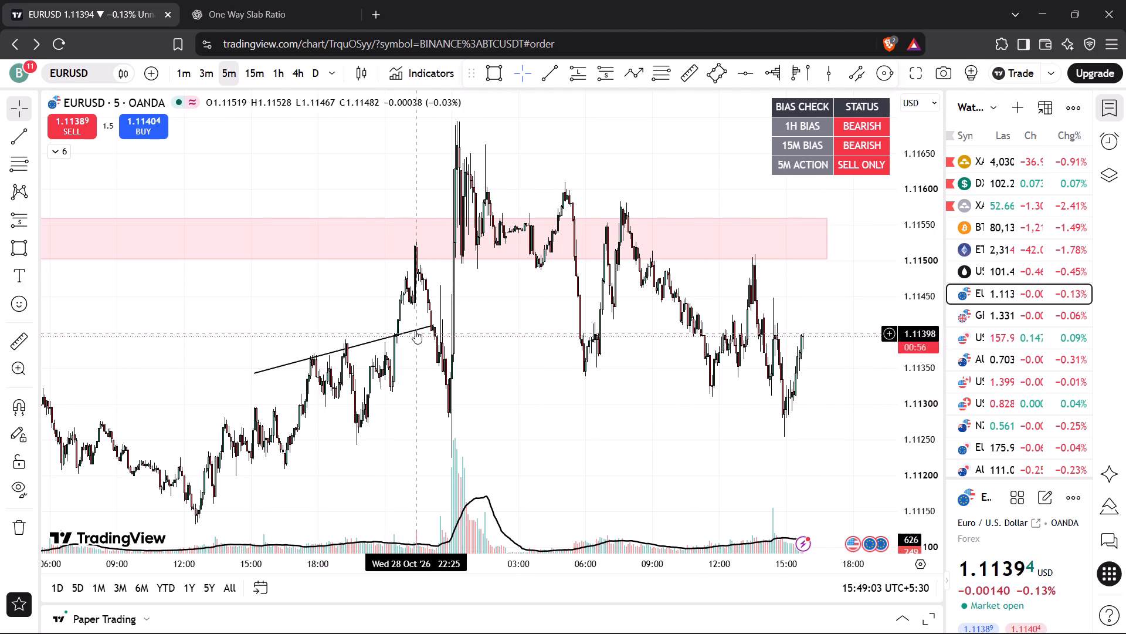
click(415, 331)
click(836, 116)
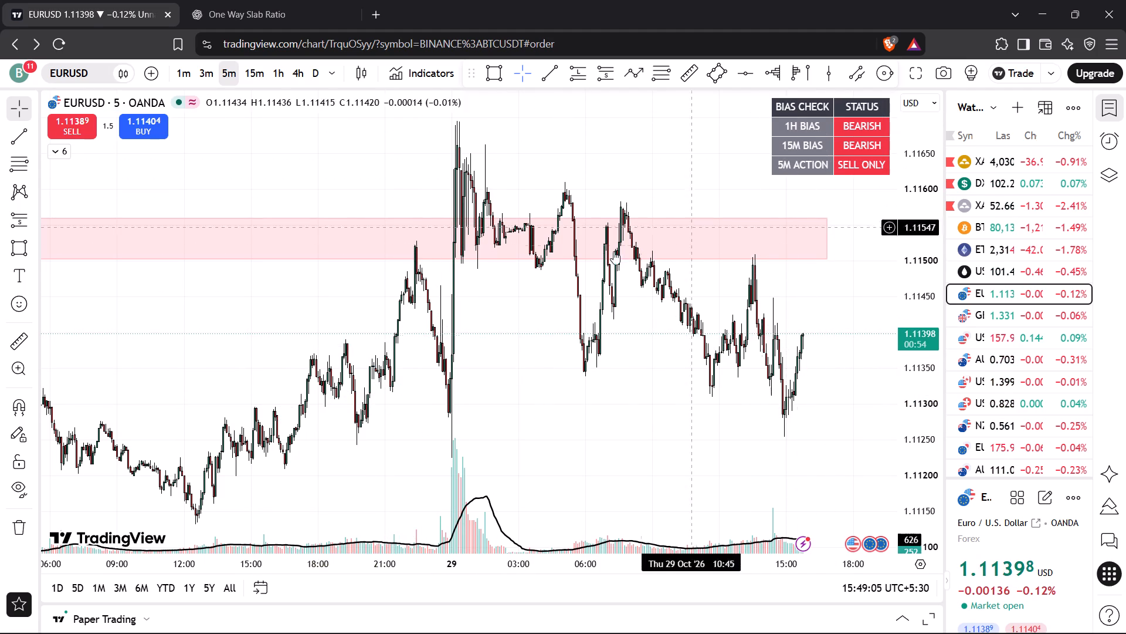
Draw a descending trendline along EURUSD's highs from about 1.11699 at 23:35 on 28 October to about 1.11396 at 18:35 on 29 October.
drag(523, 296, 503, 351)
drag(922, 233, 922, 275)
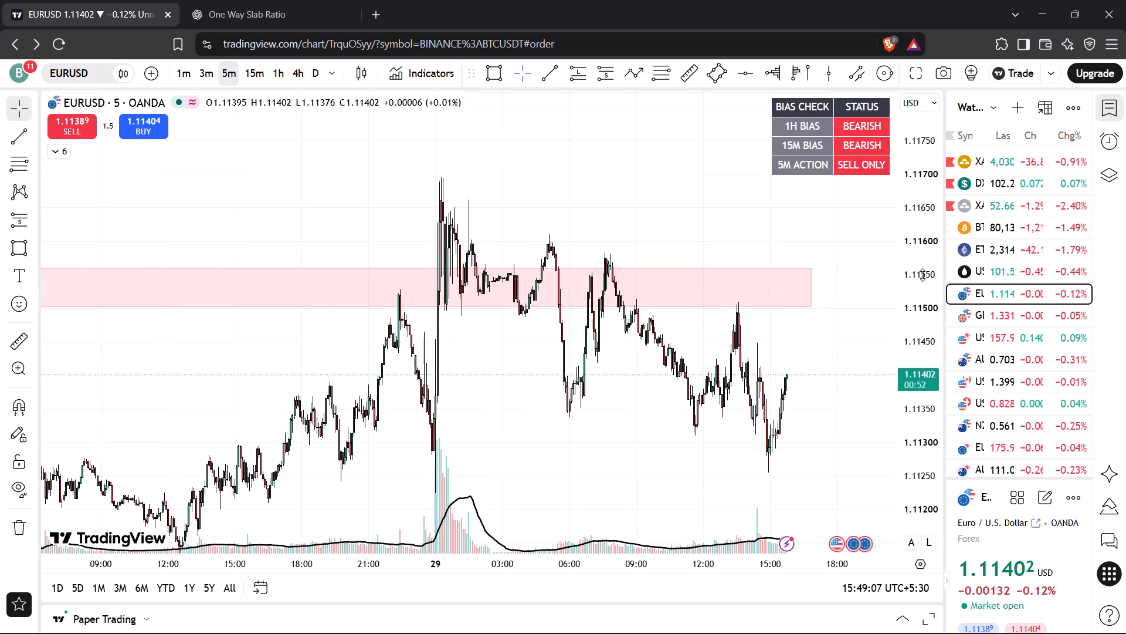
drag(922, 275, 917, 310)
drag(717, 245, 646, 259)
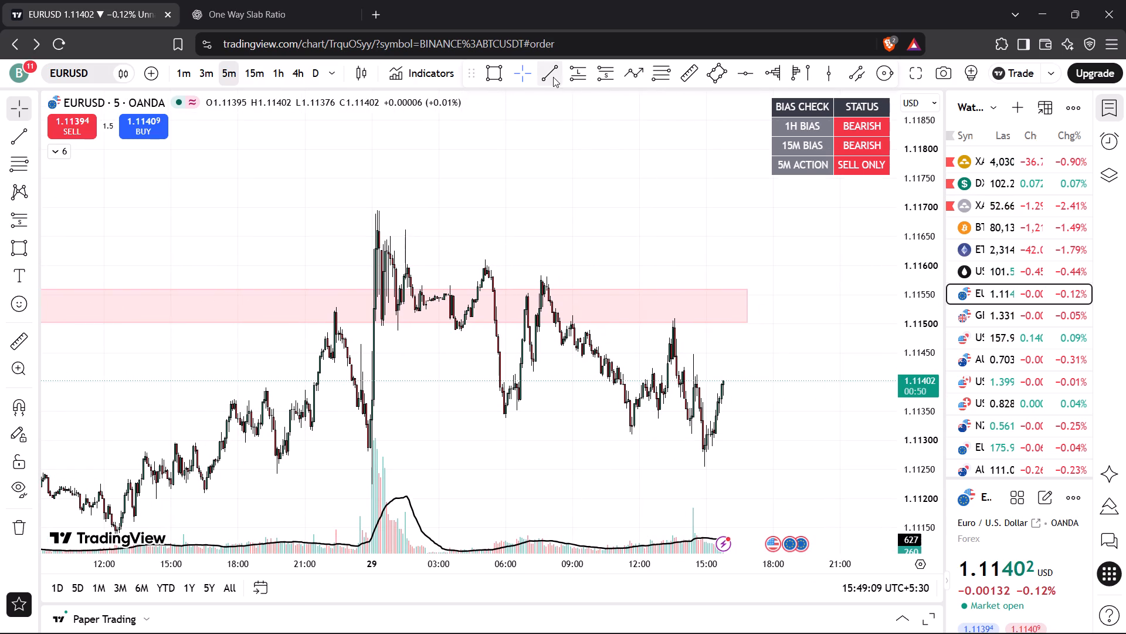
click(553, 77)
click(369, 218)
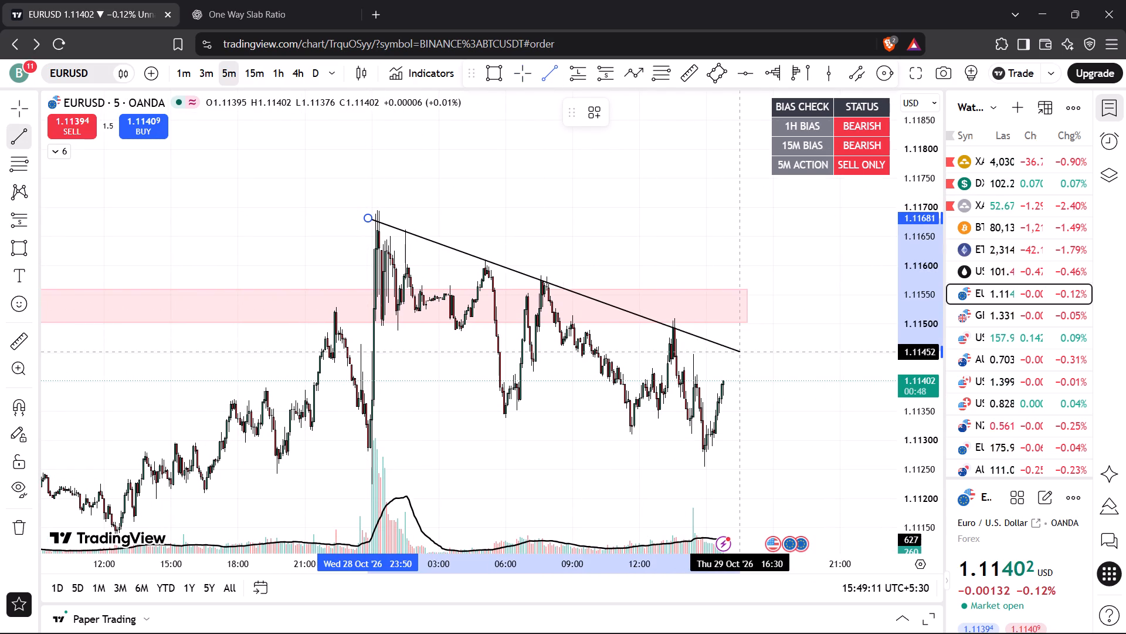
click(787, 384)
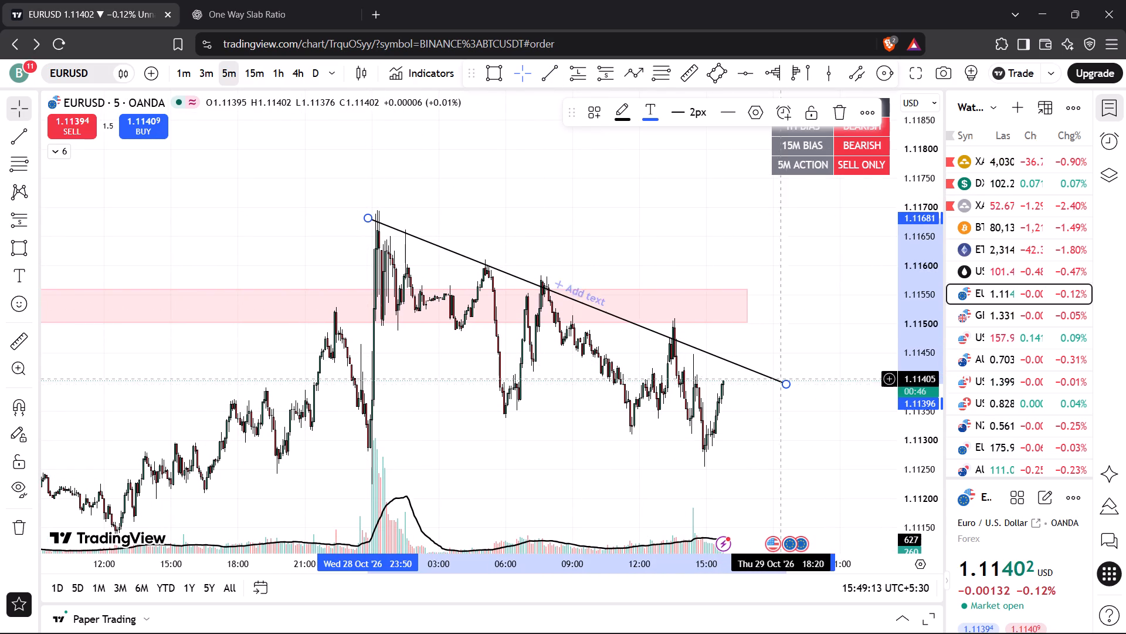
drag(369, 220, 365, 211)
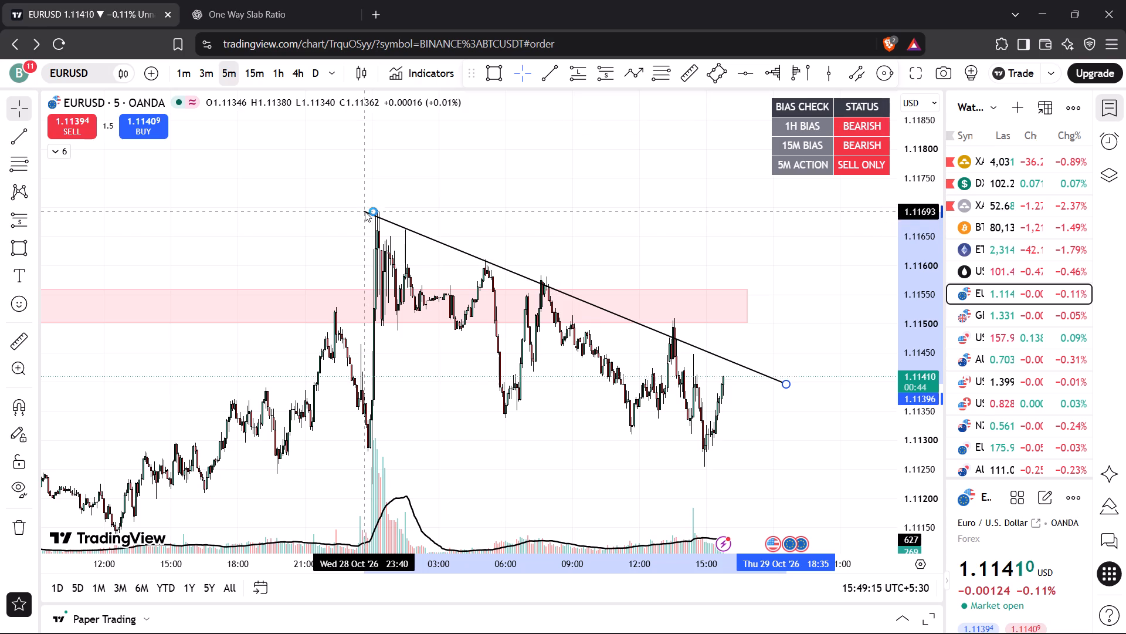
drag(365, 211, 362, 208)
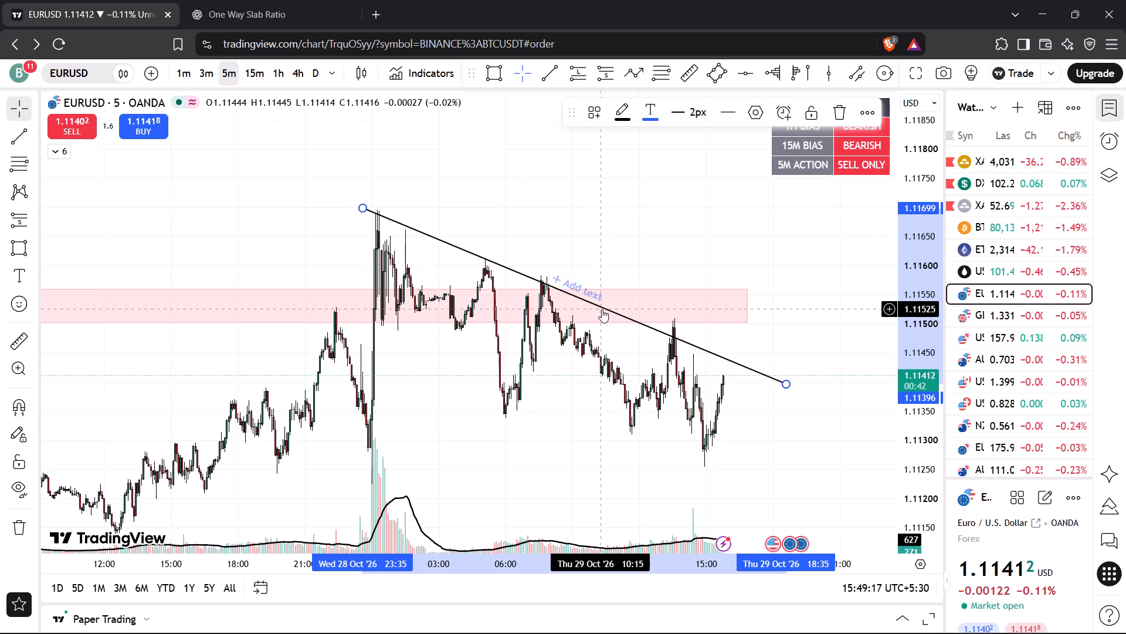
Clone the descending trendline and place the copy along EURUSD's lows, from about 1.1154 on 28 October to about 1.1124 on 29 October.
right_click(599, 305)
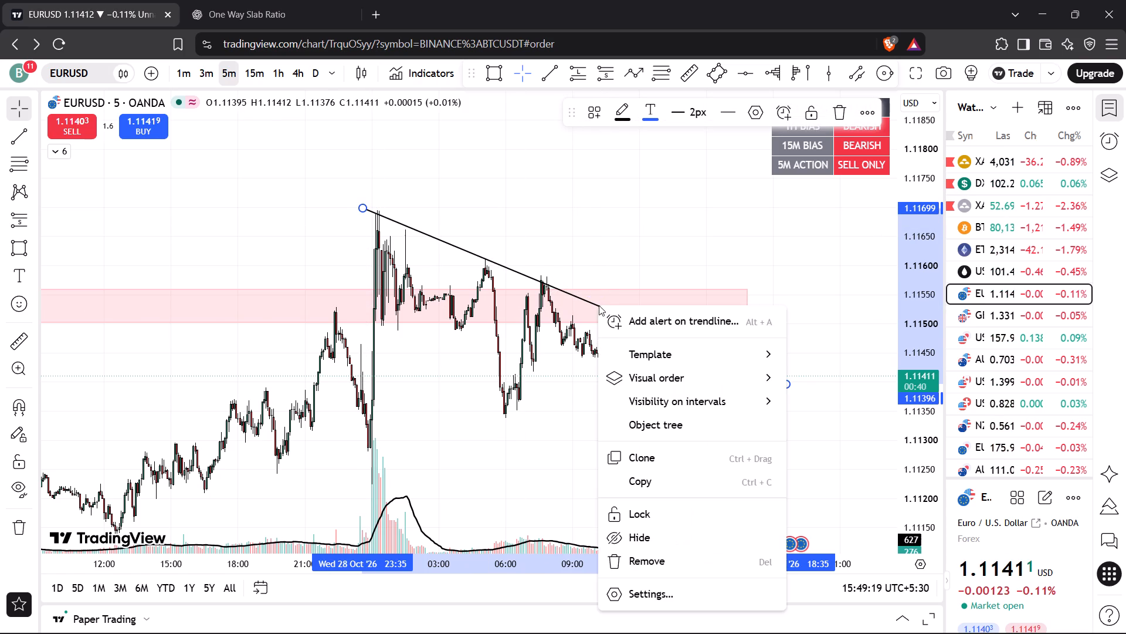
click(652, 451)
drag(655, 301, 655, 304)
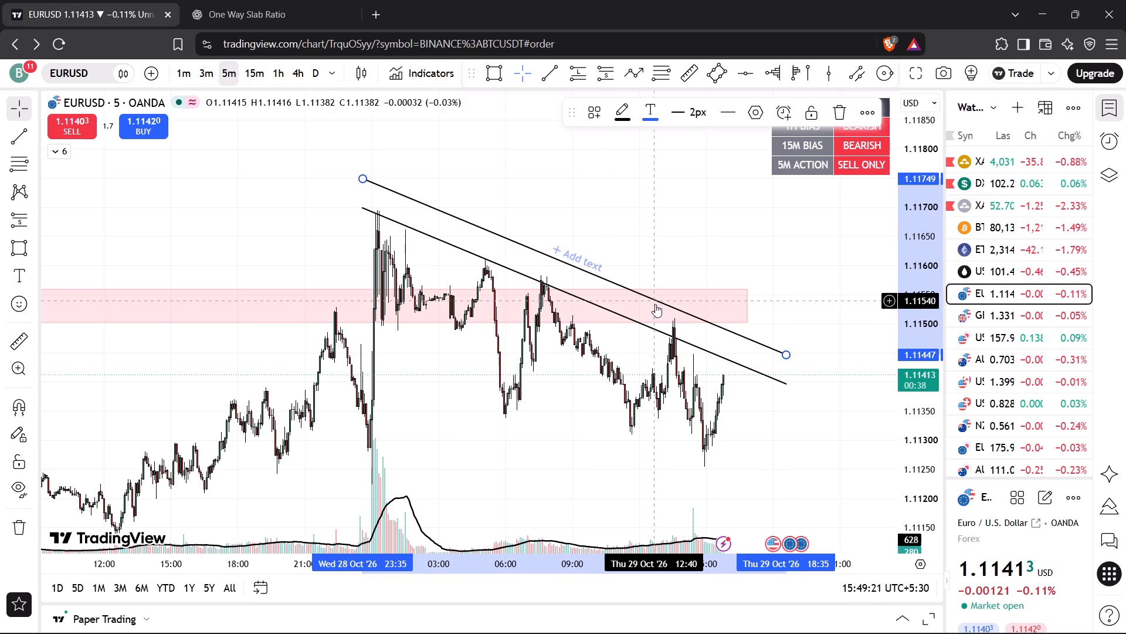
drag(655, 304, 616, 422)
click(568, 461)
Examine EURUSD's price action within the descending channel on the 5-minute and 15-minute charts.
drag(568, 461, 519, 402)
scroll(562, 416, up, 1)
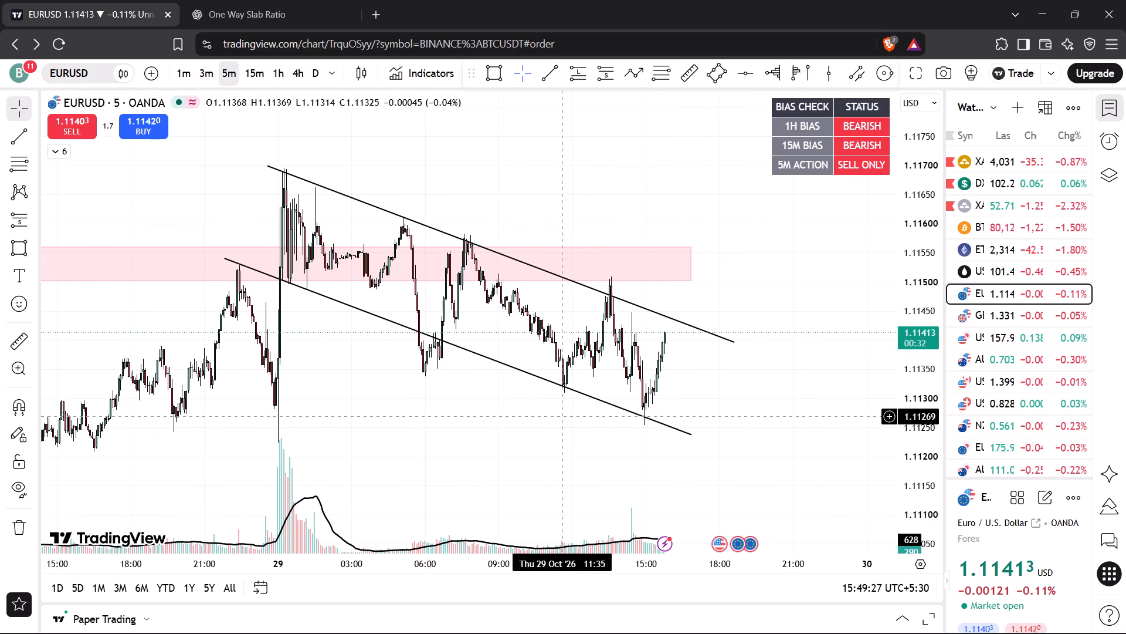
scroll(562, 416, up, 3)
drag(706, 392, 762, 384)
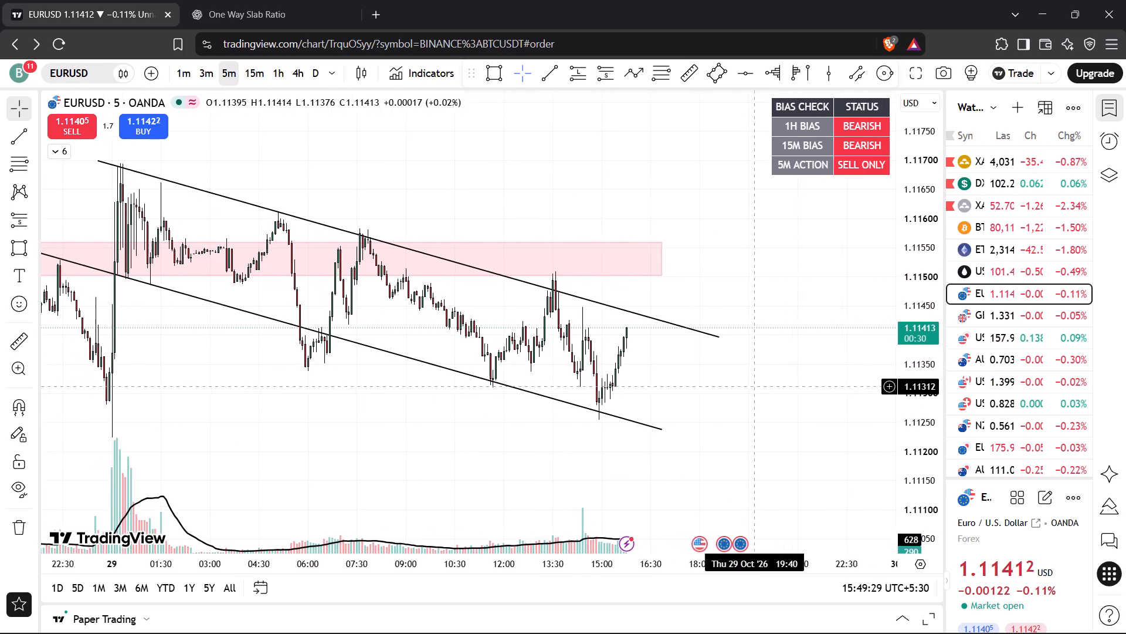
drag(762, 384, 767, 382)
drag(913, 455, 917, 362)
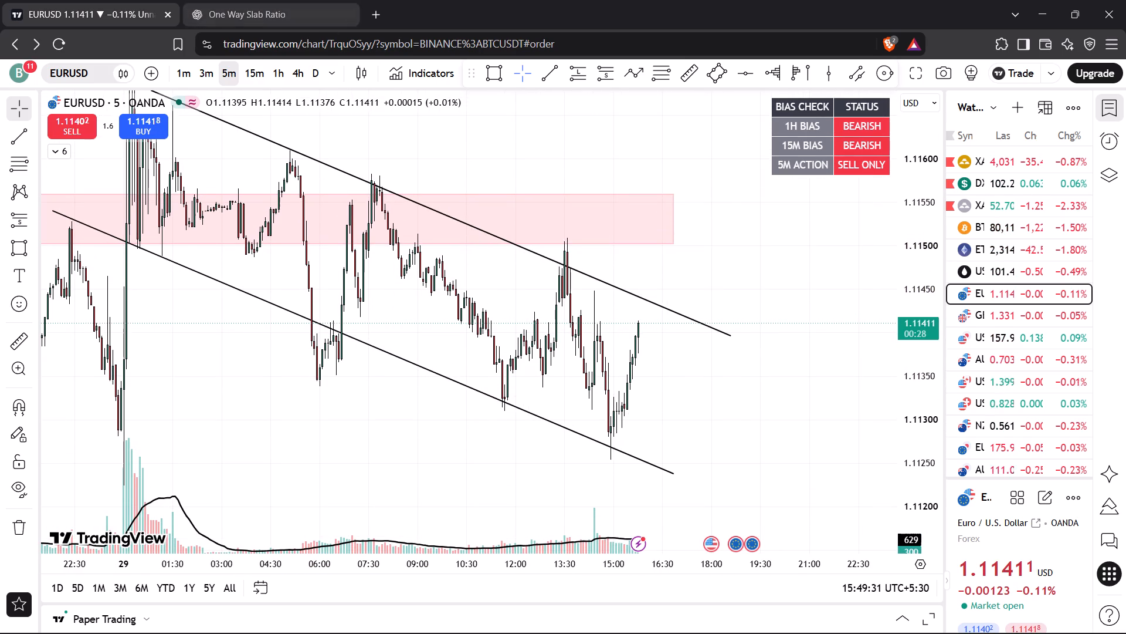
click(247, 77)
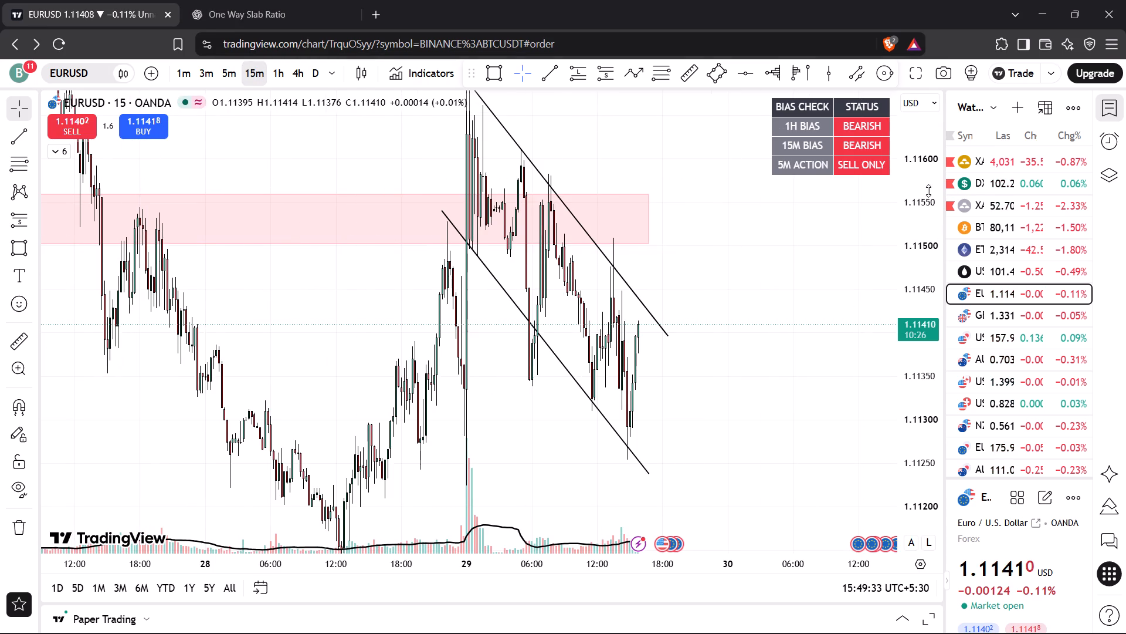
drag(928, 191, 924, 295)
drag(688, 315, 728, 318)
scroll(734, 316, up, 4)
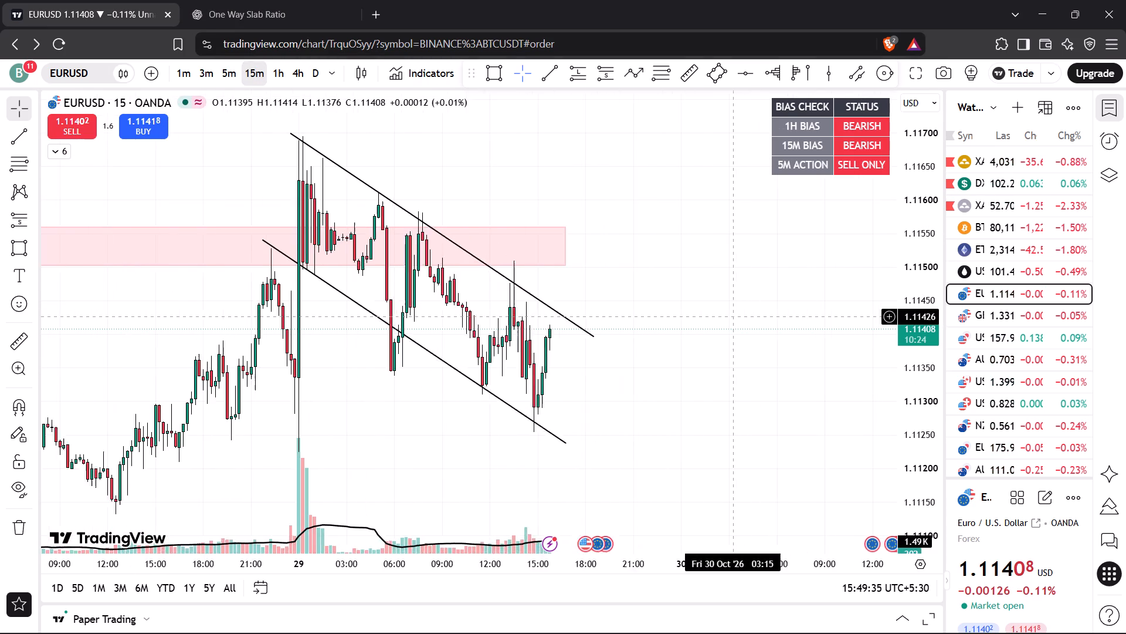
scroll(734, 316, up, 1)
drag(681, 291, 743, 286)
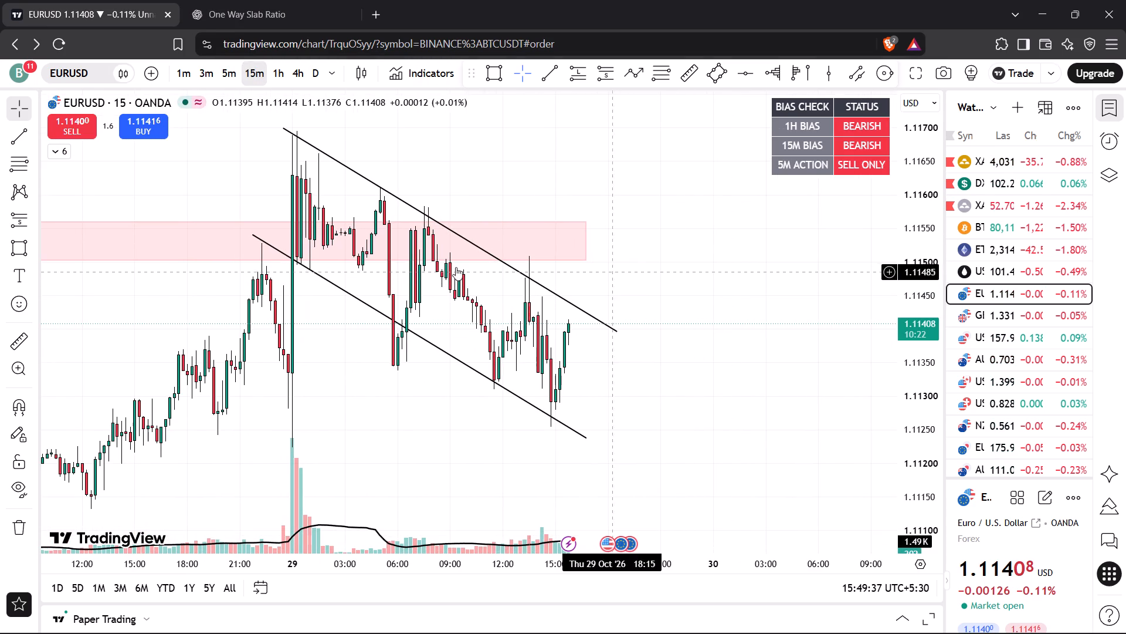
click(230, 78)
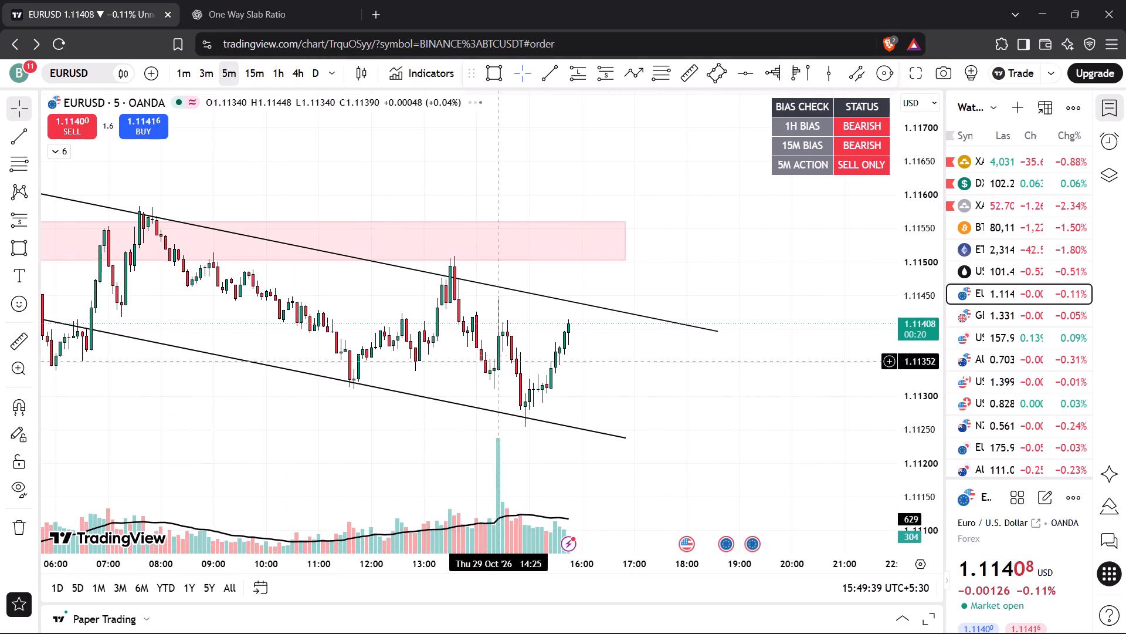
drag(628, 144, 635, 116)
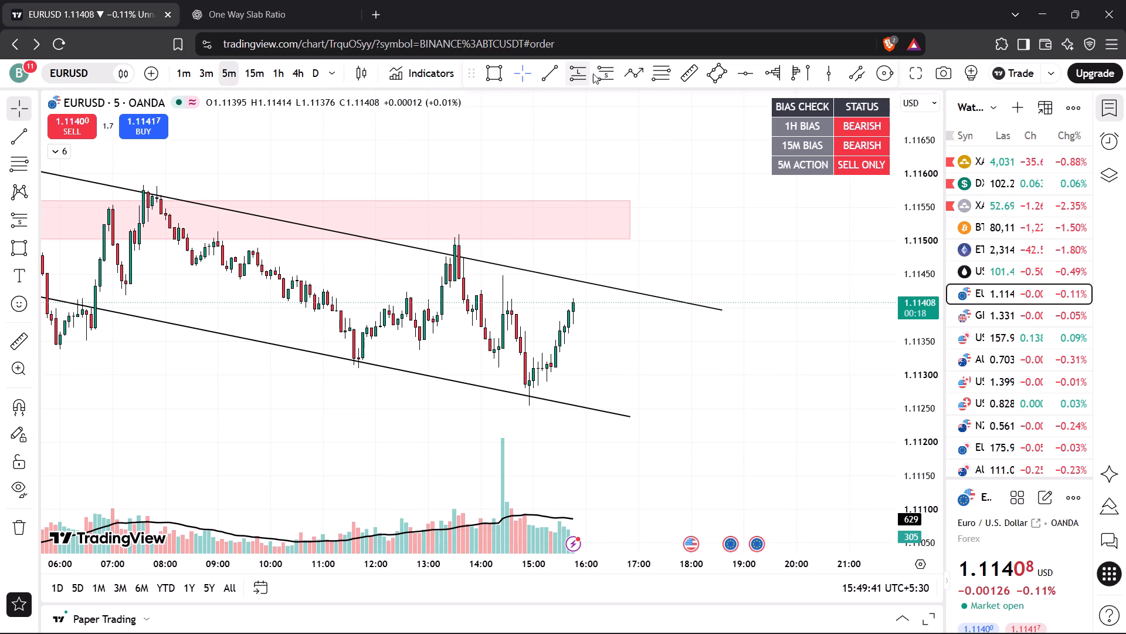
Place a short position on EURUSD near the channel's upper line with entry 1.11430, stop 1.11507 and target 1.11248.
click(602, 72)
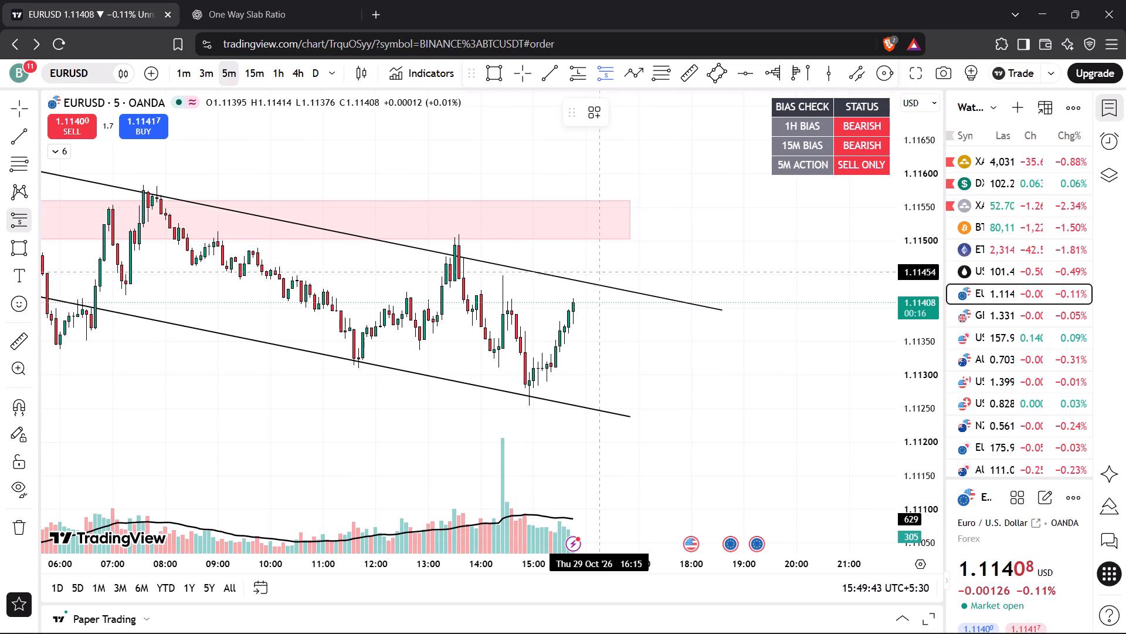
click(592, 288)
click(591, 245)
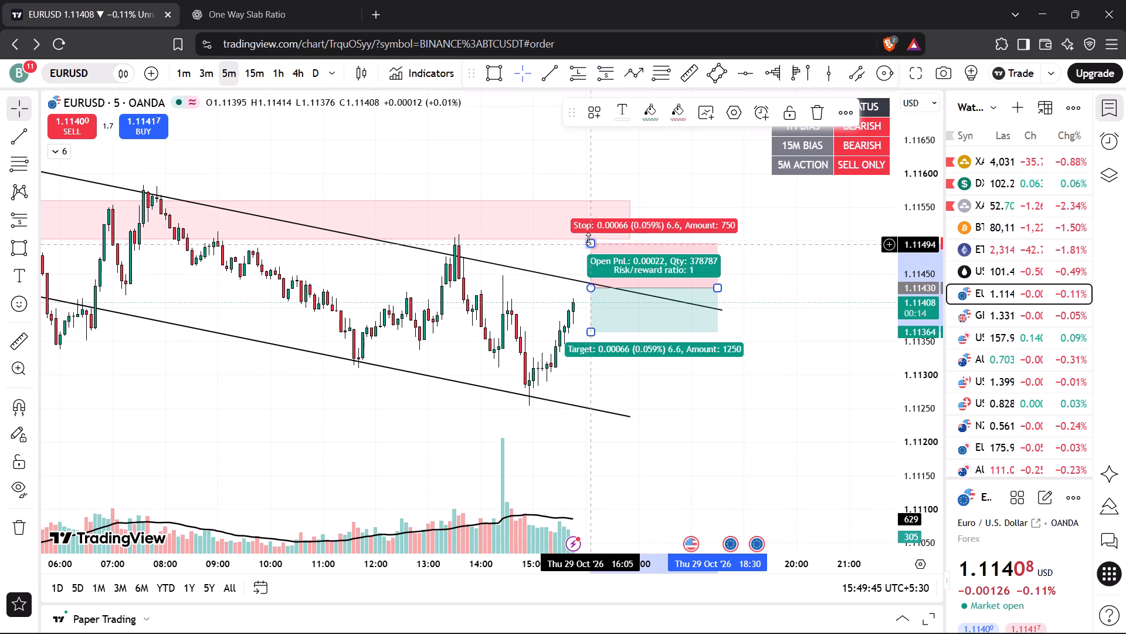
click(588, 239)
drag(591, 242, 589, 236)
drag(588, 332, 592, 403)
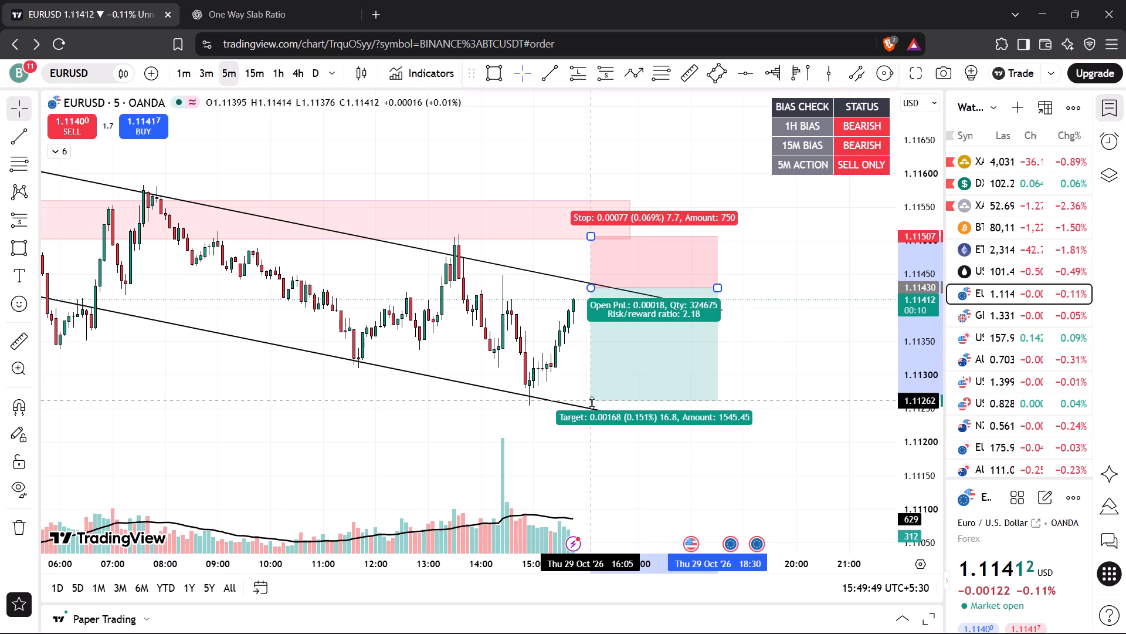
drag(592, 403, 592, 410)
click(539, 307)
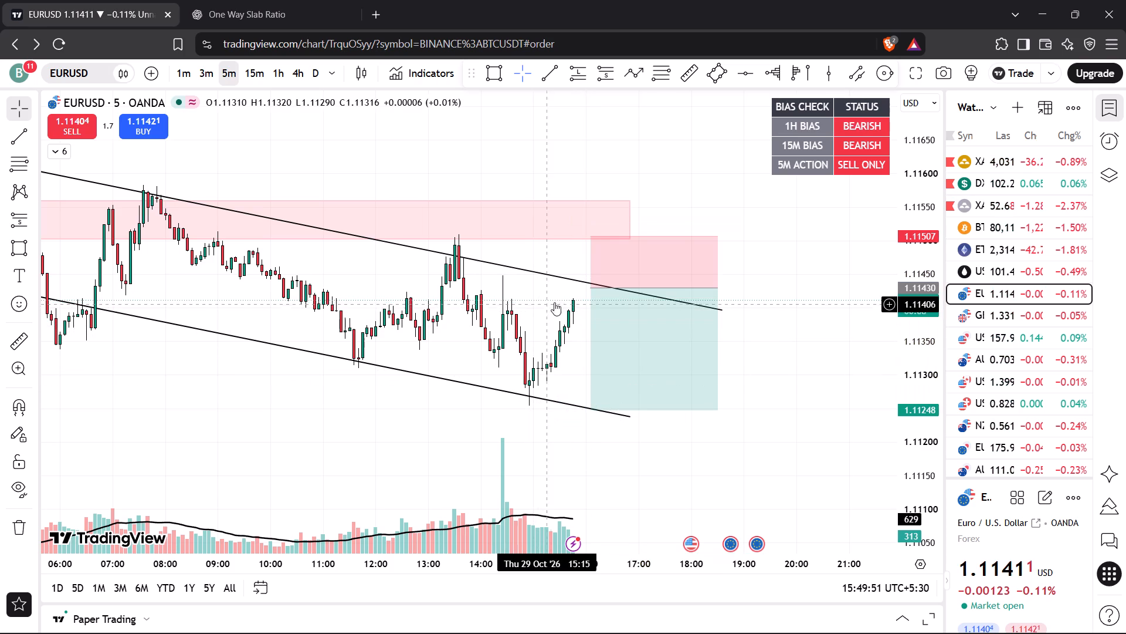
Move the EURUSD short position's entry to 1.11436 at about 15:55 and shorten it to end at about 17:35.
drag(590, 292, 581, 284)
drag(718, 281, 711, 284)
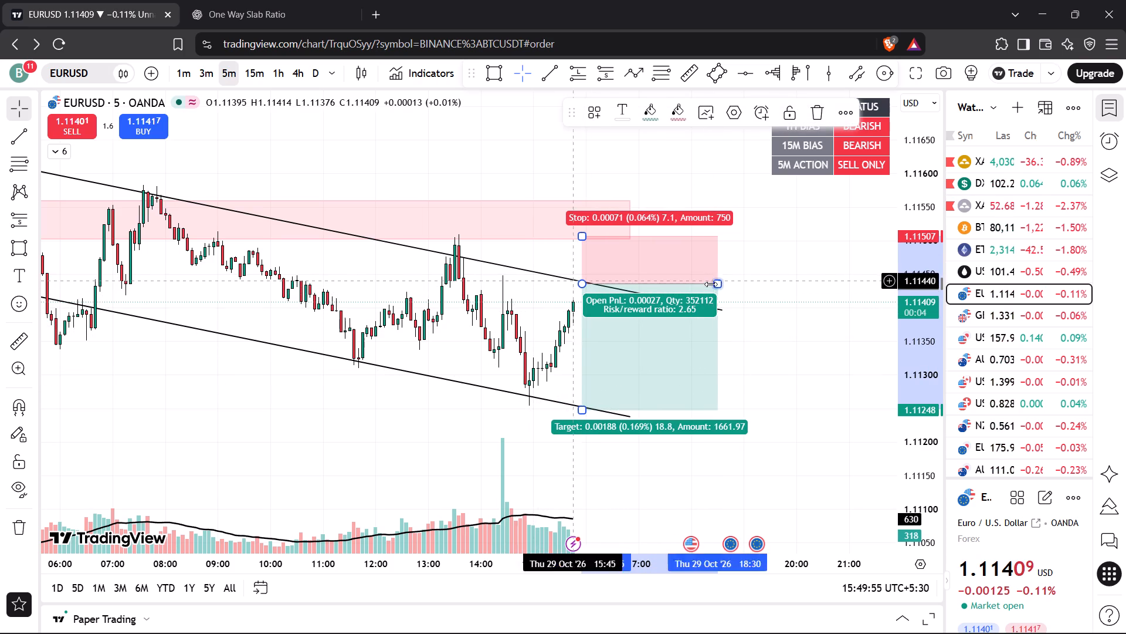
drag(711, 284, 669, 292)
click(720, 272)
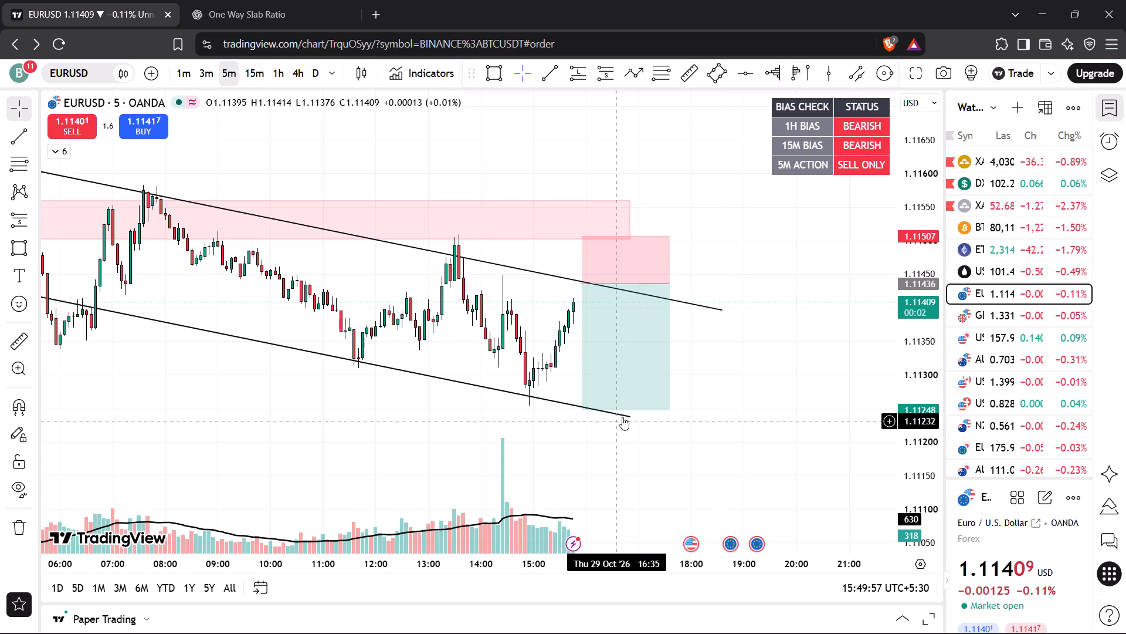
Extend EURUSD's lower channel trendline along its slope to about 1.11196 at 19:05 on 29 October.
drag(630, 414, 747, 444)
click(769, 388)
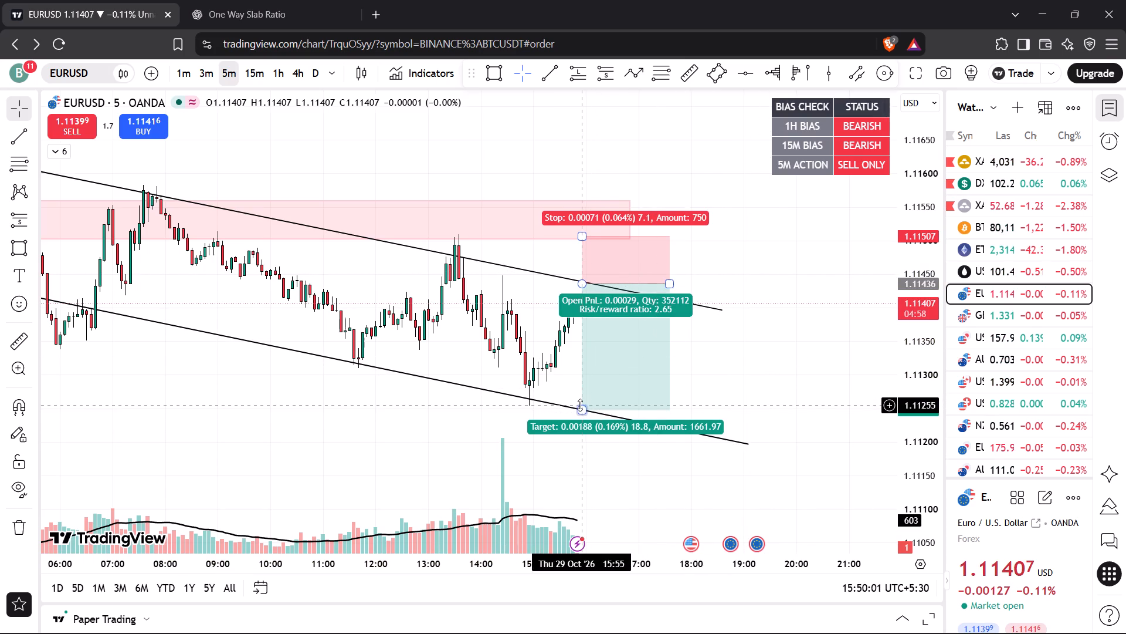
click(795, 282)
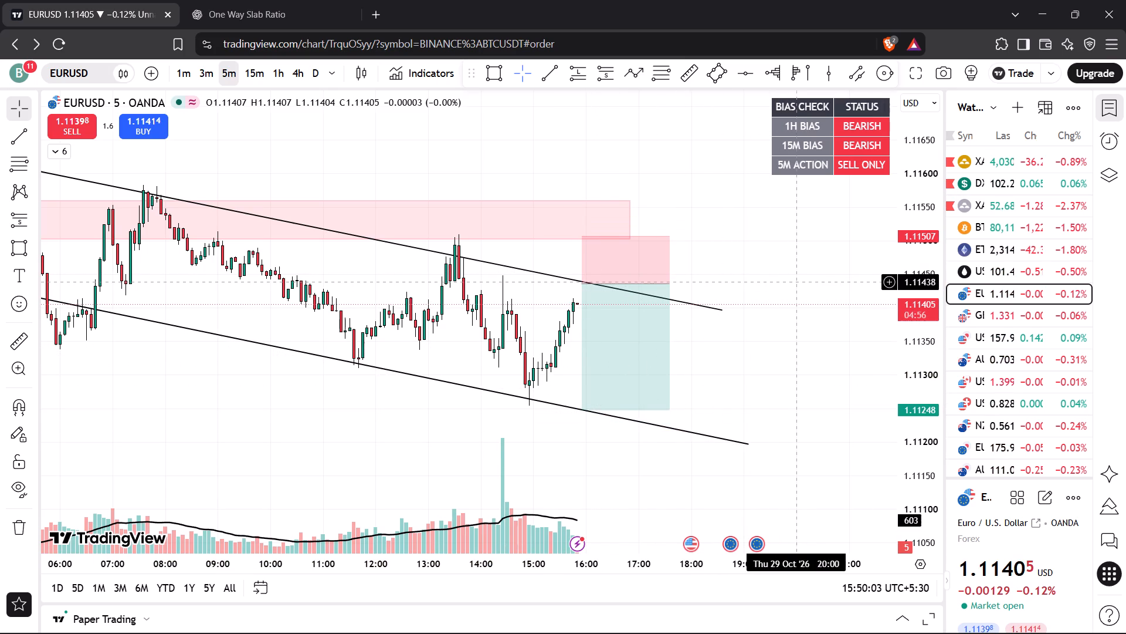
Switch to XAUUSD and examine its 5-minute price action around the 4,034.000 sell limit order, its stop and its target.
drag(795, 282, 775, 309)
click(999, 168)
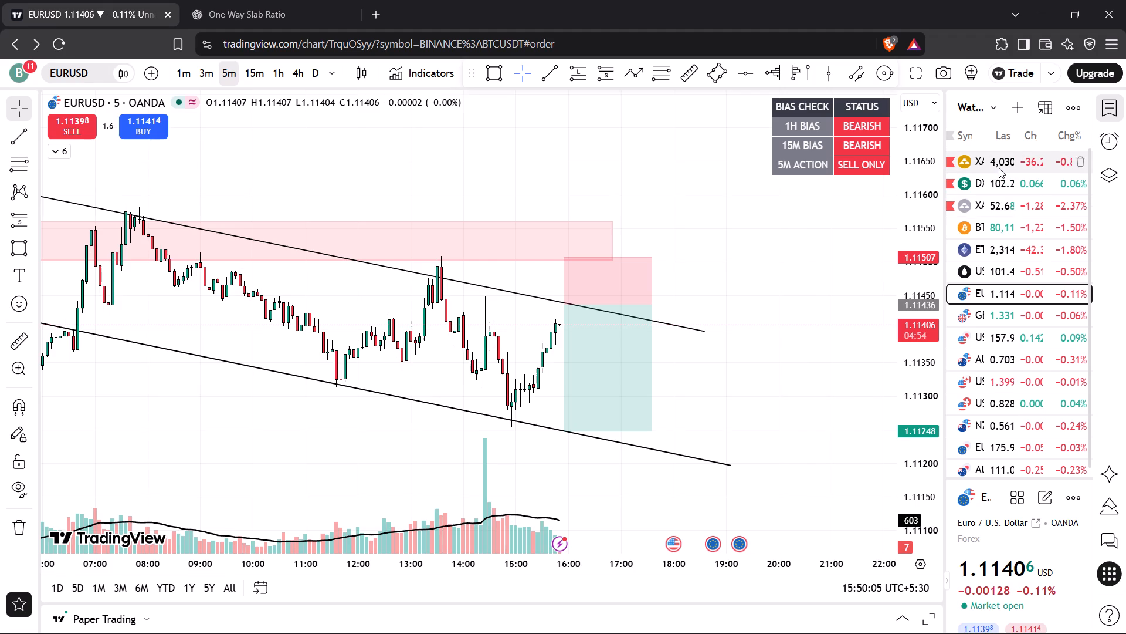
drag(604, 243, 611, 267)
drag(906, 449, 905, 327)
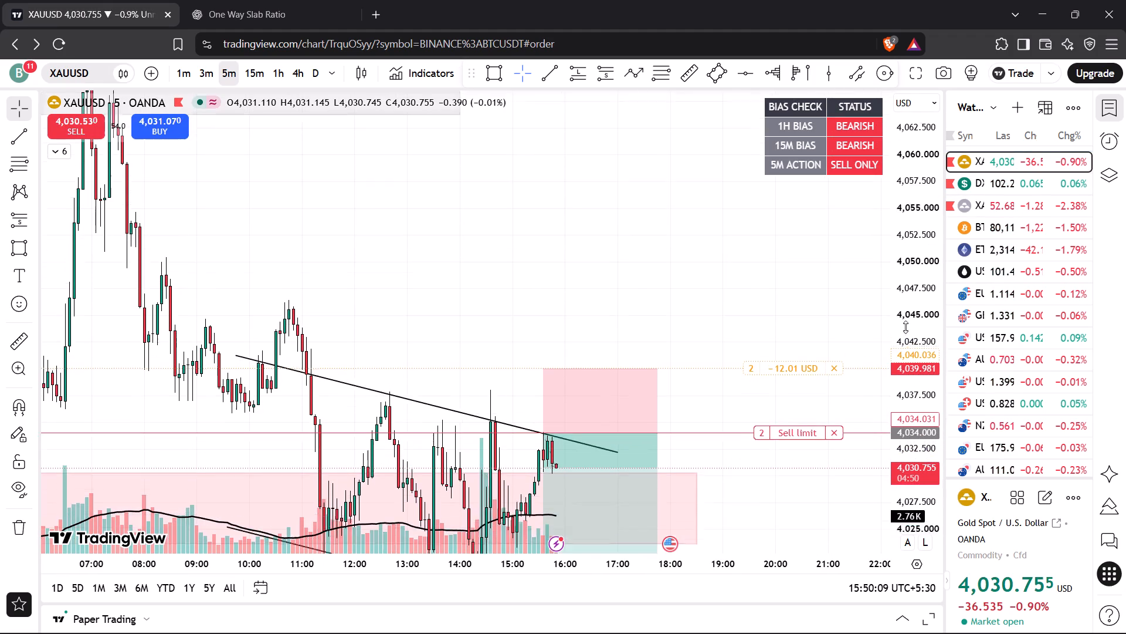
drag(905, 327, 904, 254)
drag(637, 285, 623, 140)
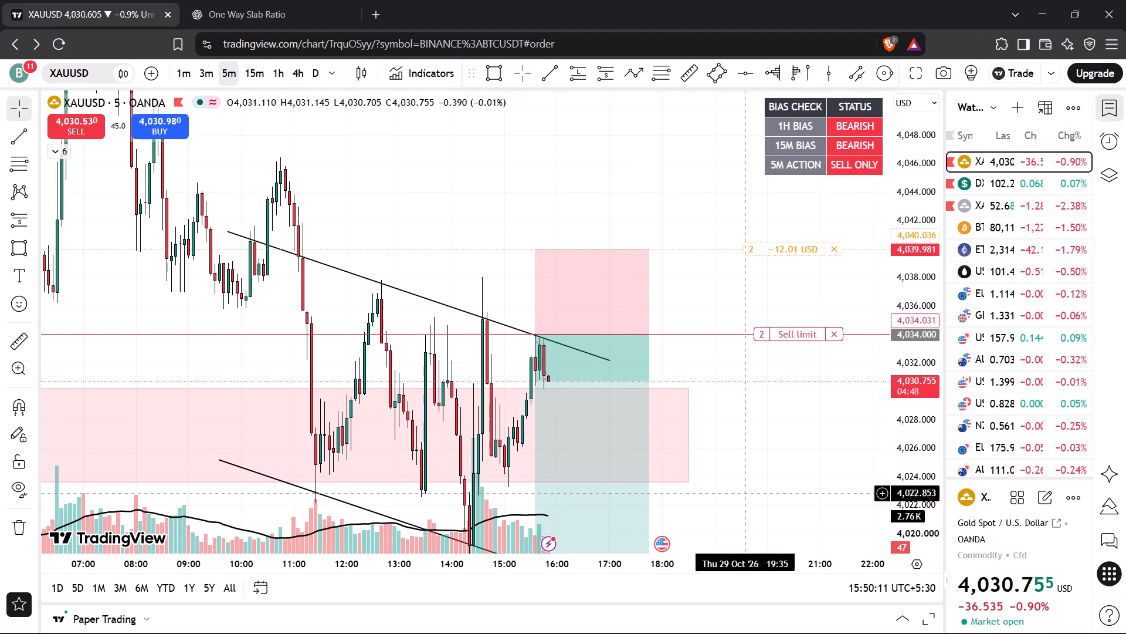
drag(792, 498, 826, 343)
scroll(762, 348, up, 4)
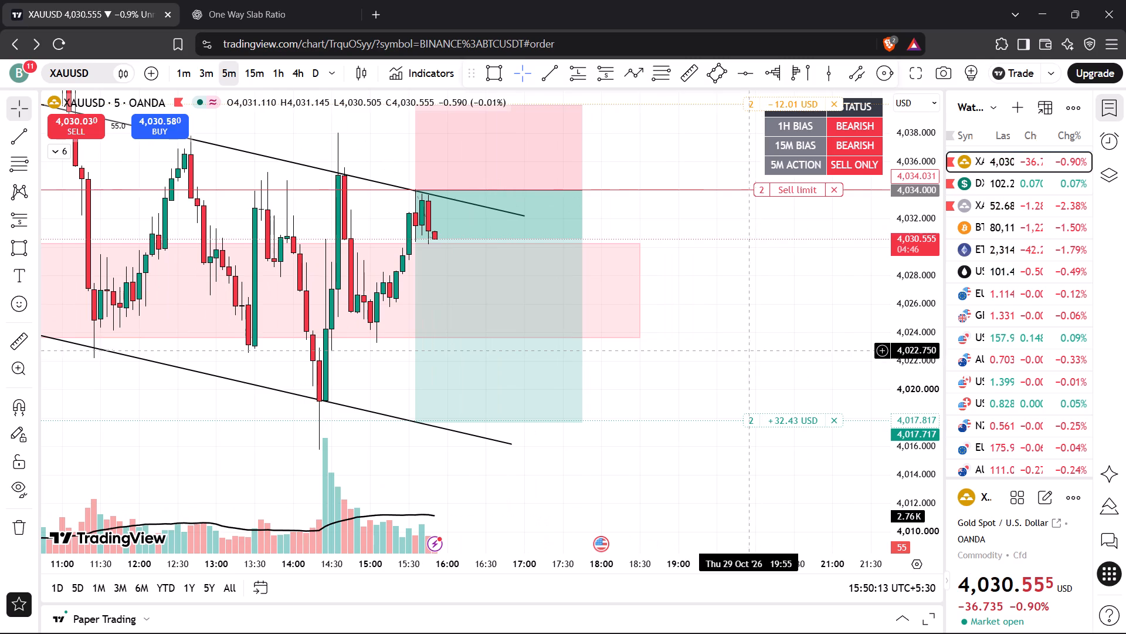
drag(721, 274, 767, 279)
drag(908, 243, 911, 266)
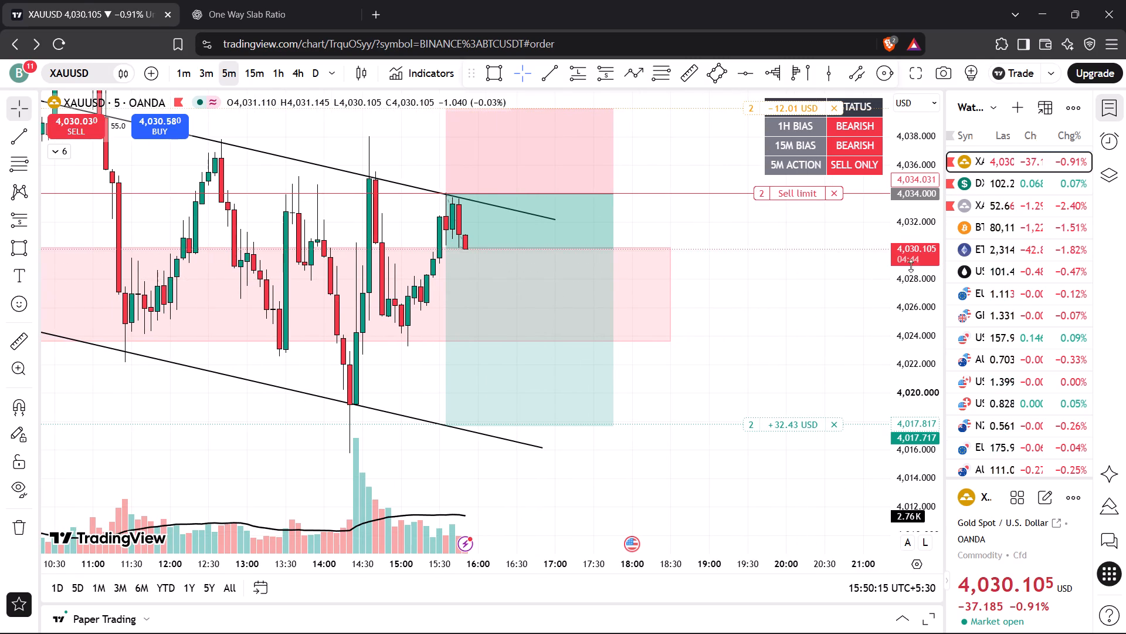
drag(911, 266, 908, 423)
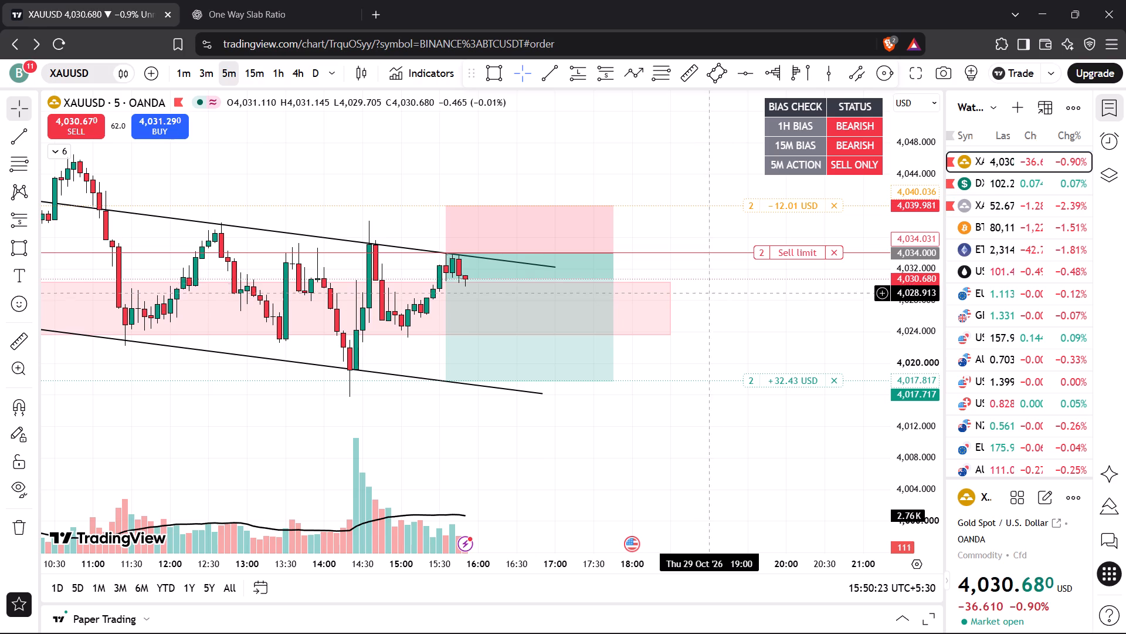
click(768, 255)
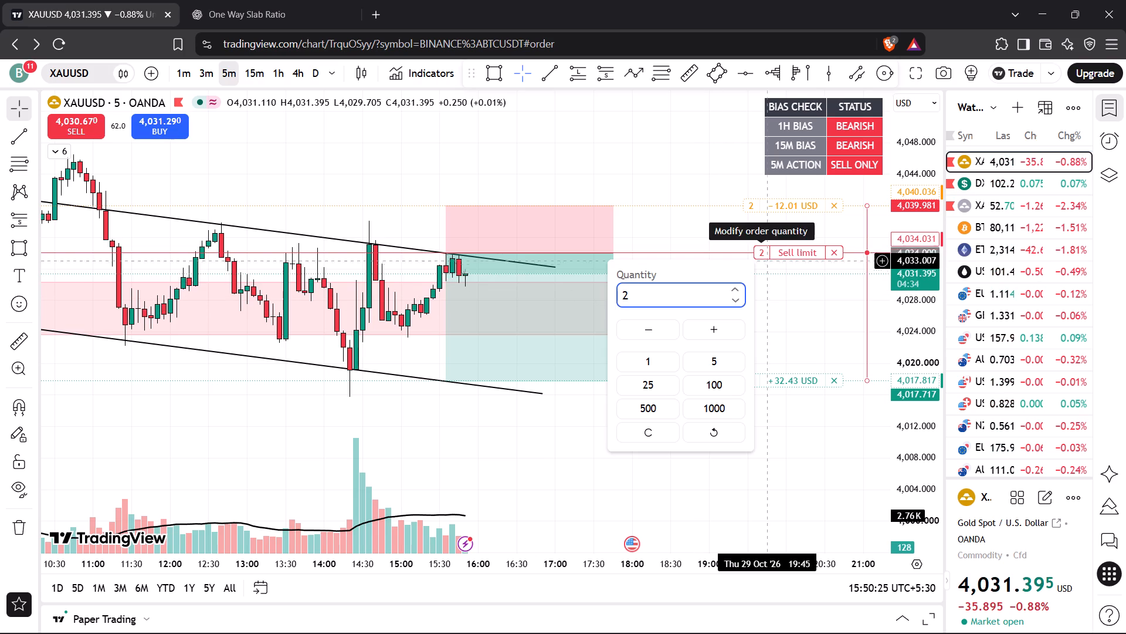
click(818, 299)
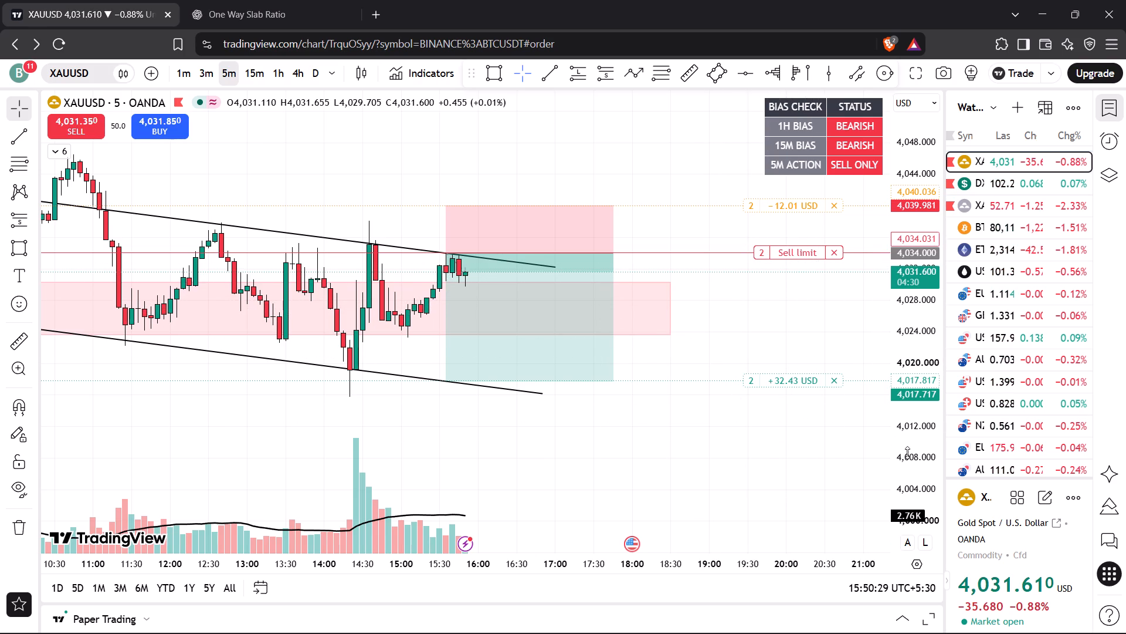
drag(915, 464, 905, 297)
drag(744, 298, 803, 356)
drag(909, 294, 916, 355)
drag(796, 351, 819, 352)
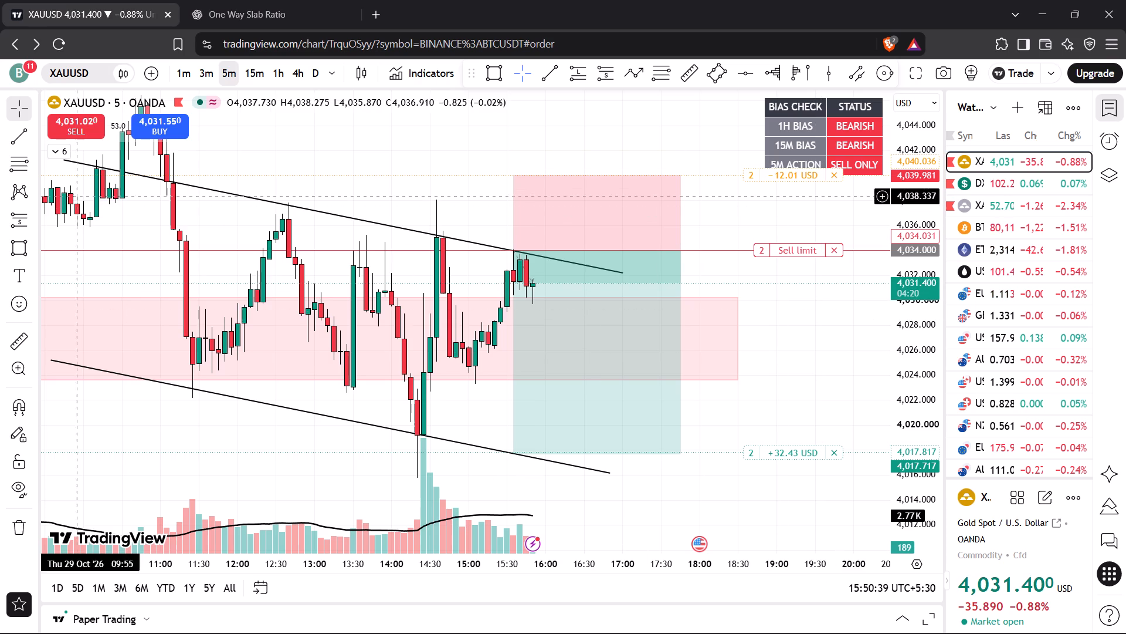
Briefly show the 9 & 15 EMA Scalping indicator and the Order Block Detector on XAUUSD, hiding each again after checking it.
click(65, 156)
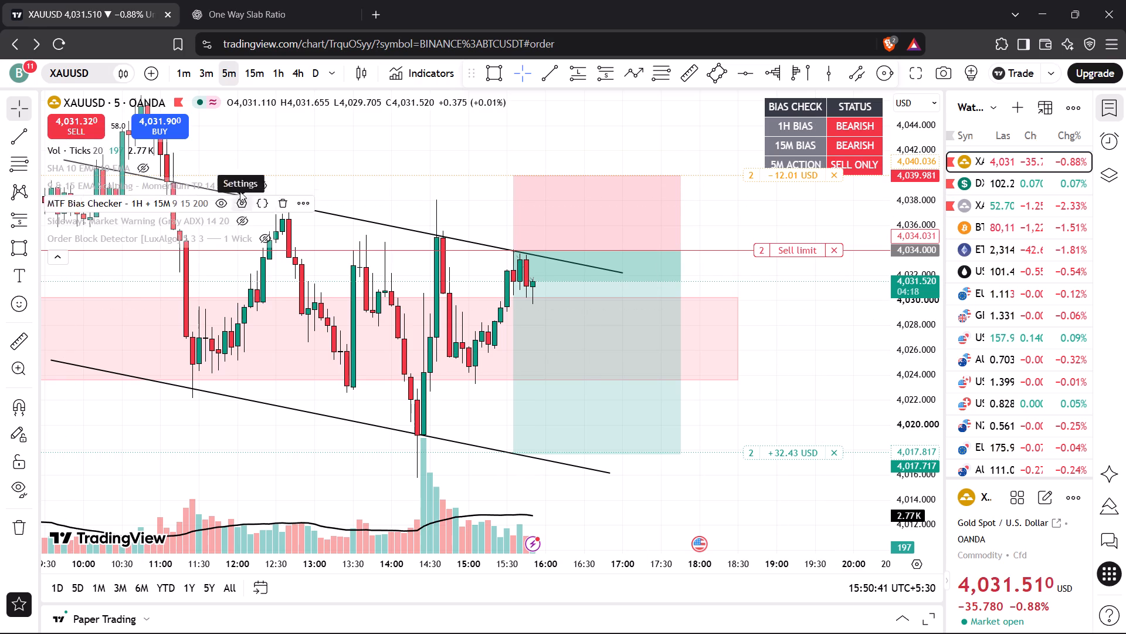
click(259, 183)
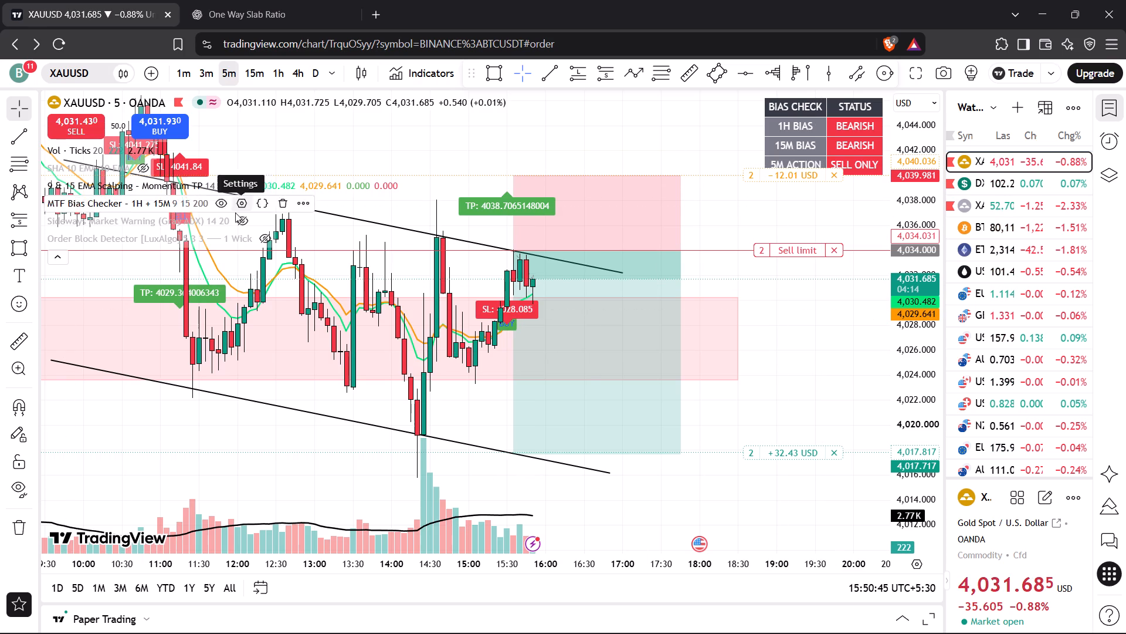
click(266, 191)
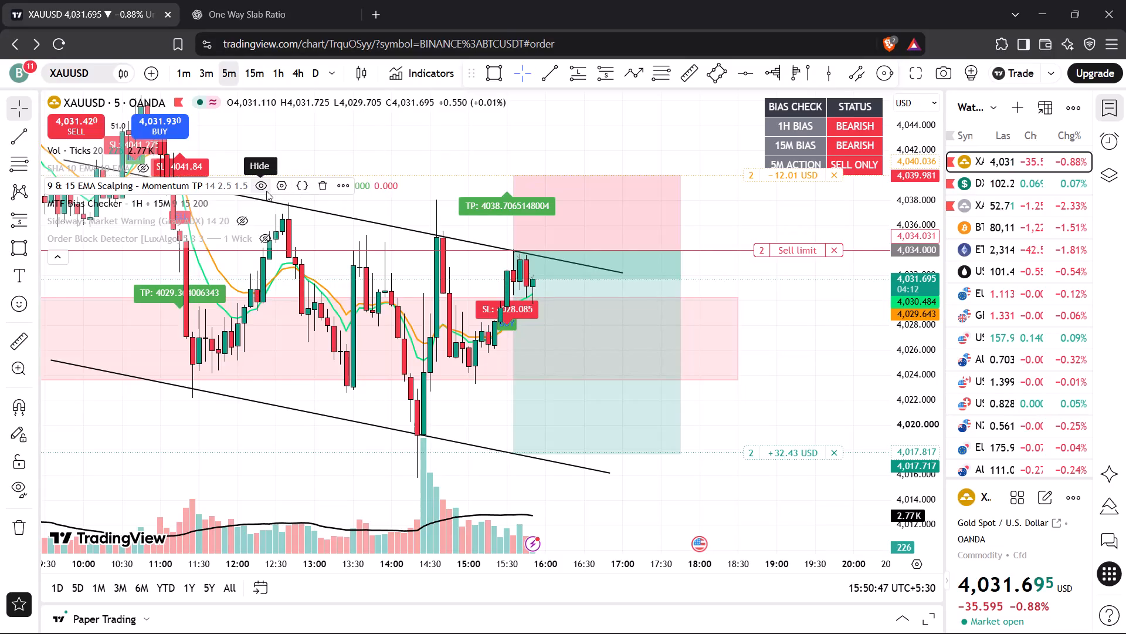
click(263, 235)
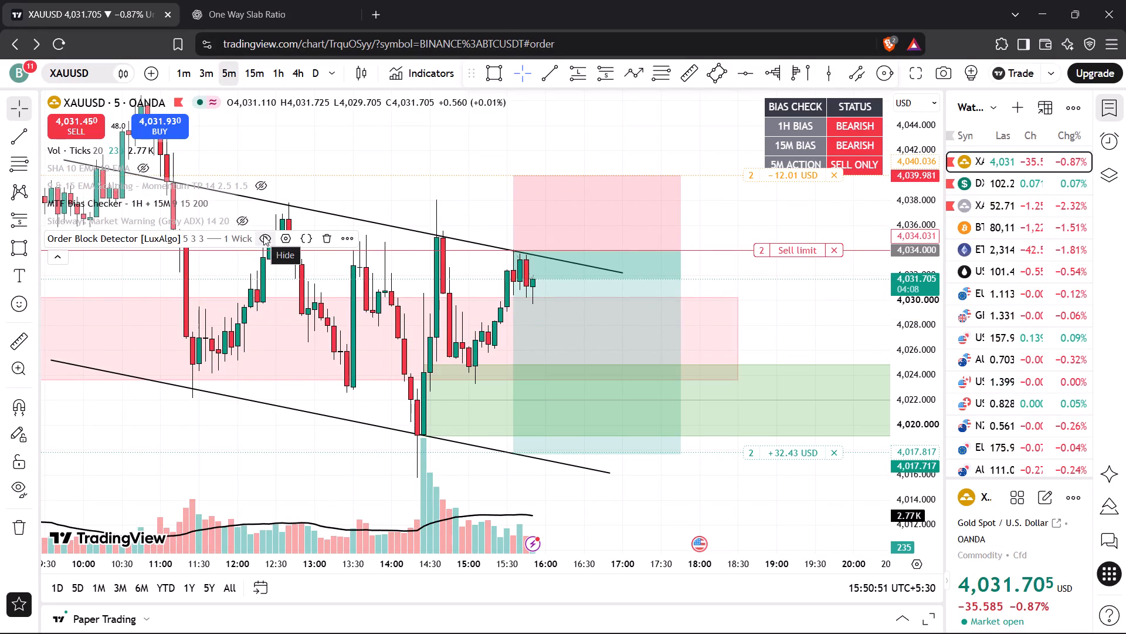
click(263, 235)
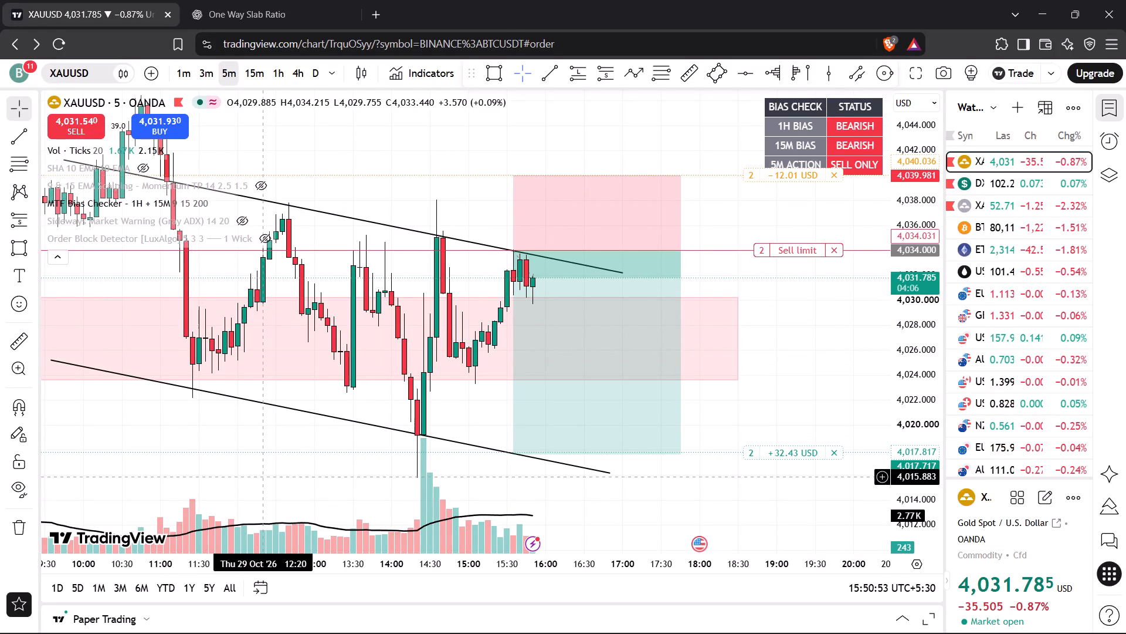
click(63, 265)
Dismiss the Windows Security virus protection notification covering the XAUUSD chart.
drag(167, 433, 151, 404)
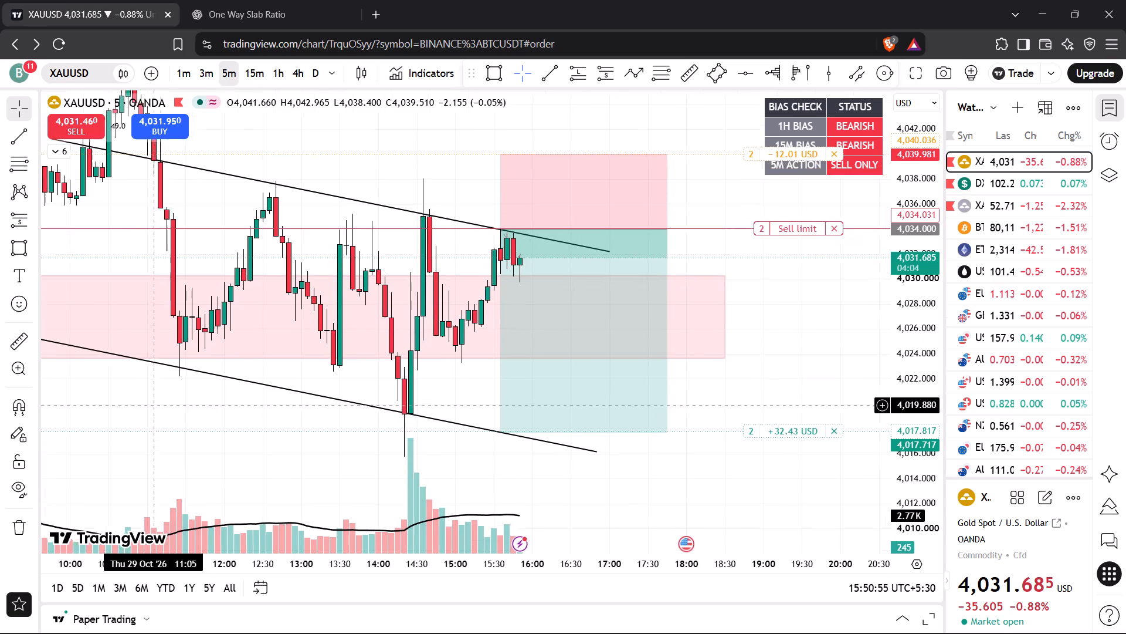
drag(151, 404, 147, 399)
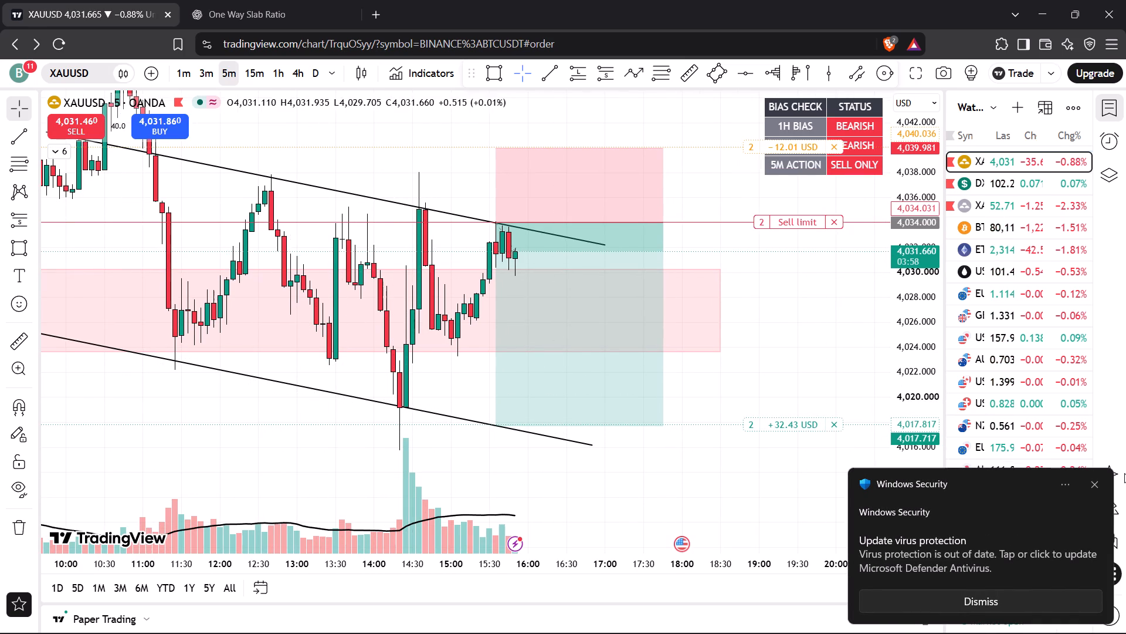
click(1088, 483)
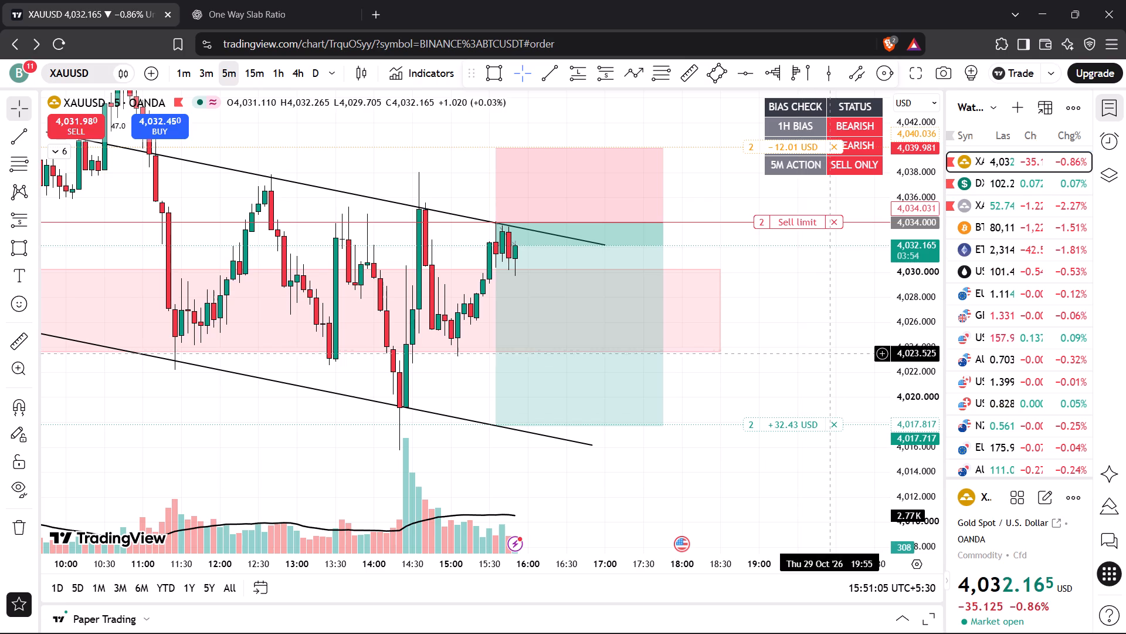
drag(818, 360, 811, 312)
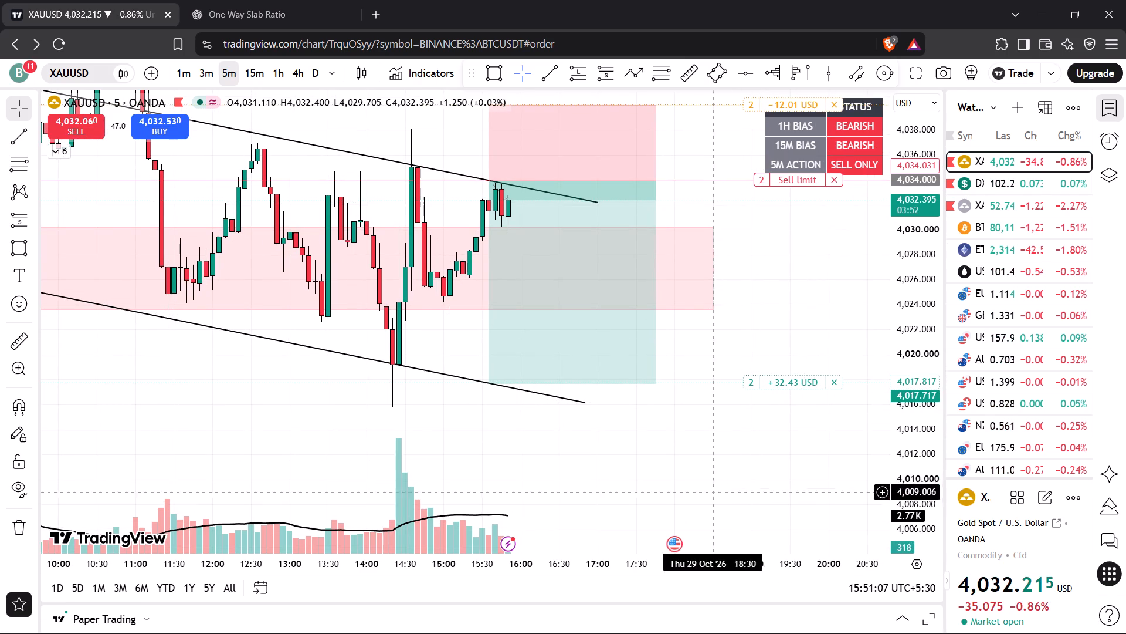